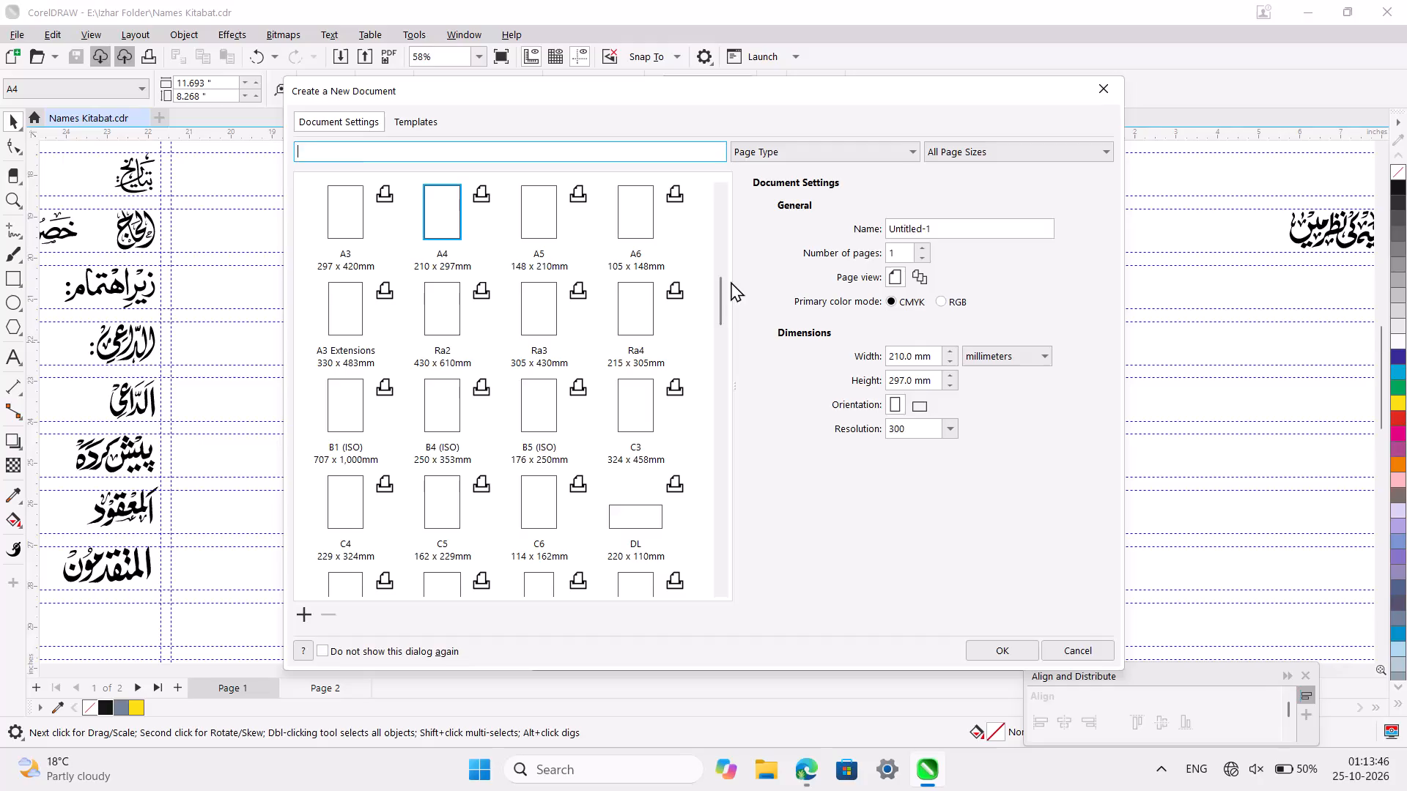
scroll(432, 201, up, 9)
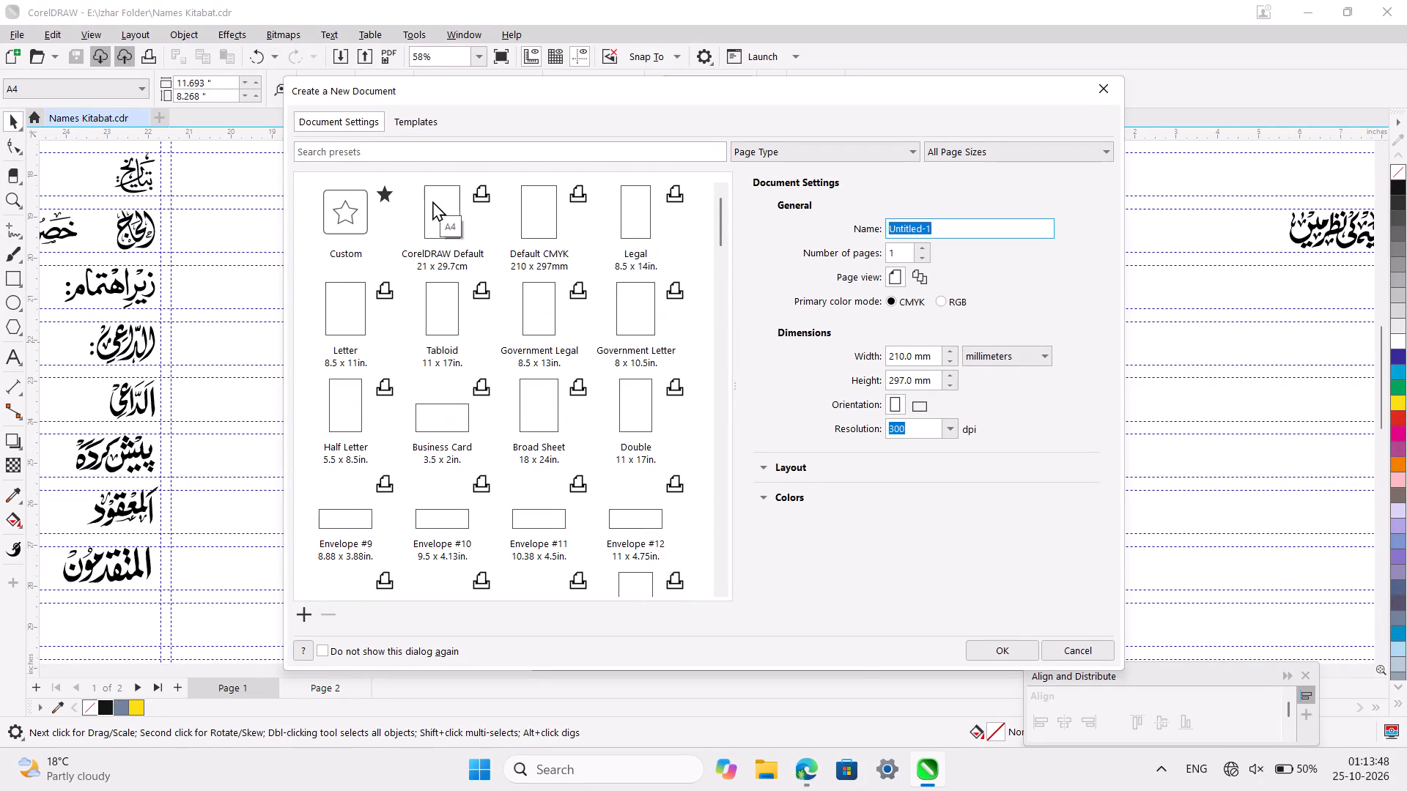
scroll(432, 201, up, 6)
click(338, 212)
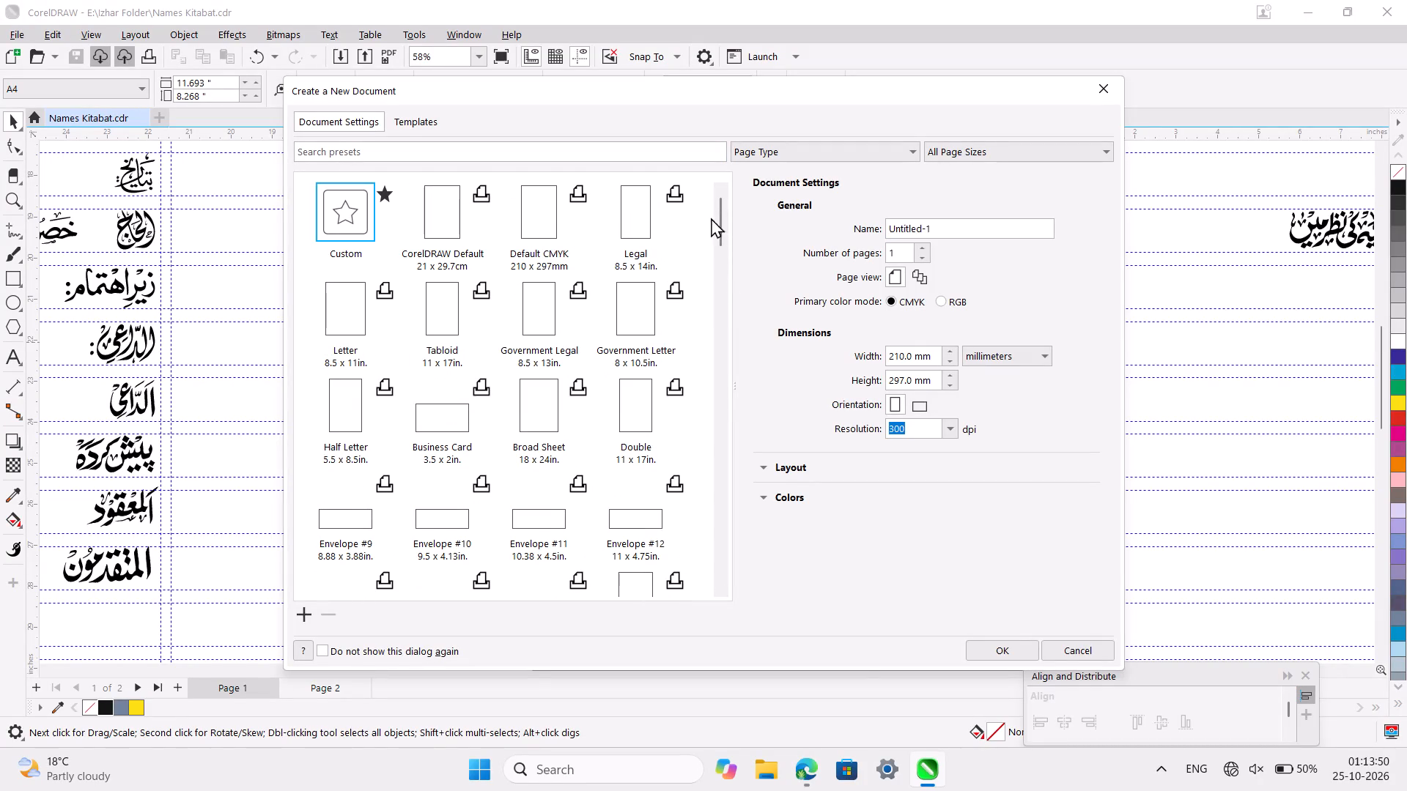
click(950, 230)
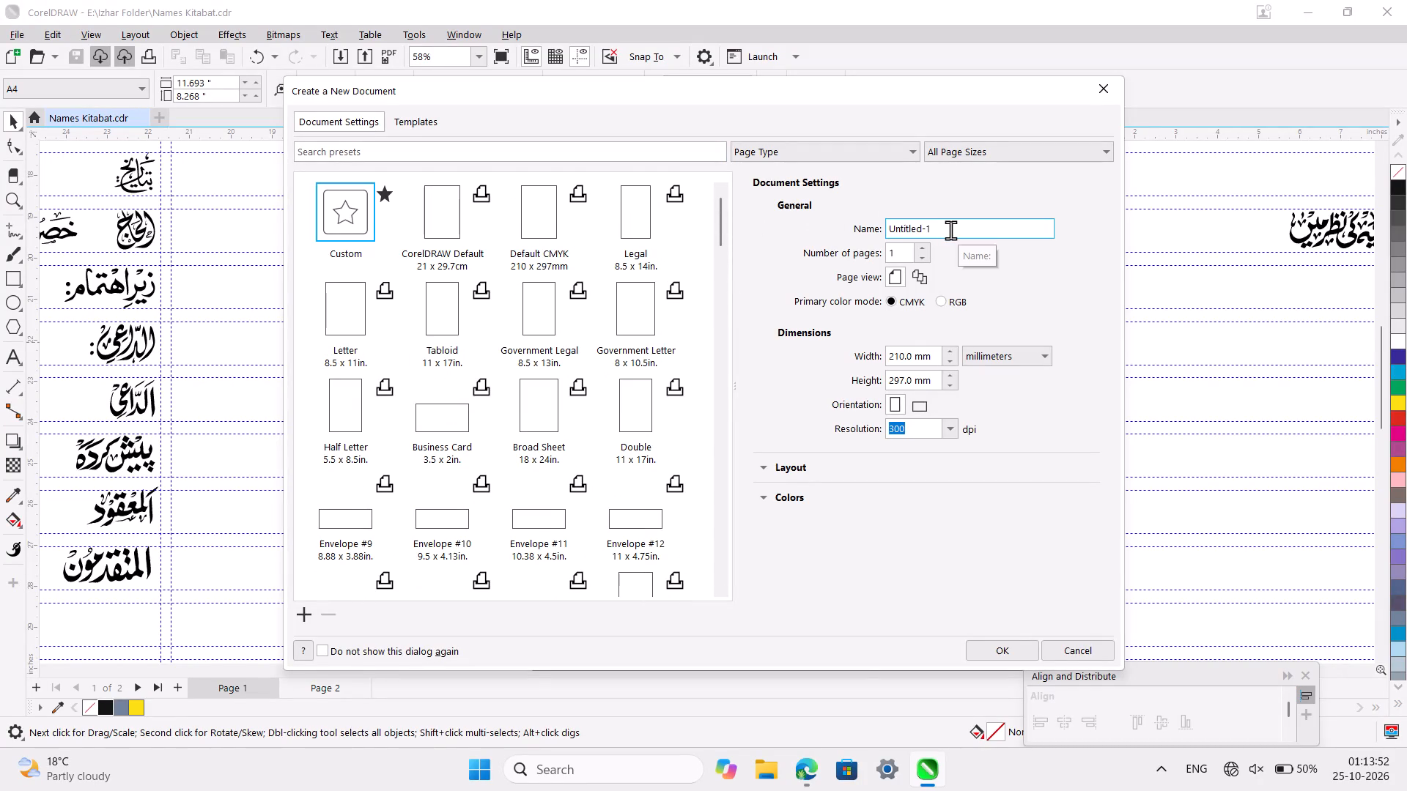
drag(950, 230, 849, 232)
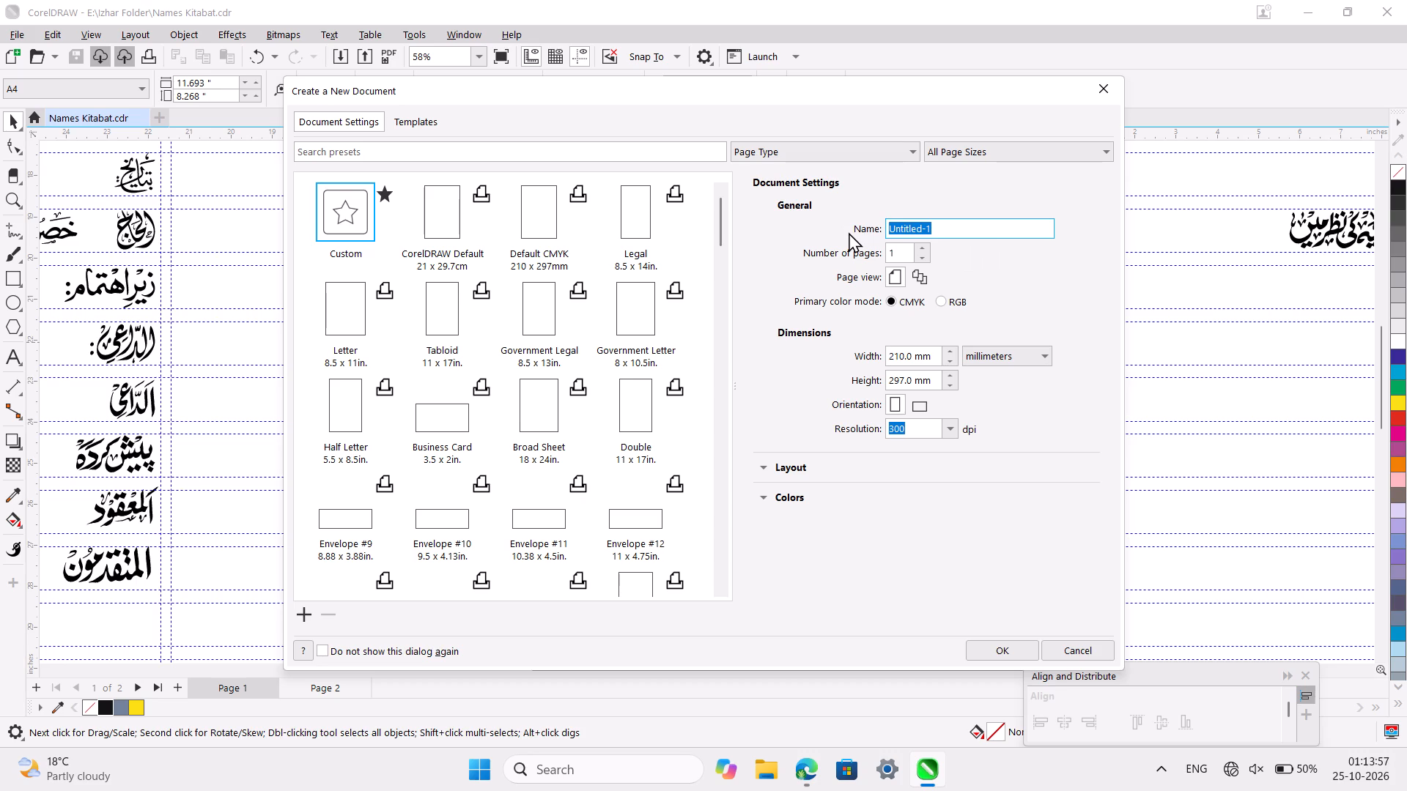
key(shift+u)
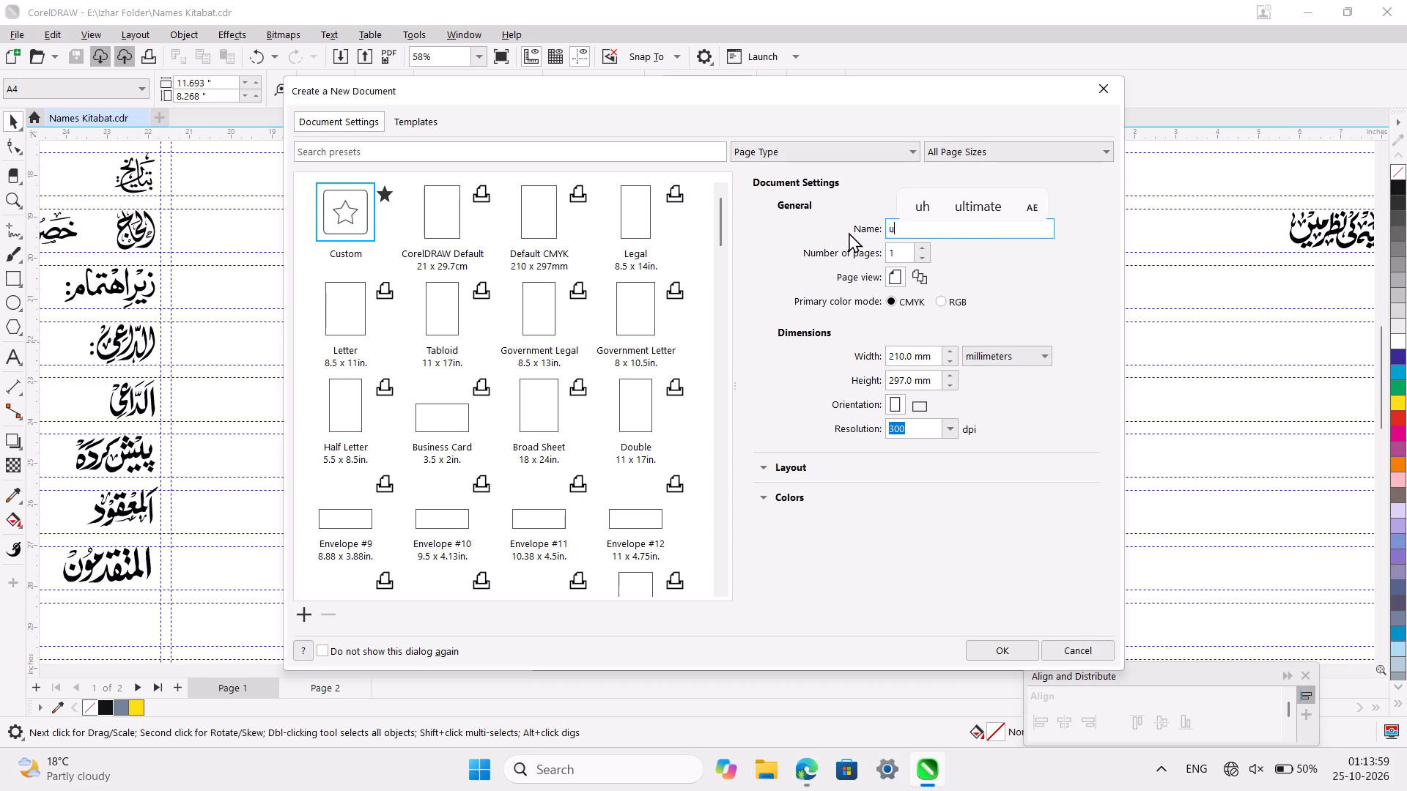
key(shift+u)
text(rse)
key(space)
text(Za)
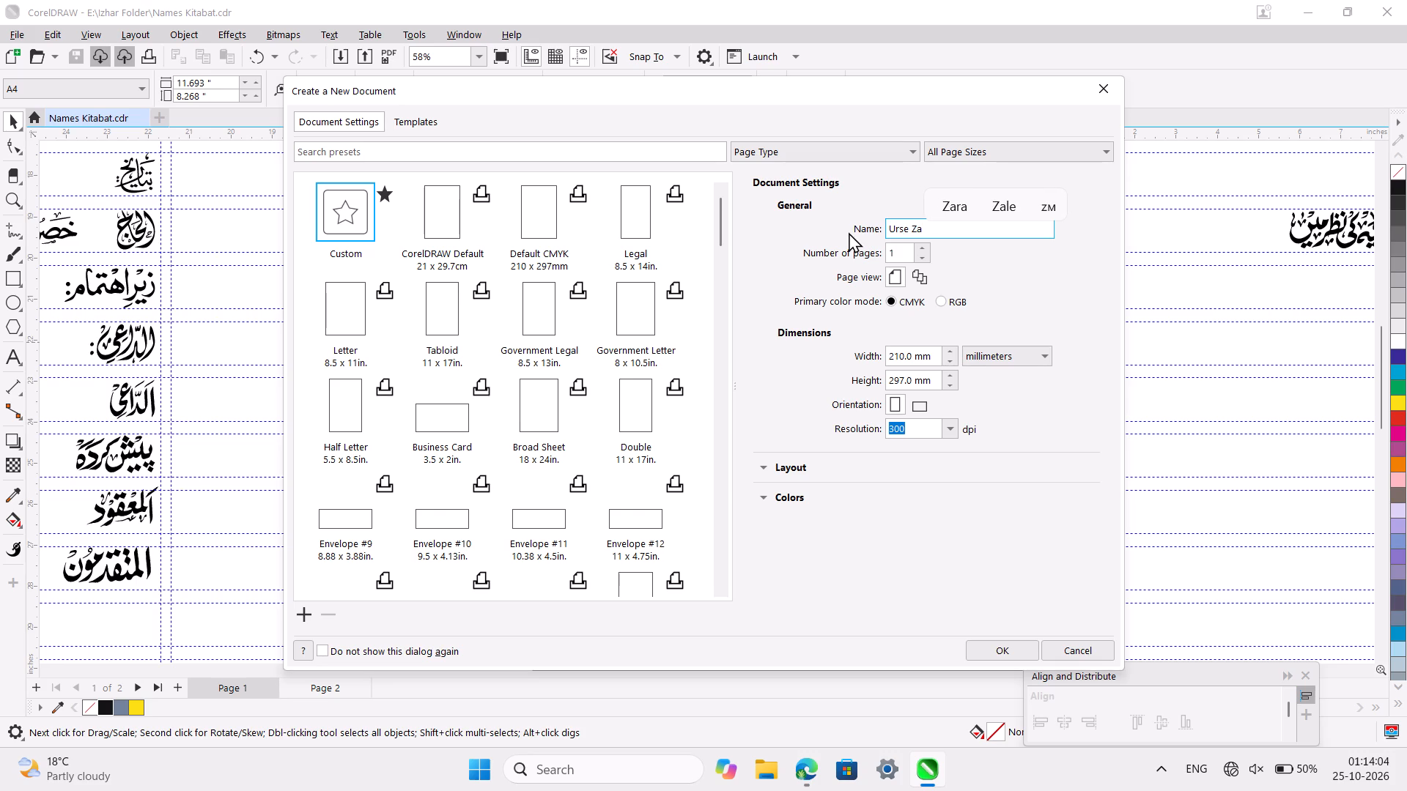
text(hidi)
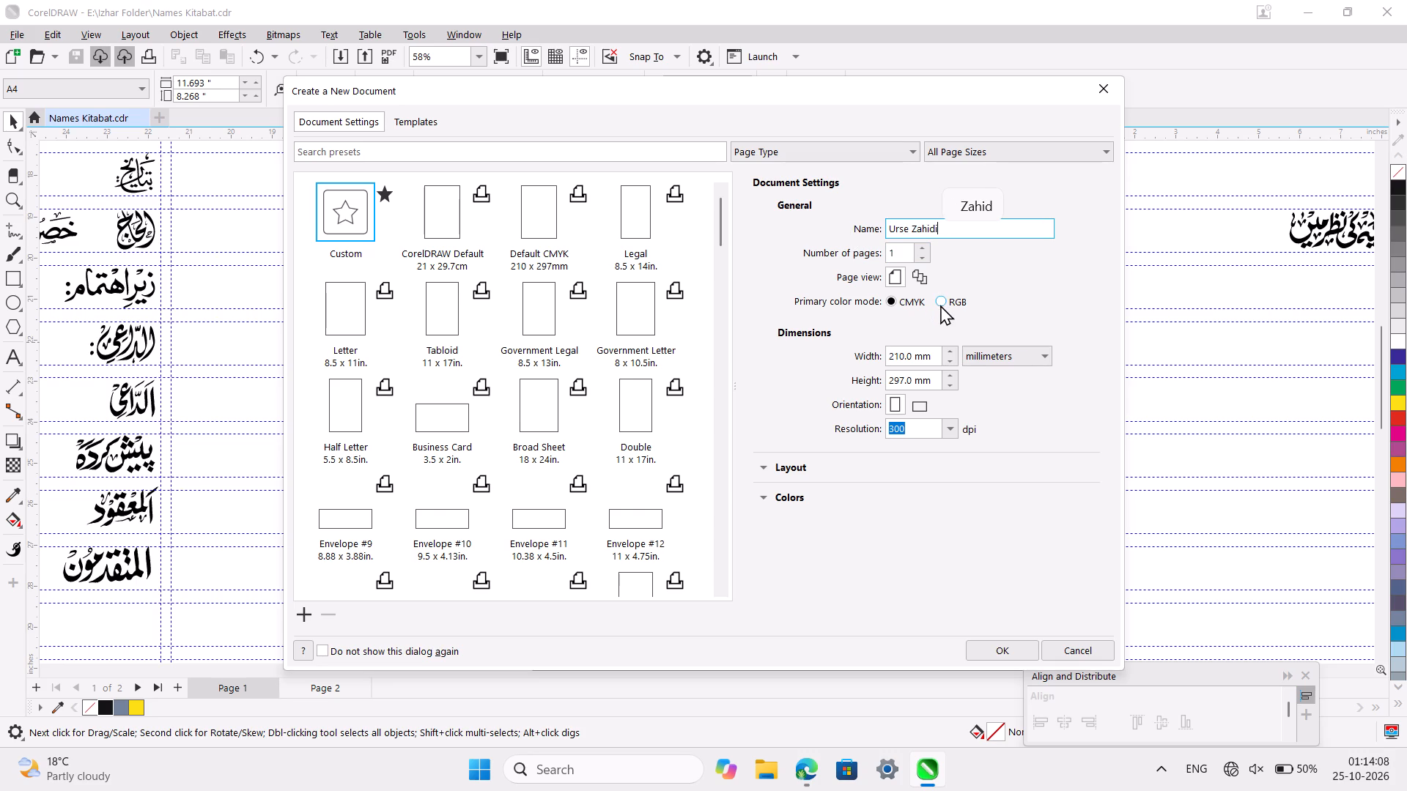
Set the new document's units to feet and its page width to 12 feet.
click(1001, 360)
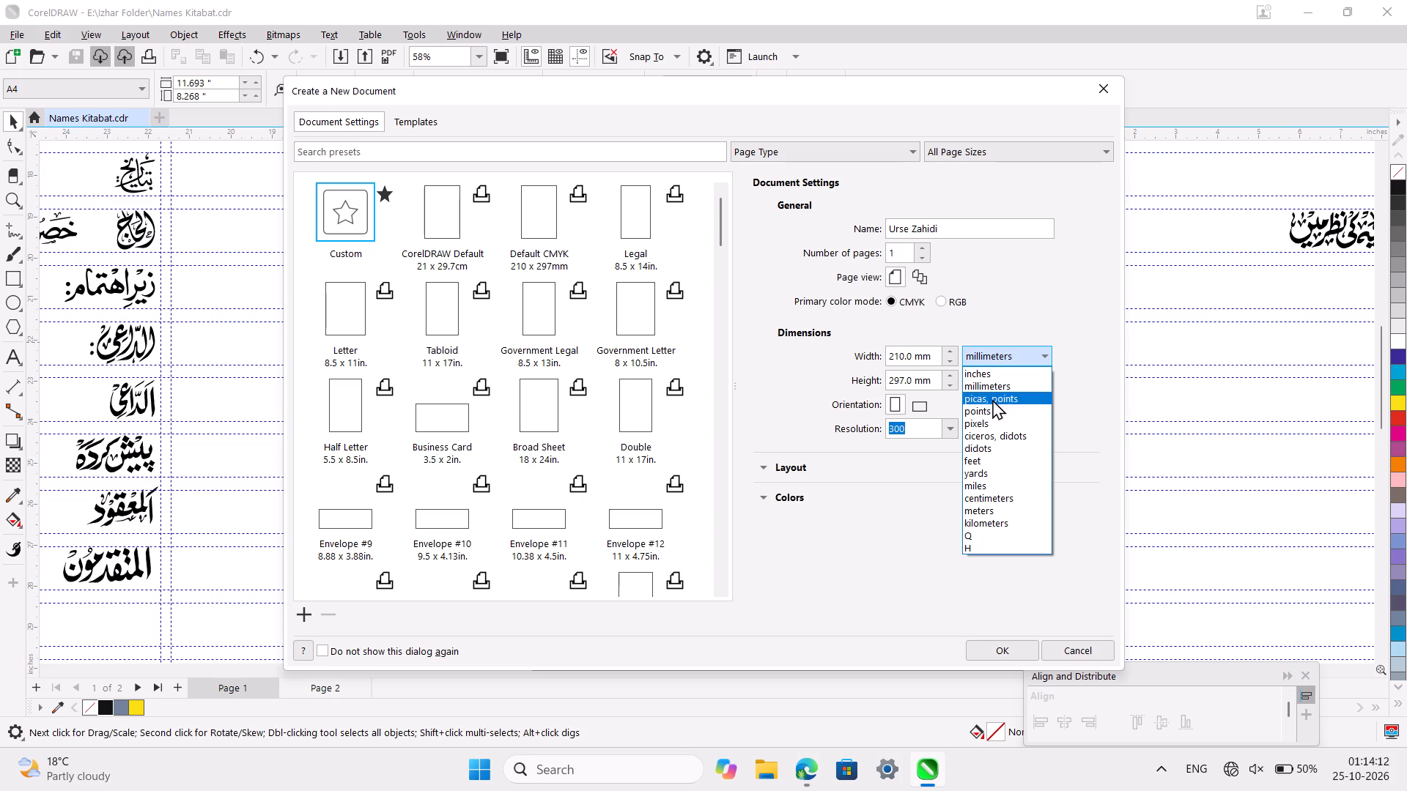
click(986, 463)
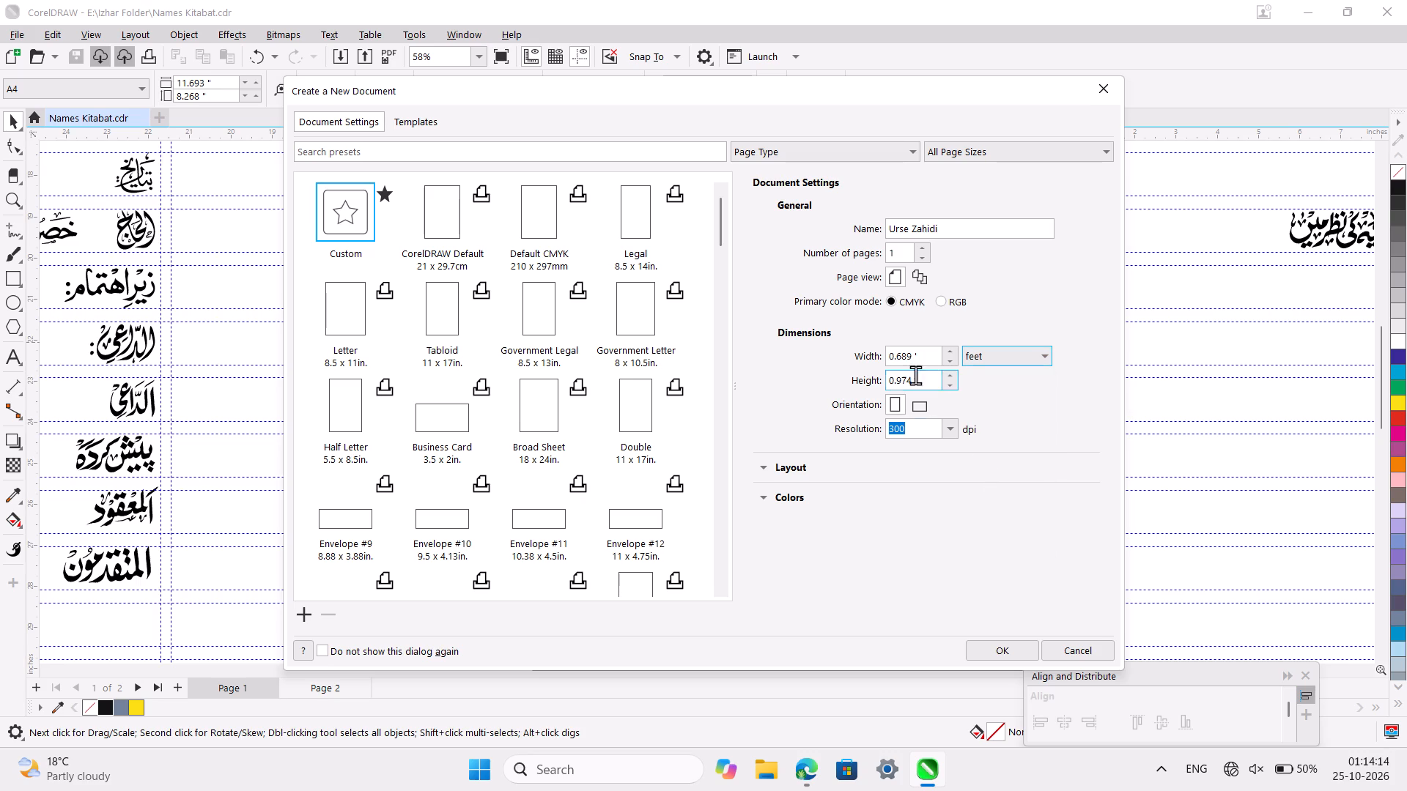
click(919, 359)
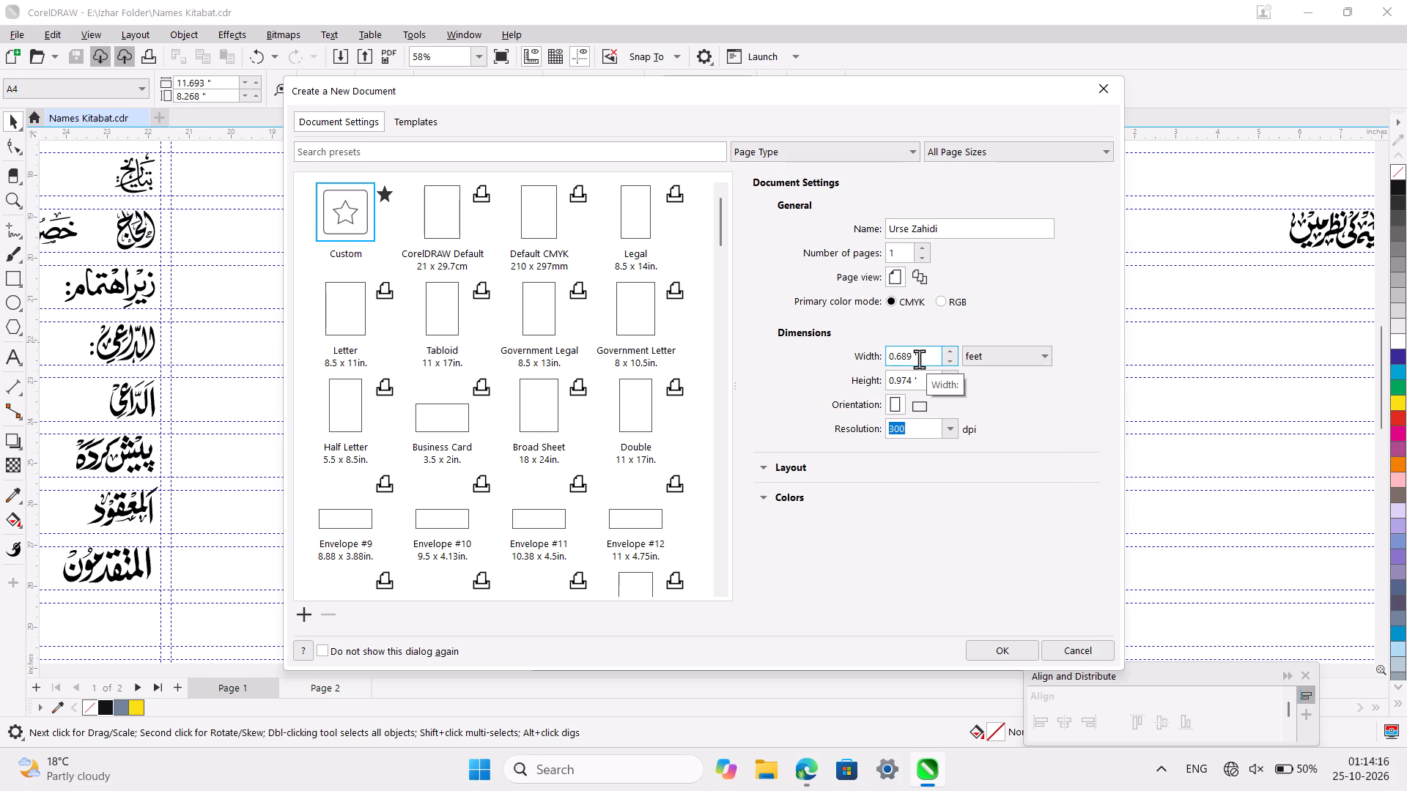
key(BackSpace)
key(BackSpace)
key(BackSpace)
key(BackSpace)
key(BackSpace)
key(BackSpace)
key(BackSpace)
key(BackSpace)
key(BackSpace)
key(BackSpace)
key(BackSpace)
key(BackSpace)
key(BackSpace)
key(BackSpace)
key(BackSpace)
key(BackSpace)
key(BackSpace)
key(BackSpace)
text(12)
Set the page height to 6 feet and create the document.
click(926, 385)
key(BackSpace)
key(BackSpace)
key(BackSpace)
key(BackSpace)
key(BackSpace)
key(BackSpace)
key(BackSpace)
key(BackSpace)
key(BackSpace)
key(BackSpace)
key(BackSpace)
key(BackSpace)
key(BackSpace)
key(BackSpace)
key(BackSpace)
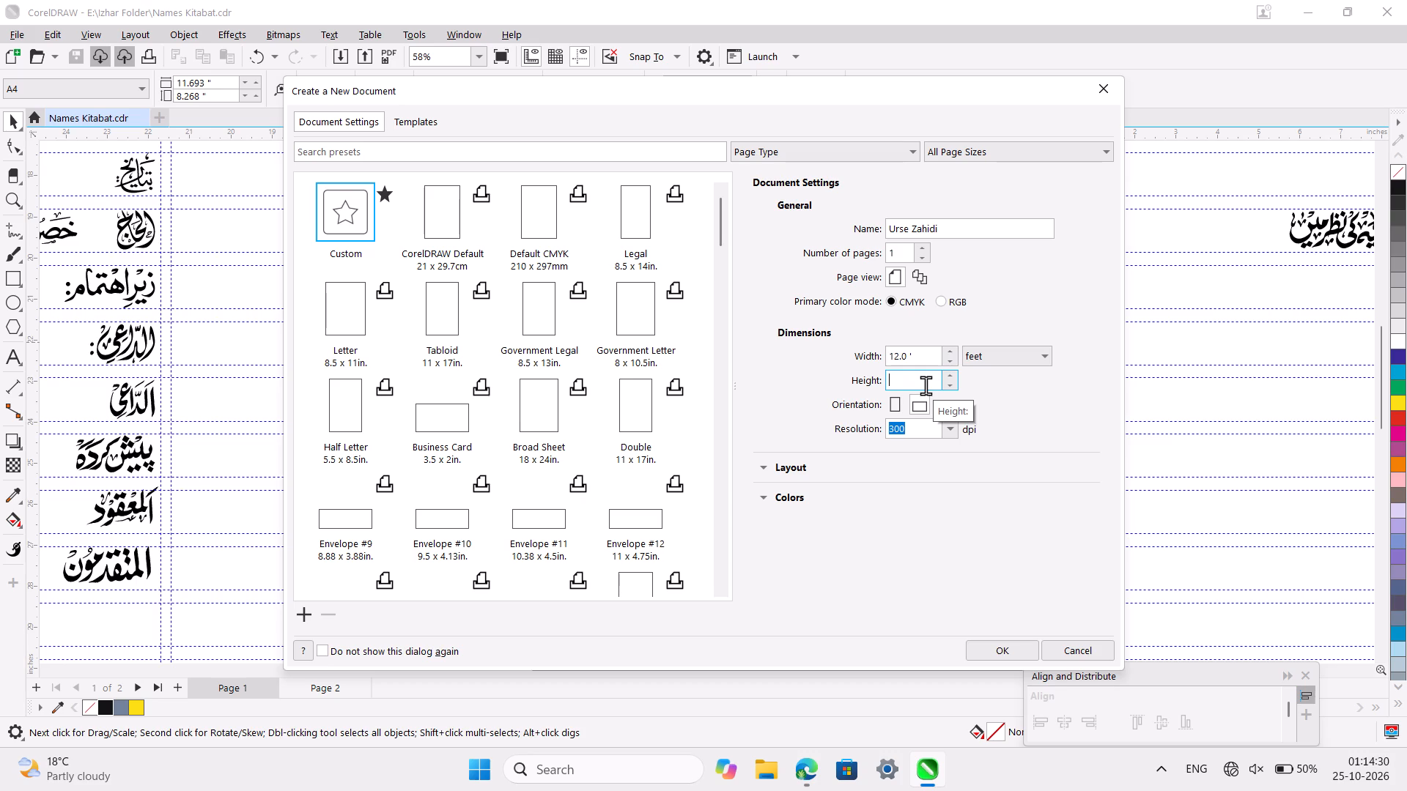
key(6)
key(BackSpace)
key(6)
click(1005, 650)
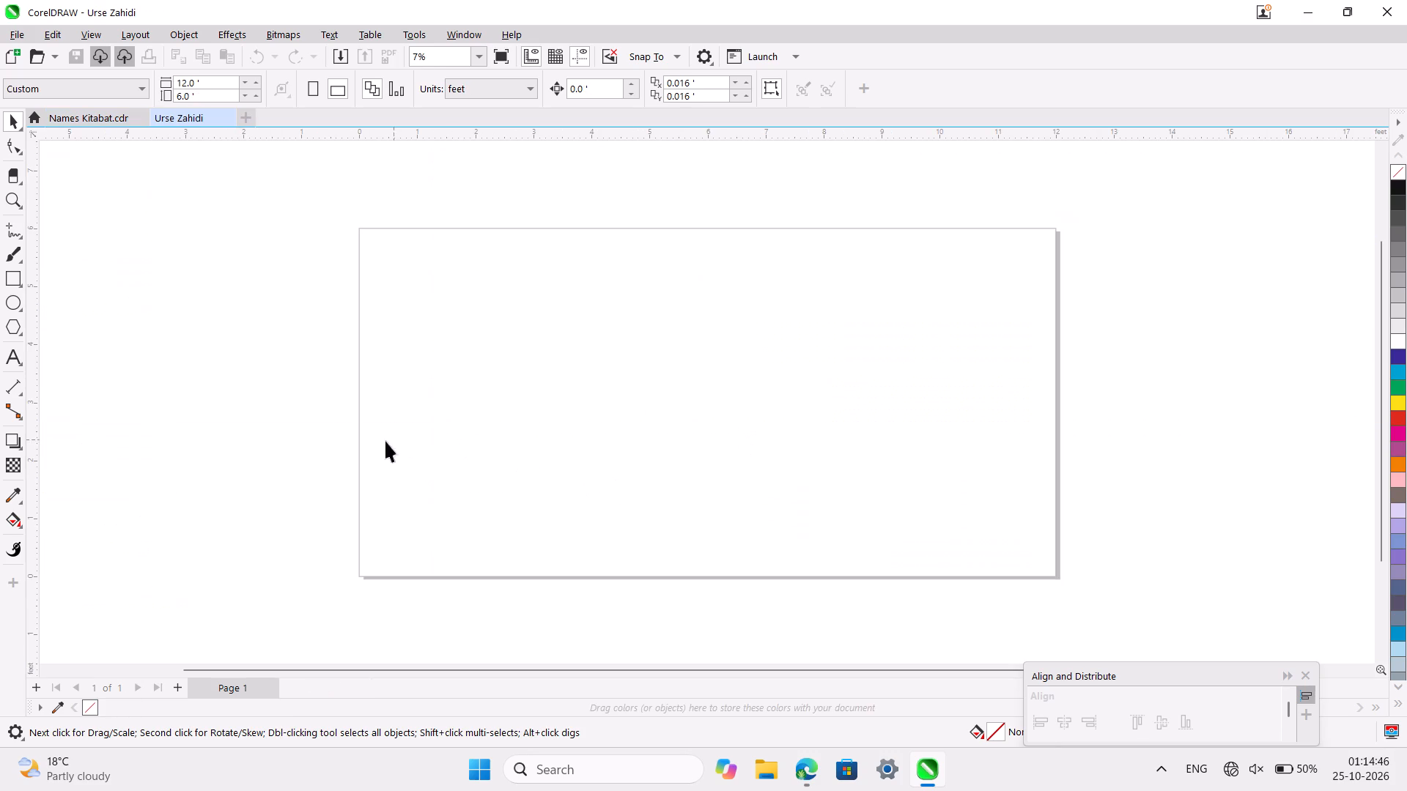
click(344, 460)
Copy the top calligraphy line in the column above the yellow rectangle in Names Kitabat.cdr and paste it into the Urse Zahidi document.
click(83, 114)
ctrl+scroll(608, 410, down, 4)
click(787, 376)
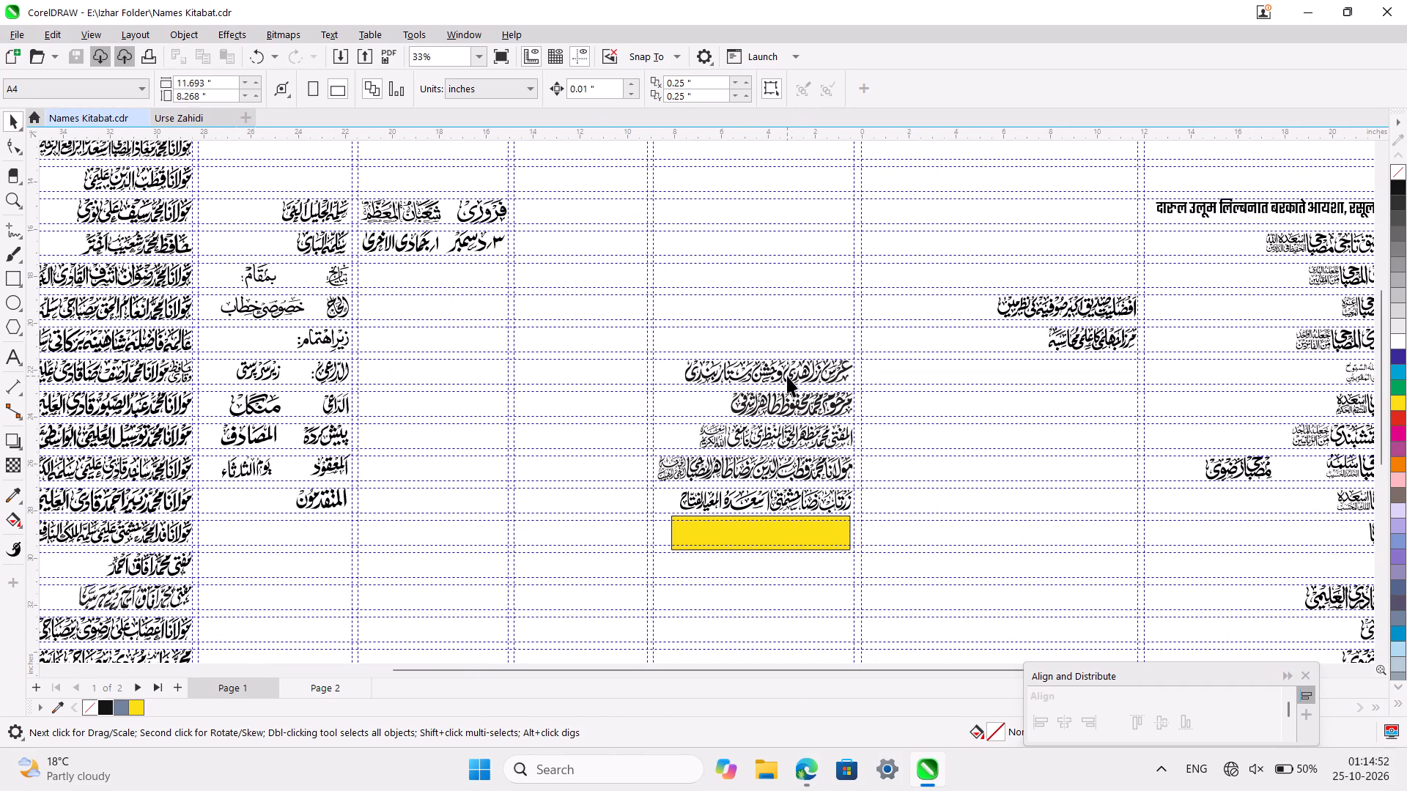
click(798, 376)
key(ctrl+c)
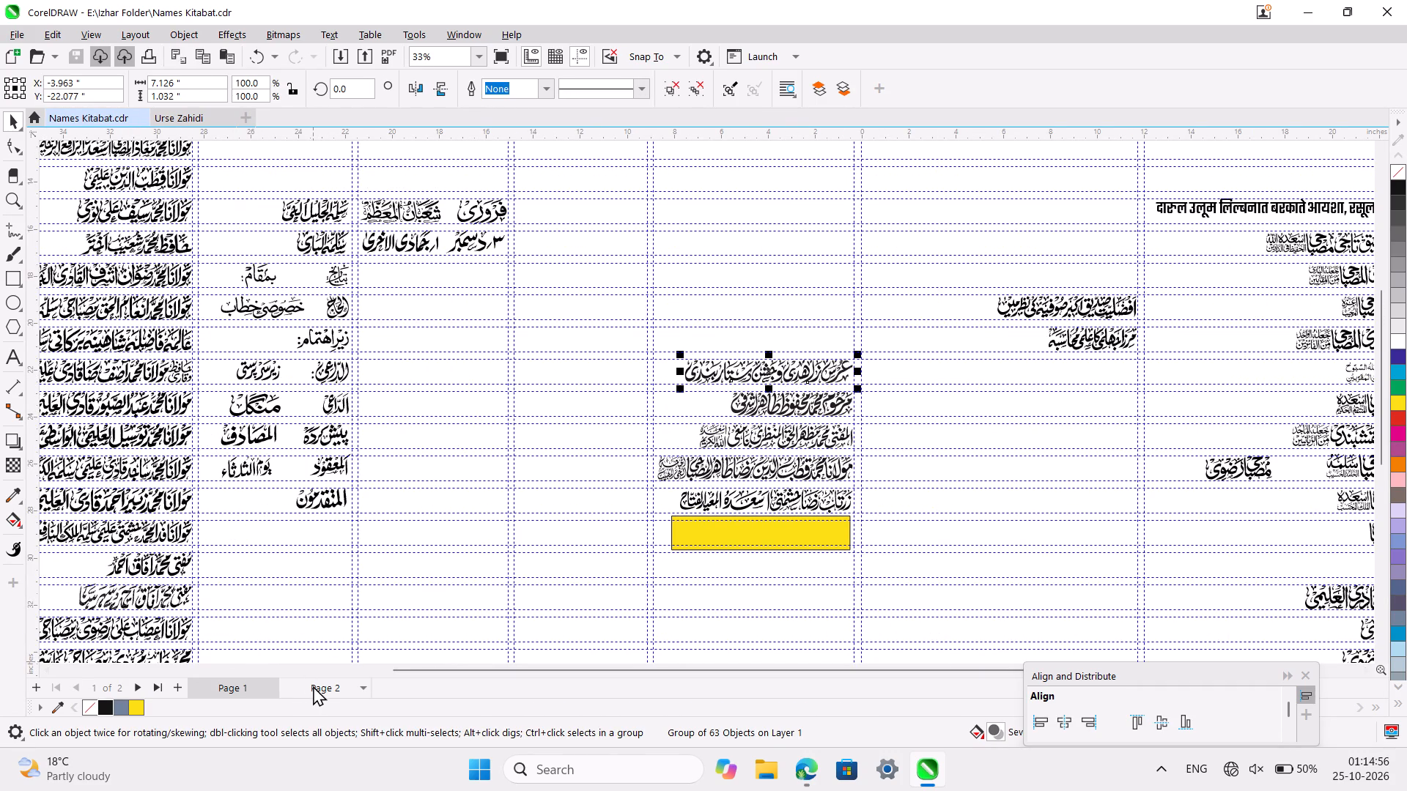
click(185, 118)
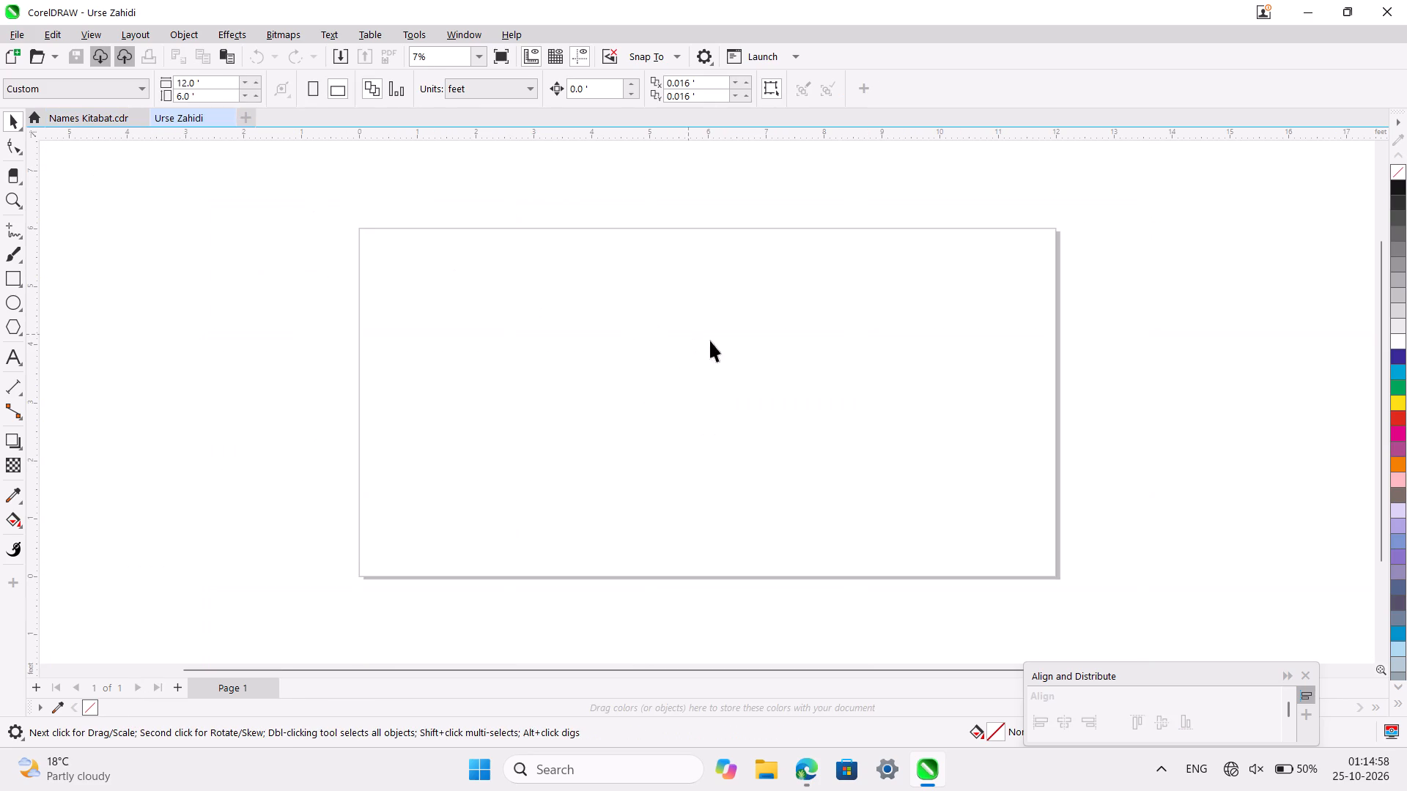
key(ctrl+v)
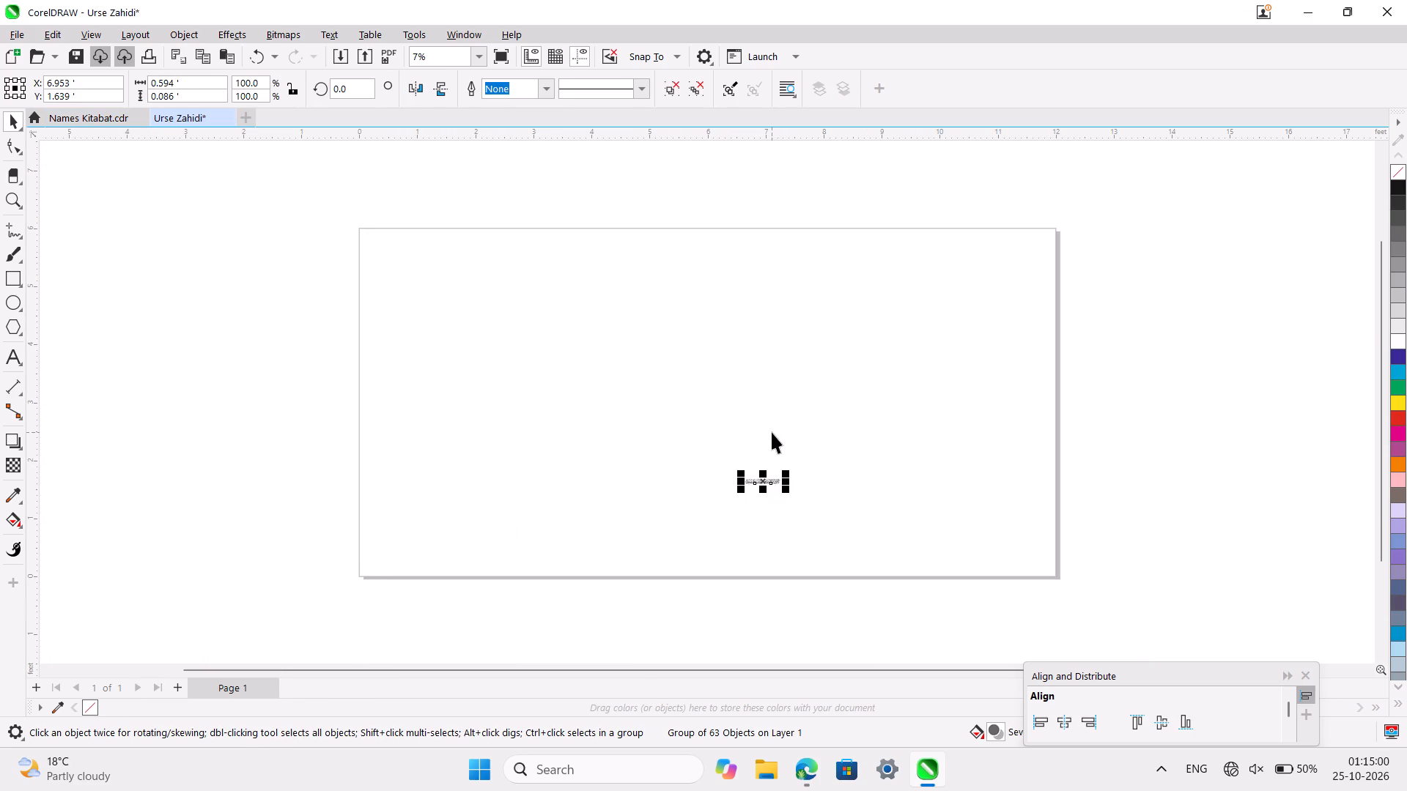
Add a page-frame rectangle matching the full 12 by 6 foot page.
double_click(15, 273)
click(10, 120)
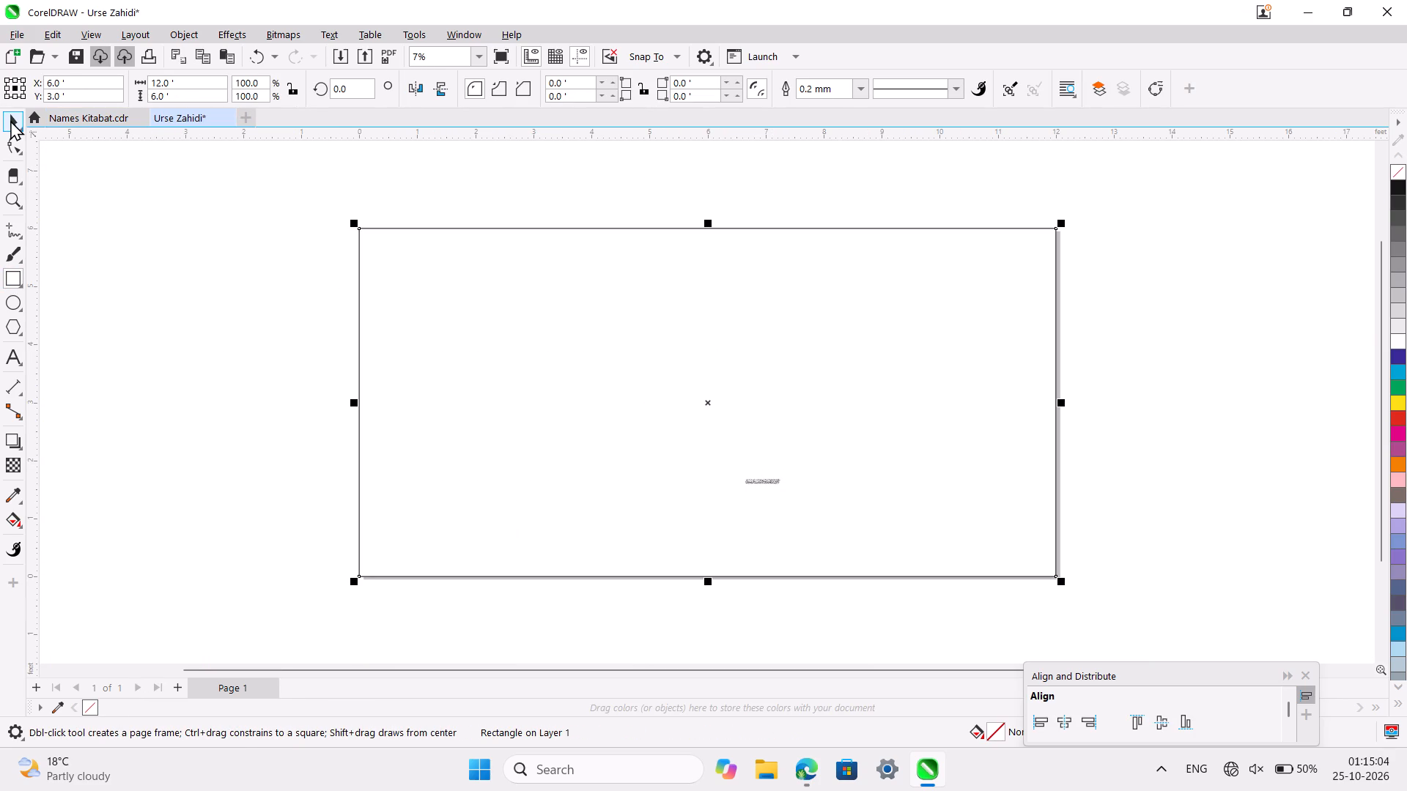
click(213, 376)
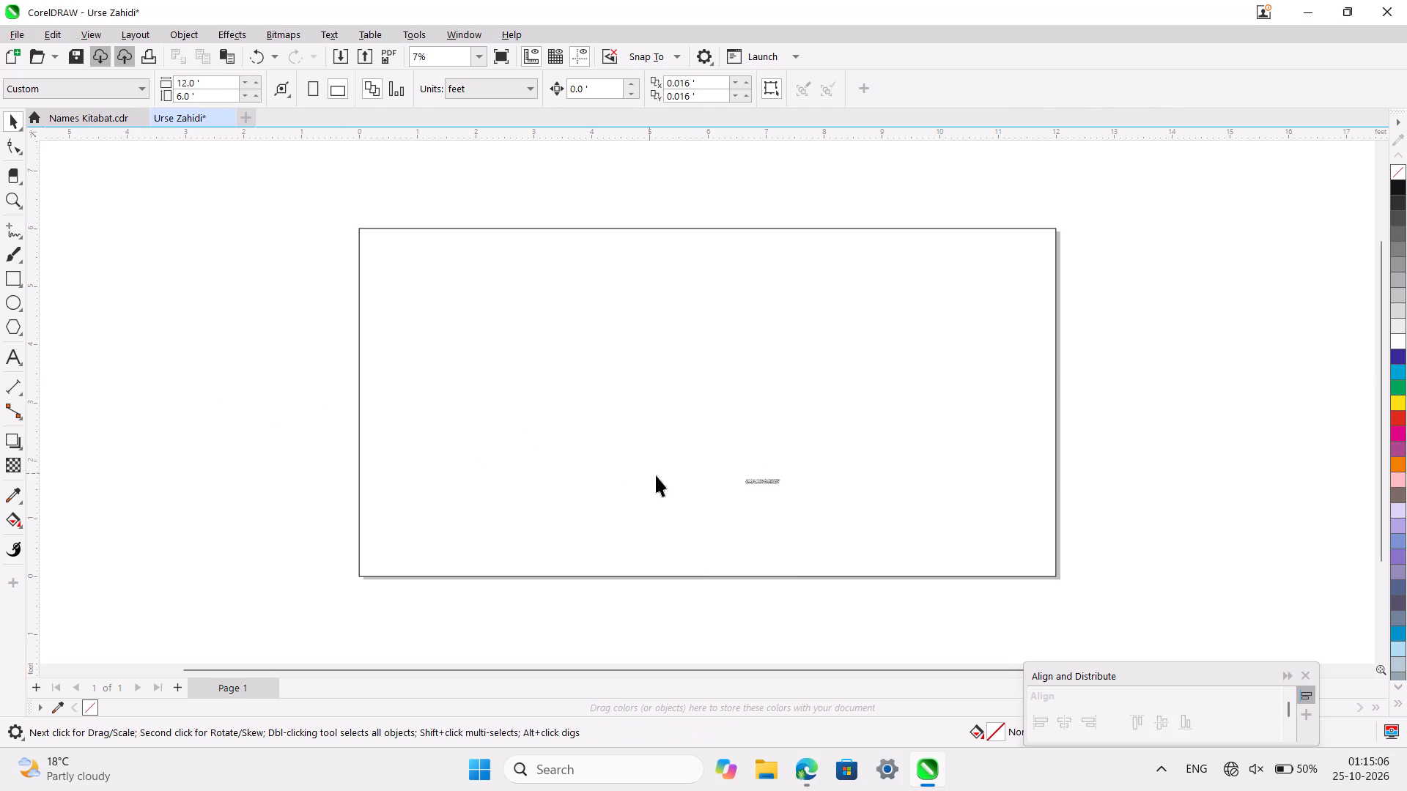
Move the pasted calligraphy title to the page's upper half and enlarge it proportionally to about 9.2 feet wide.
click(764, 480)
ctrl+scroll(764, 480, up, 6)
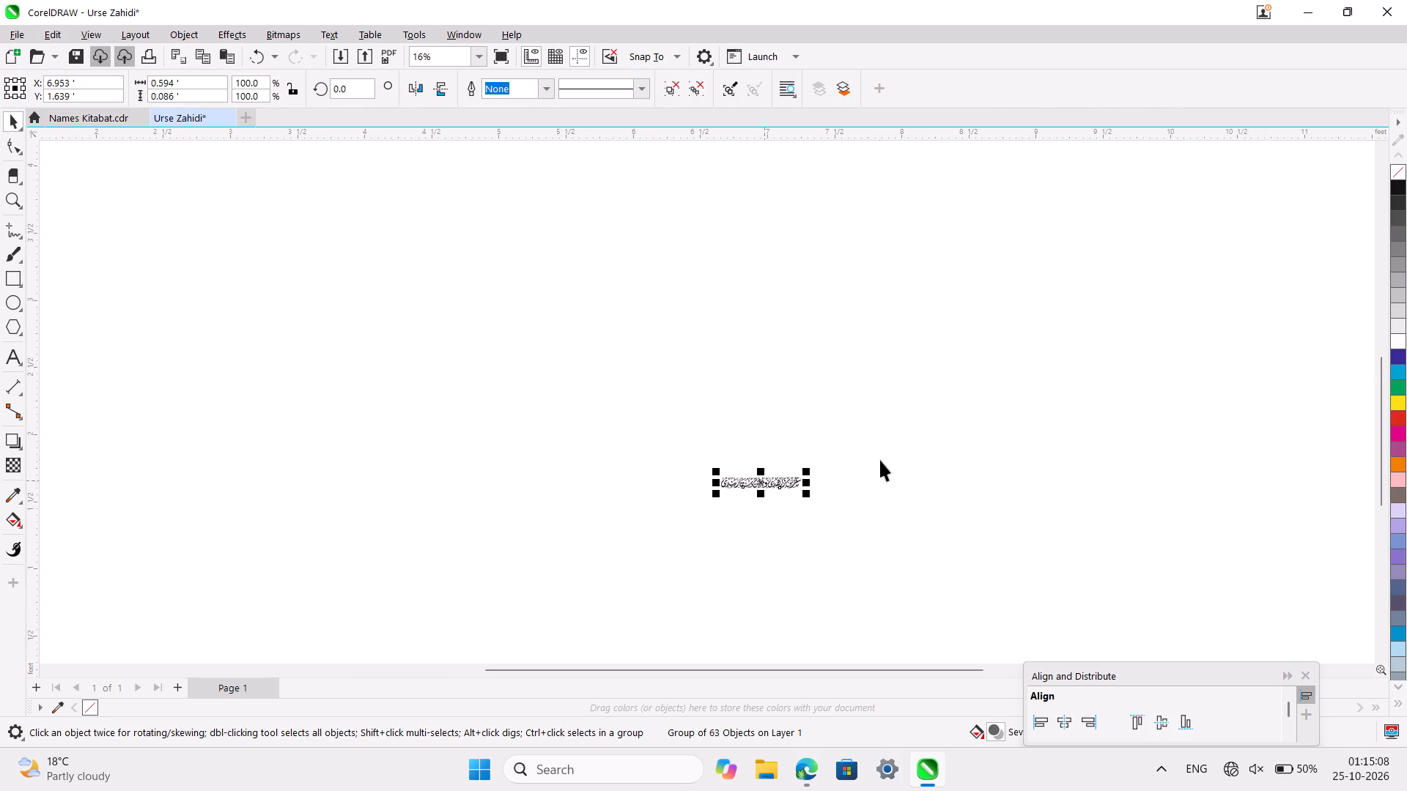
ctrl+scroll(827, 472, down, 9)
drag(827, 464, 895, 379)
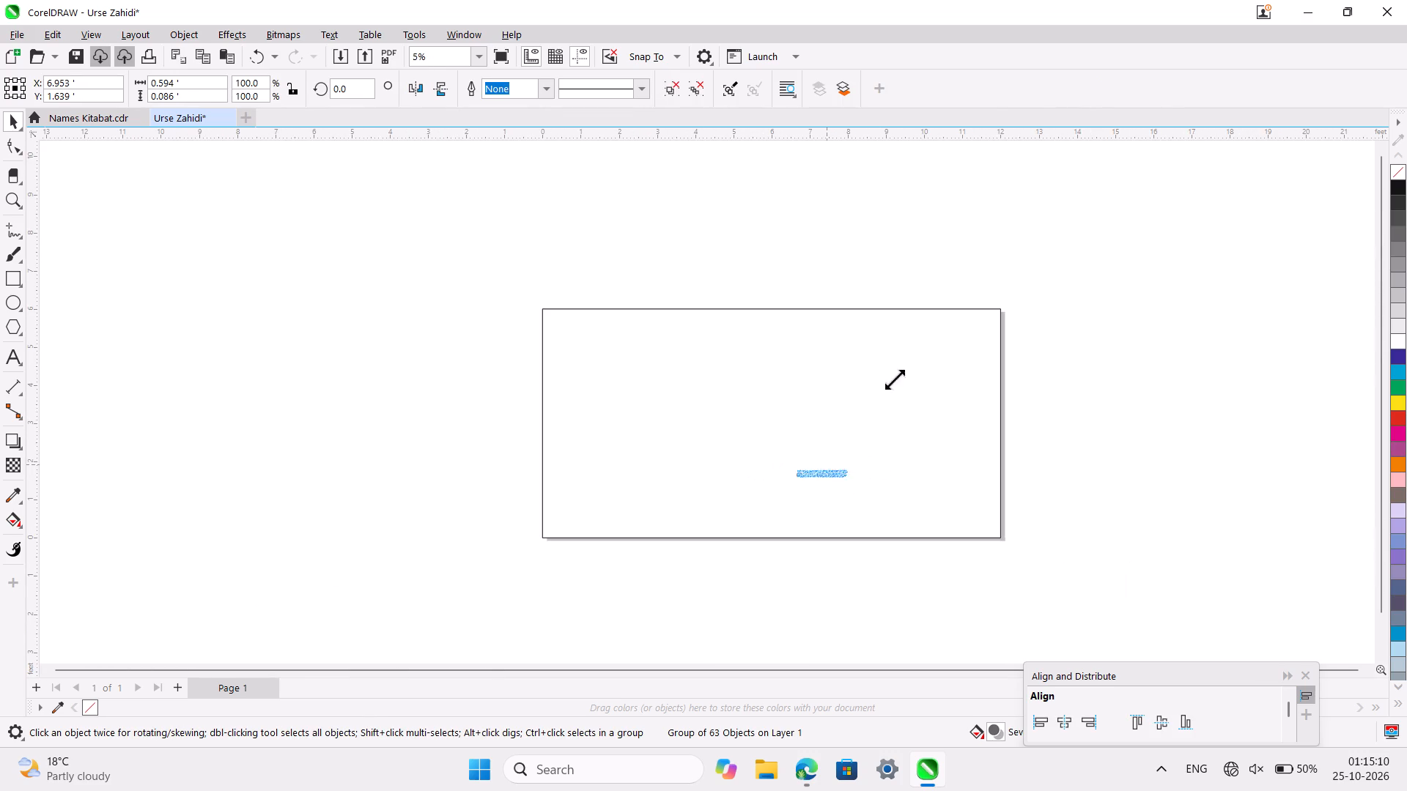
drag(895, 379, 983, 312)
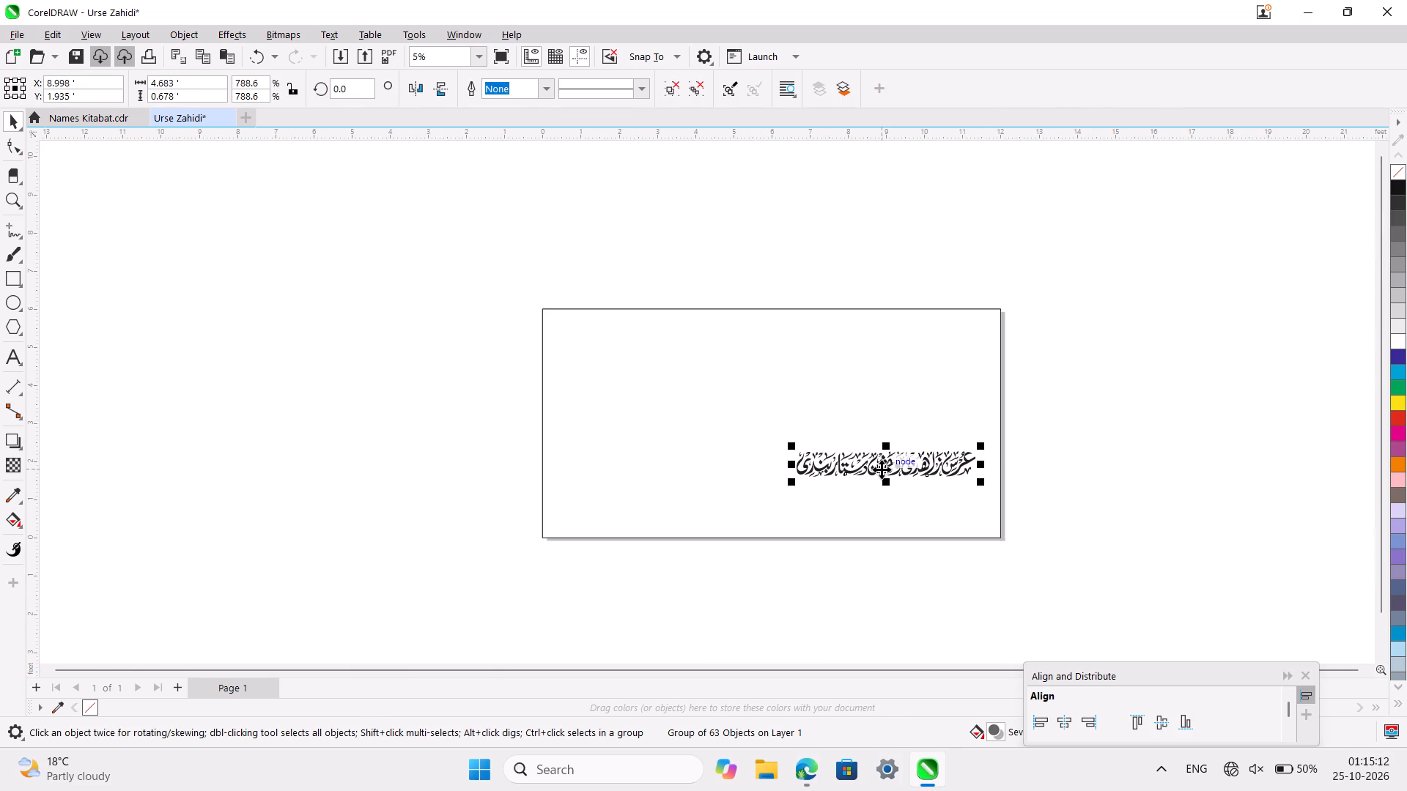
drag(882, 469, 772, 385)
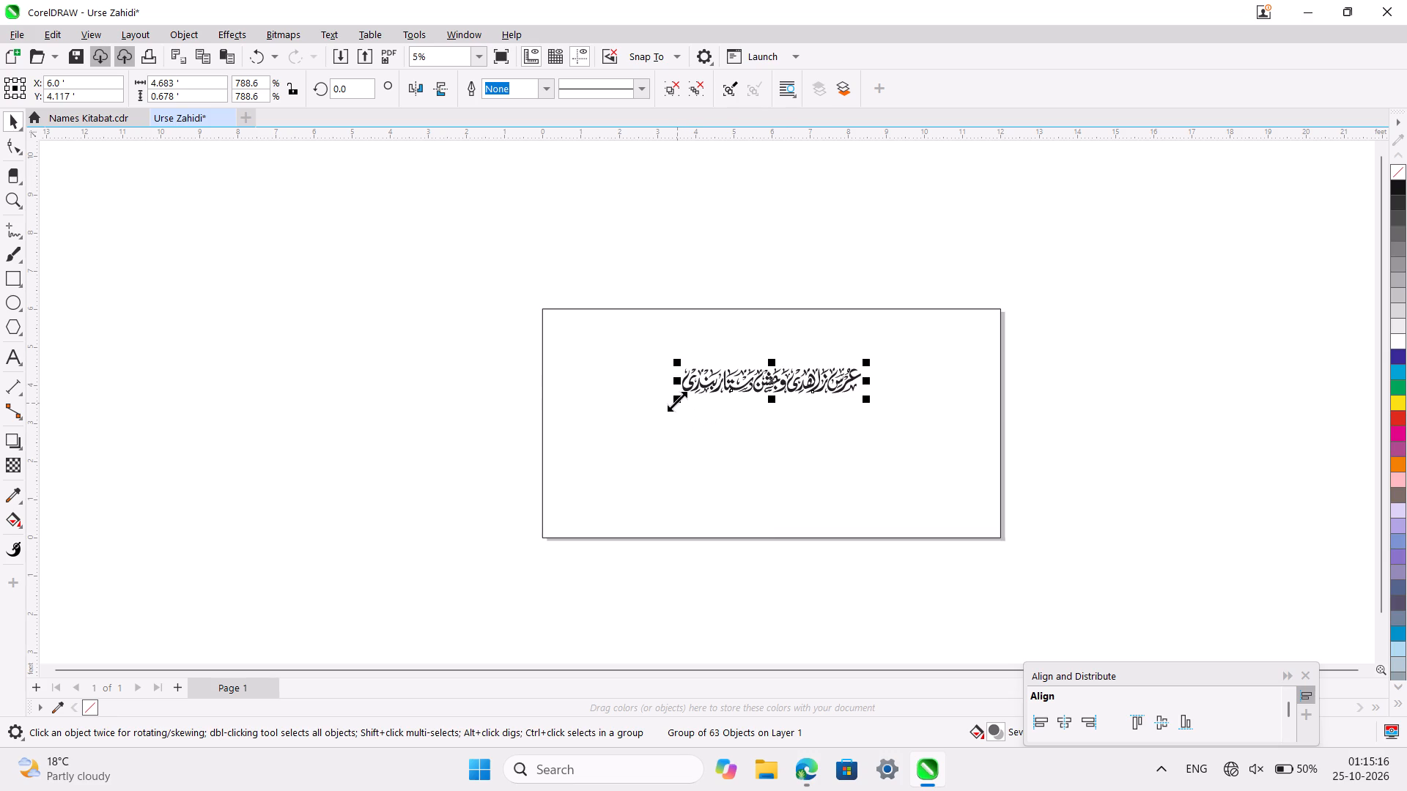
drag(677, 403, 503, 465)
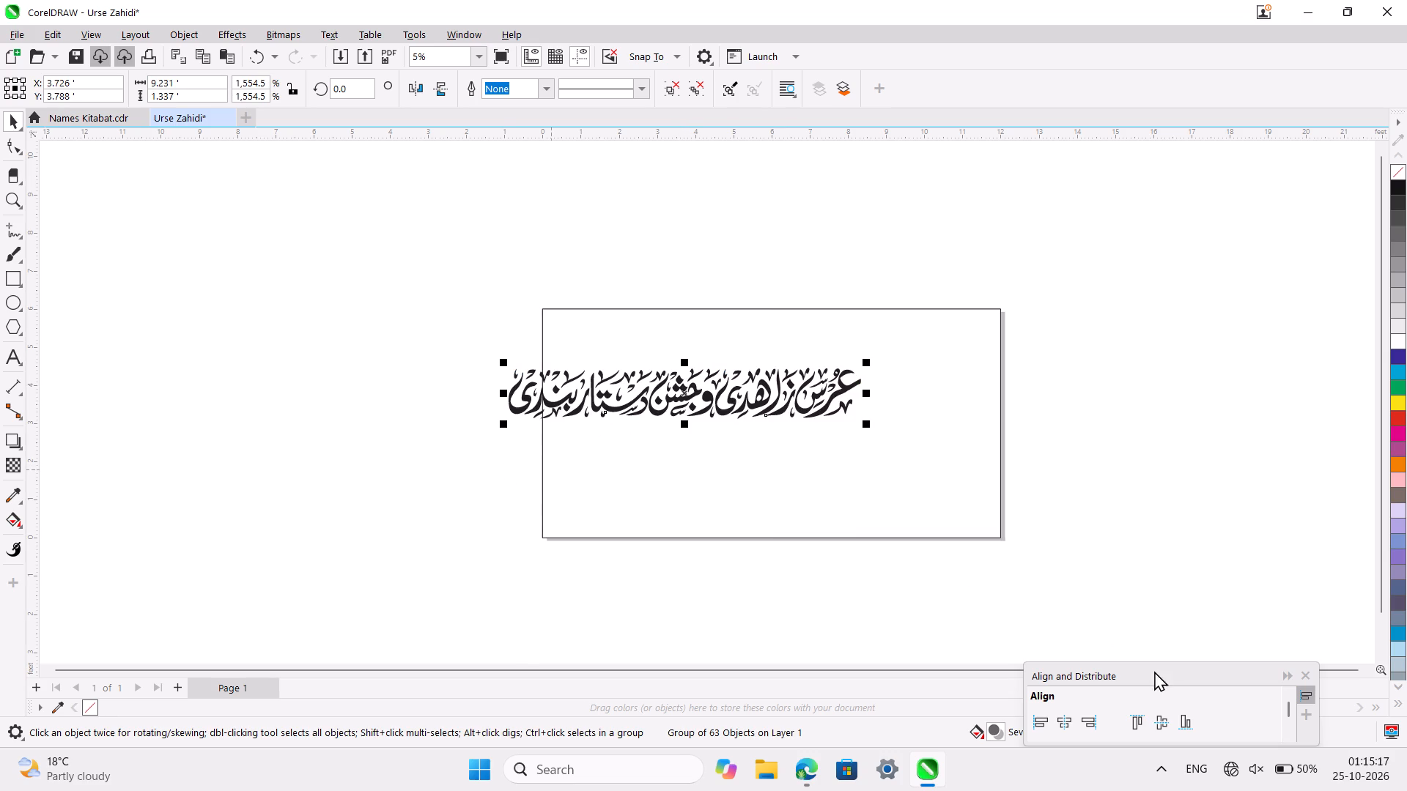
Centre the enlarged calligraphy title horizontally on the page and deselect it.
click(1066, 723)
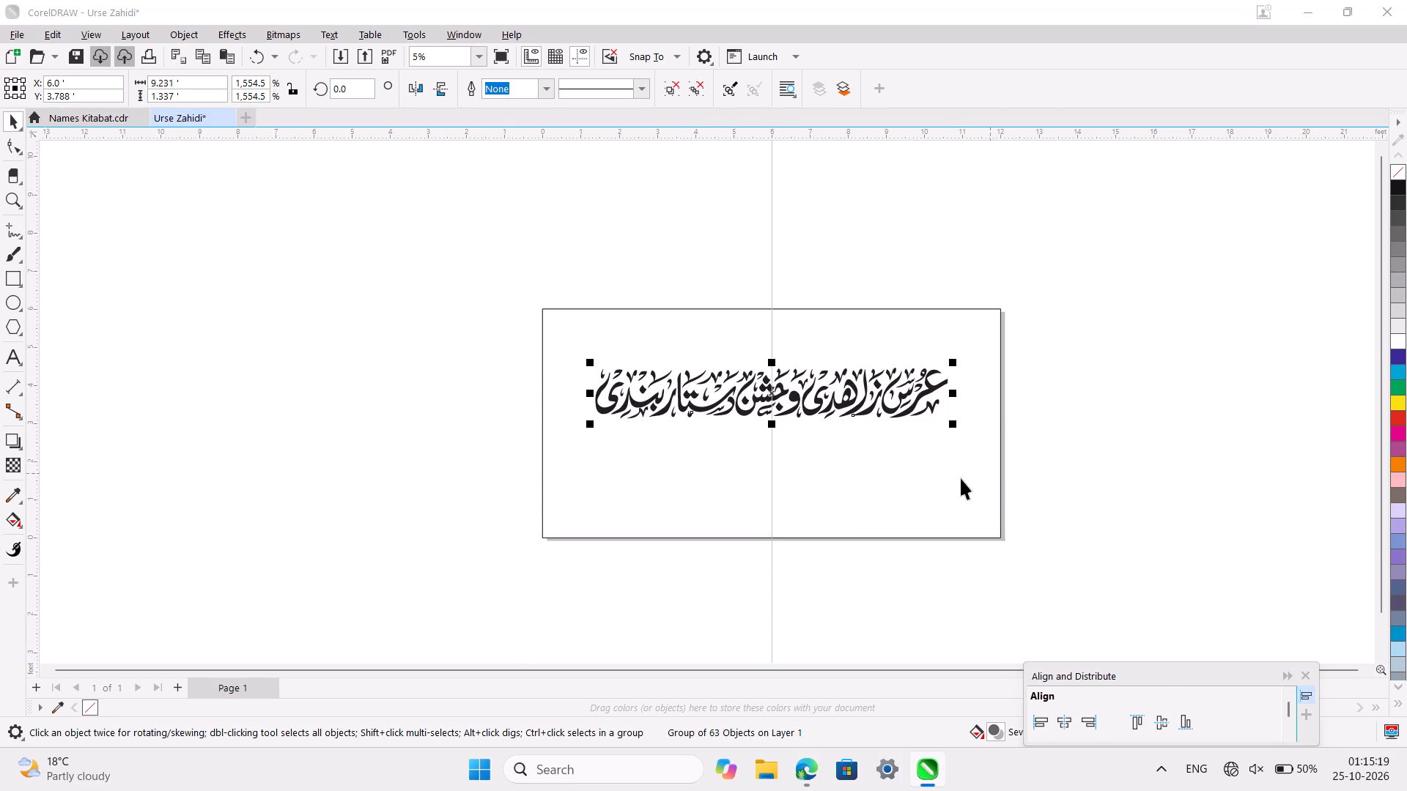
click(961, 478)
click(422, 334)
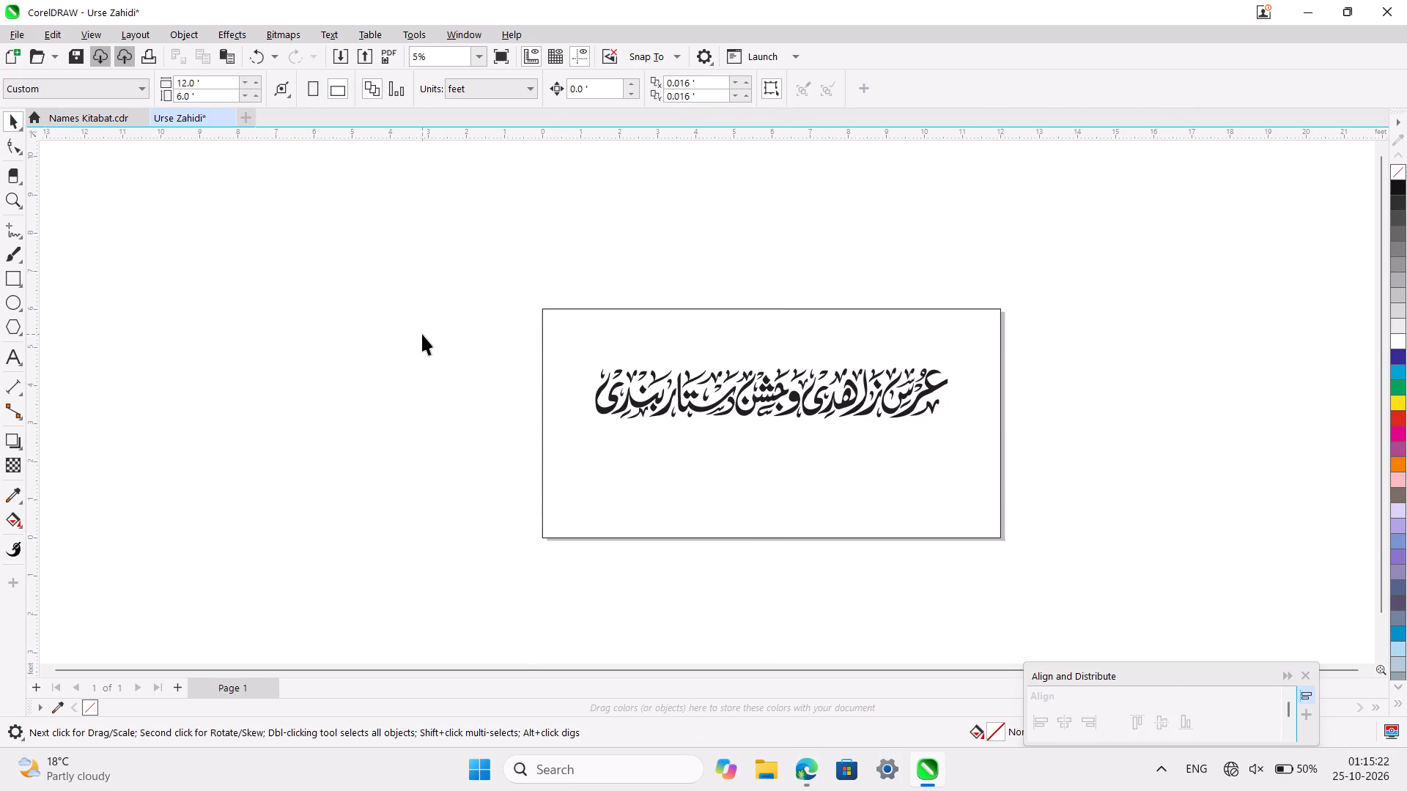
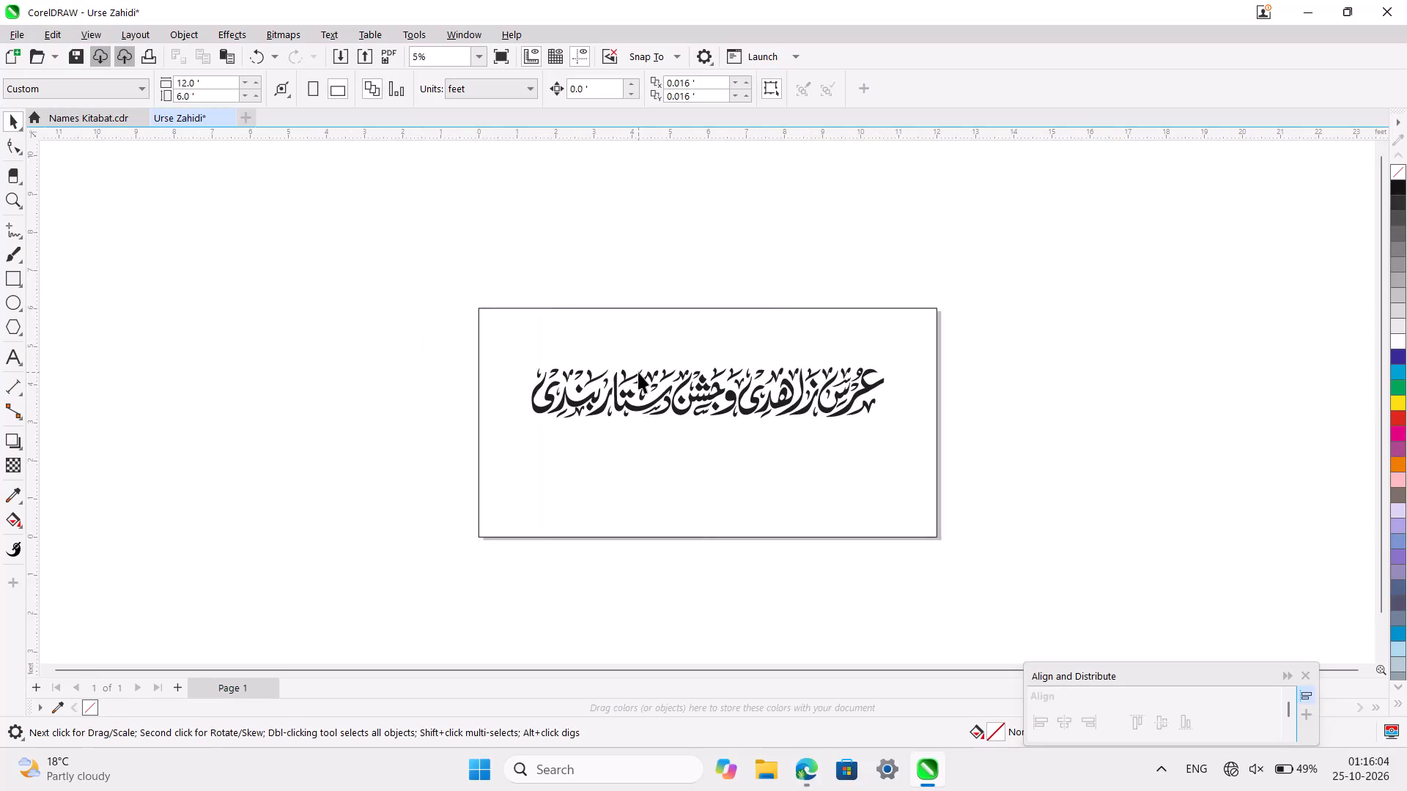
Reduce the calligraphy title proportionally to about 8.1 feet wide, centre it horizontally on the page and deselect it.
scroll(638, 372, right, 2)
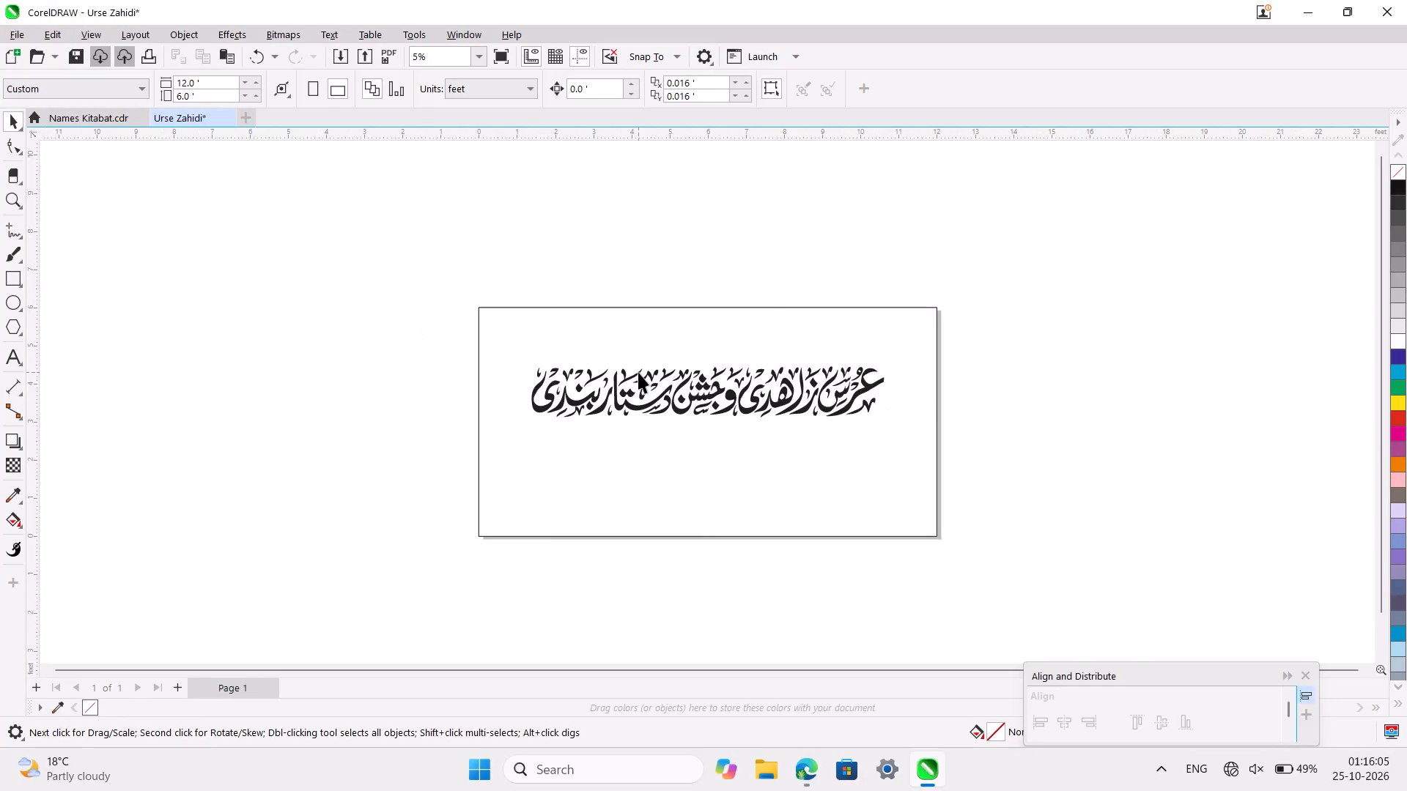
ctrl+scroll(465, 394, up, 3)
scroll(465, 394, right, 3)
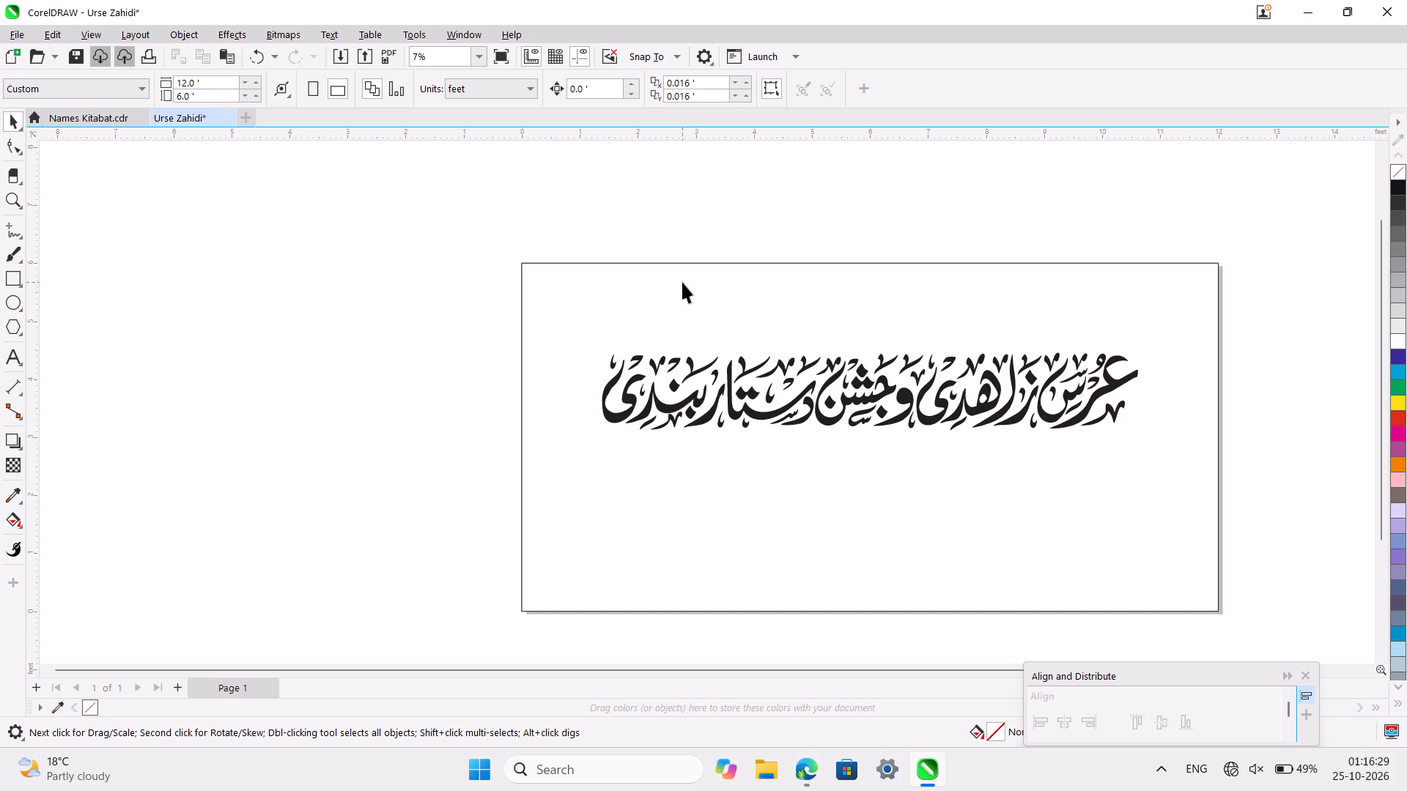
scroll(885, 320, down, 1)
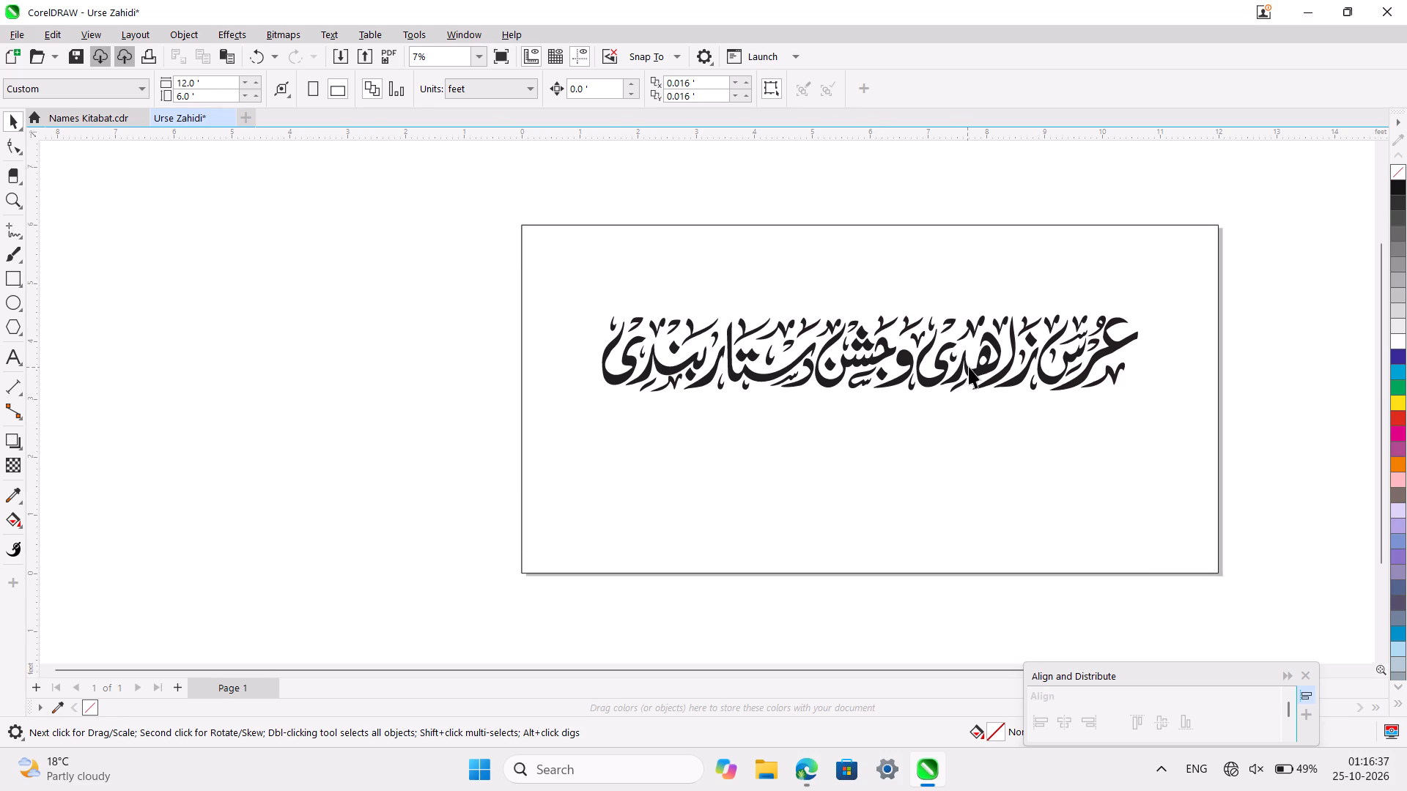
click(924, 385)
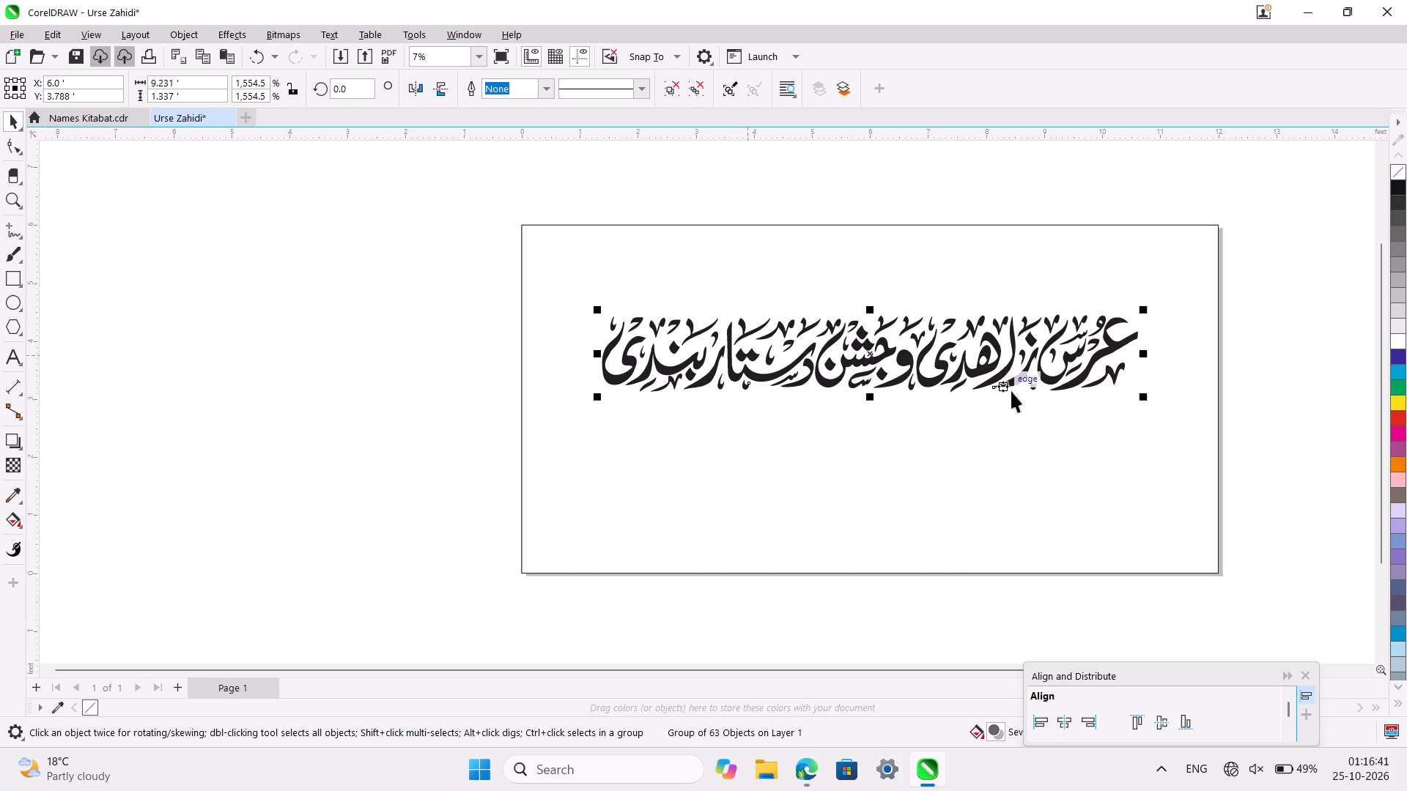
drag(1144, 308, 1125, 313)
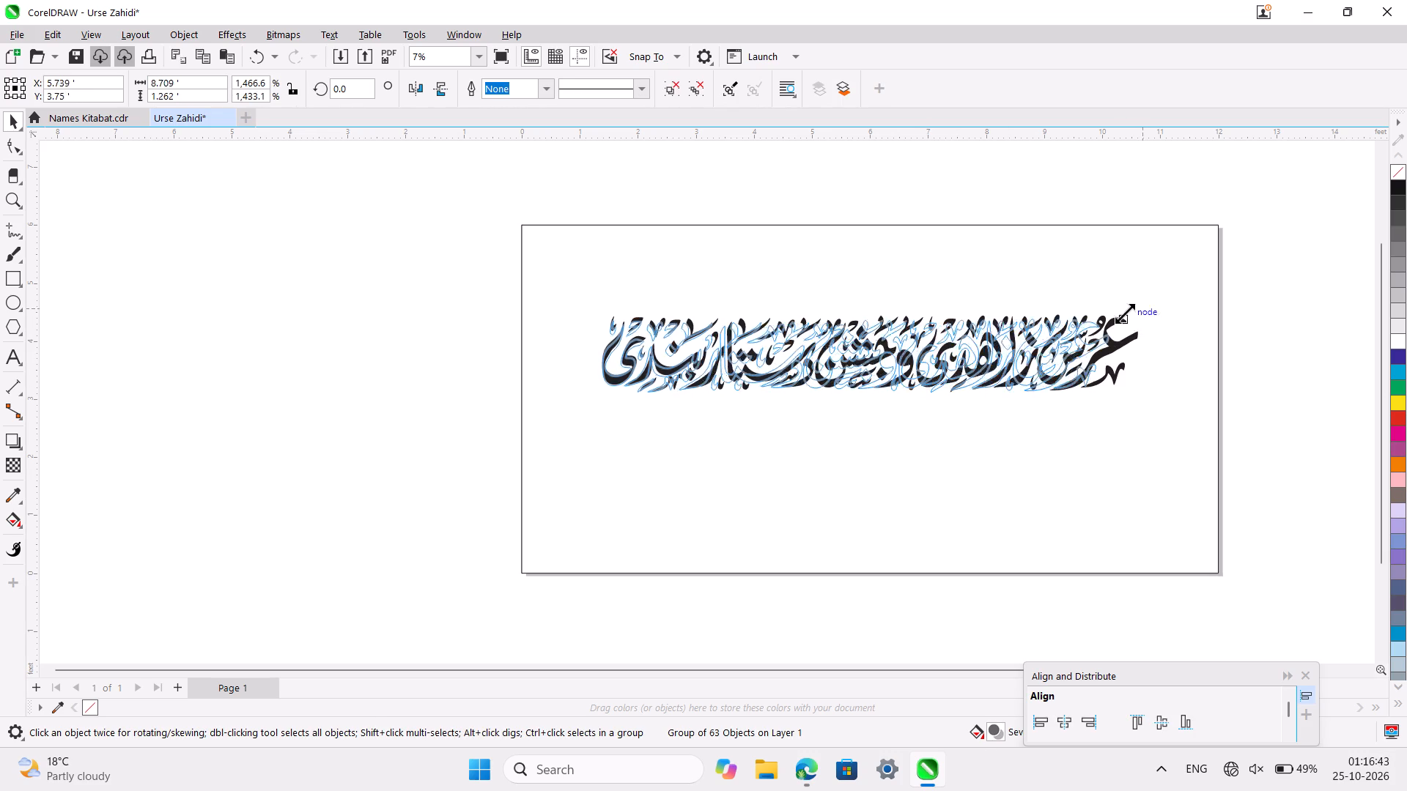
drag(1125, 313, 1122, 315)
click(1068, 715)
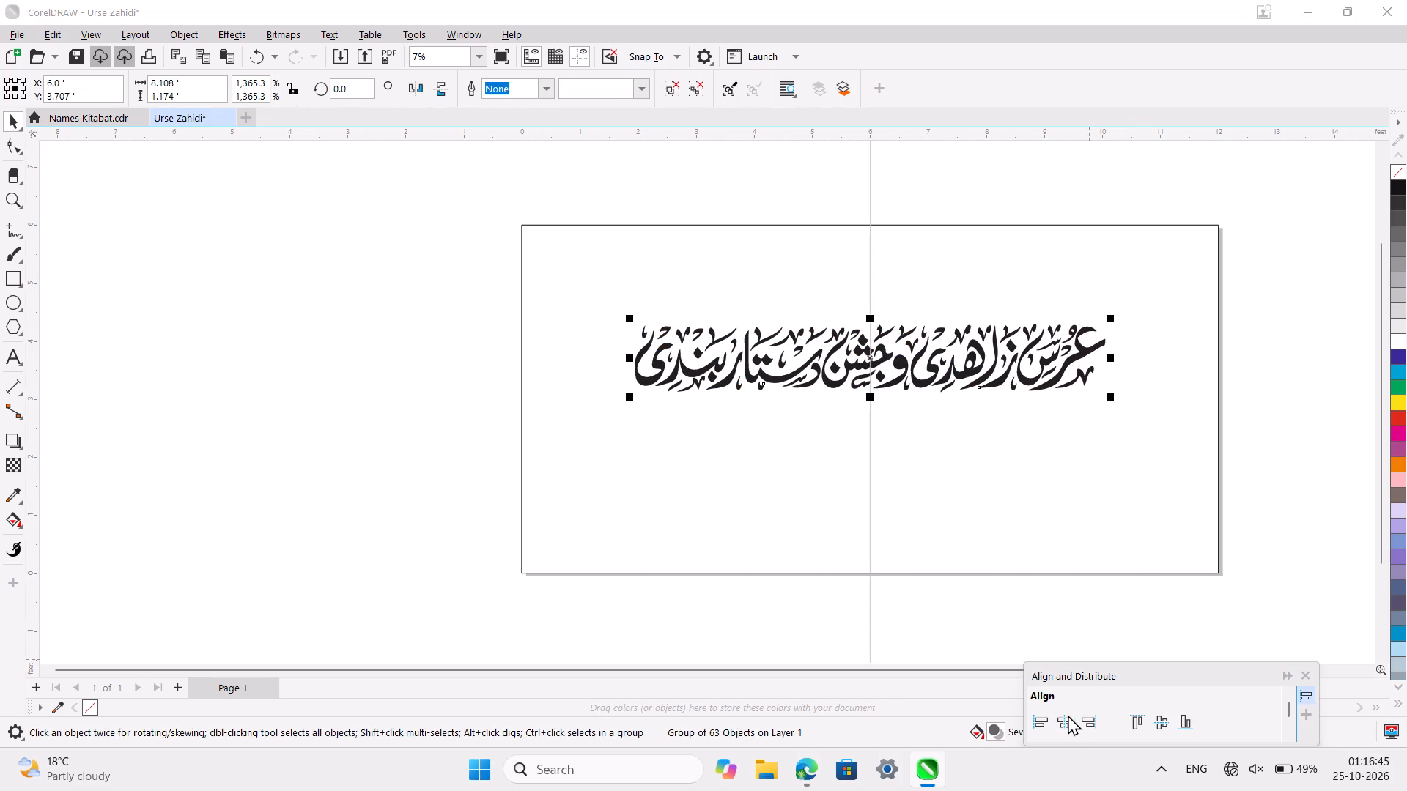
click(968, 502)
click(377, 391)
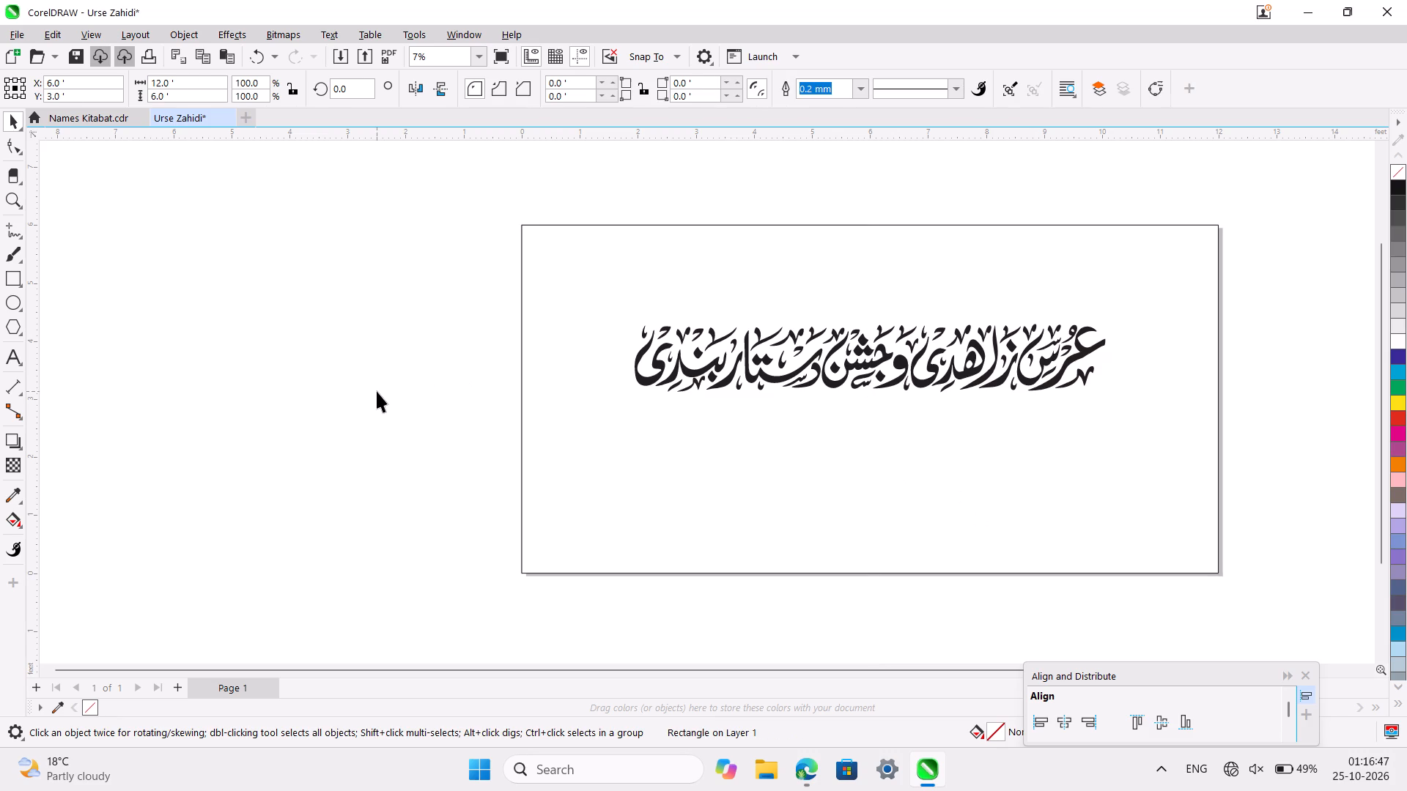
key(ctrl+s)
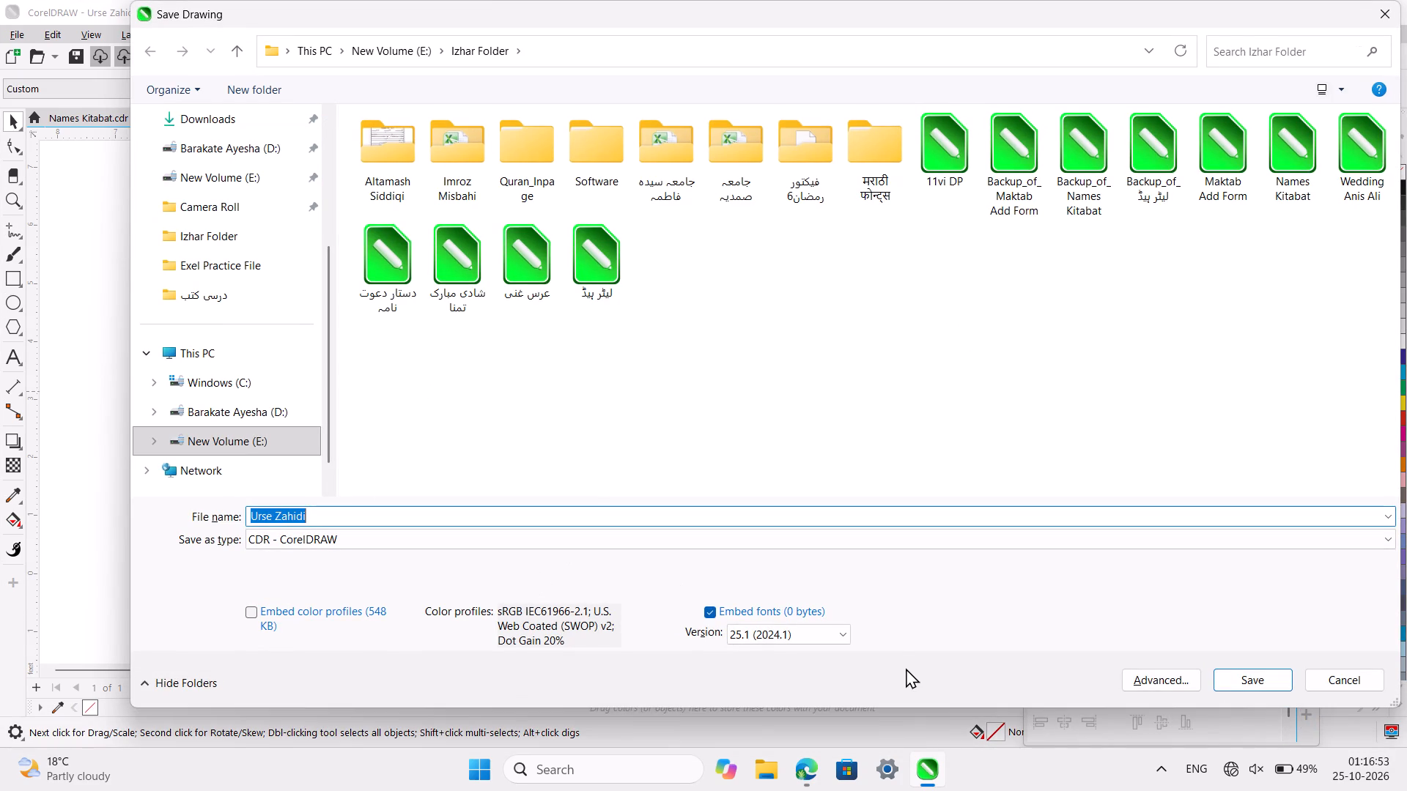
click(1236, 675)
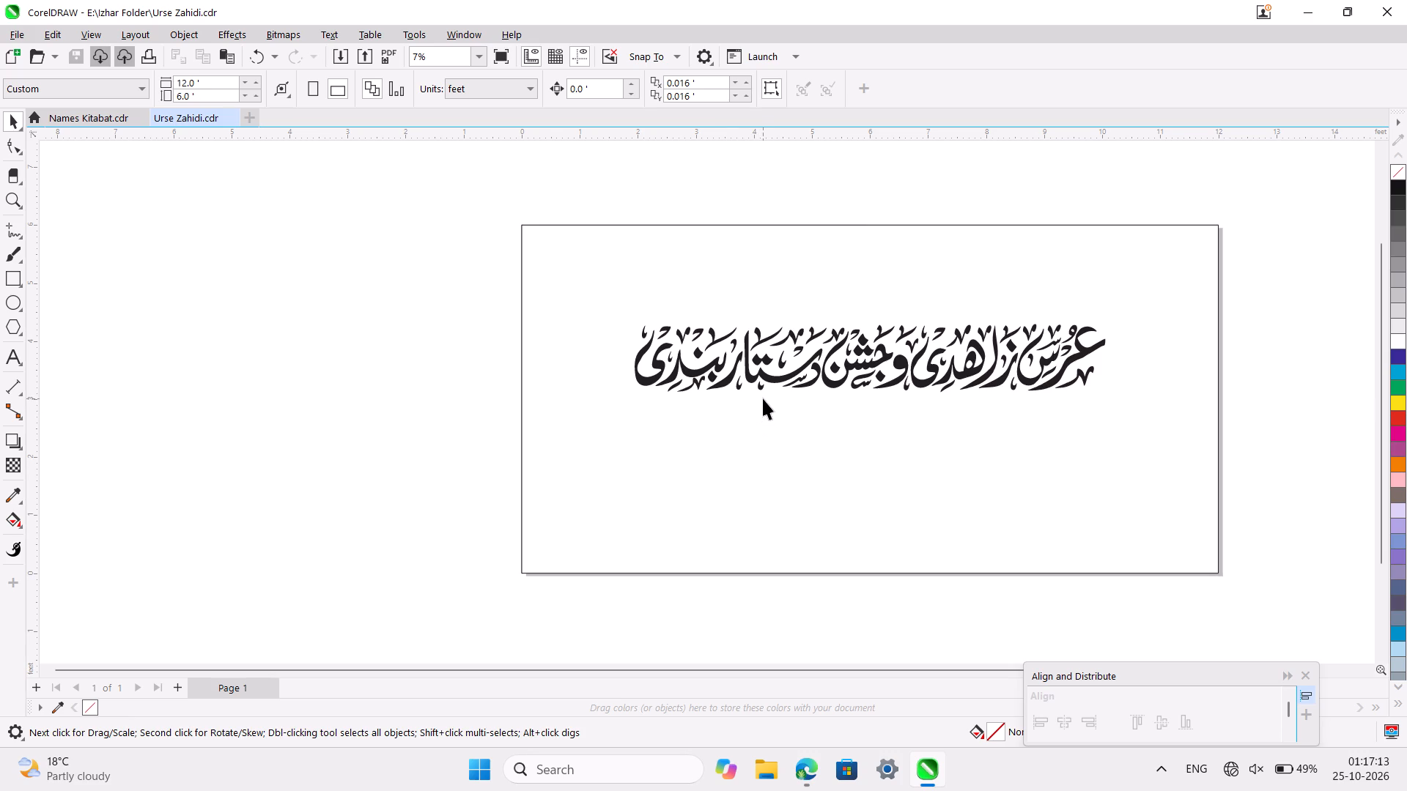
Centre the calligraphy title horizontally on the page again and deselect it.
scroll(763, 398, left, 1)
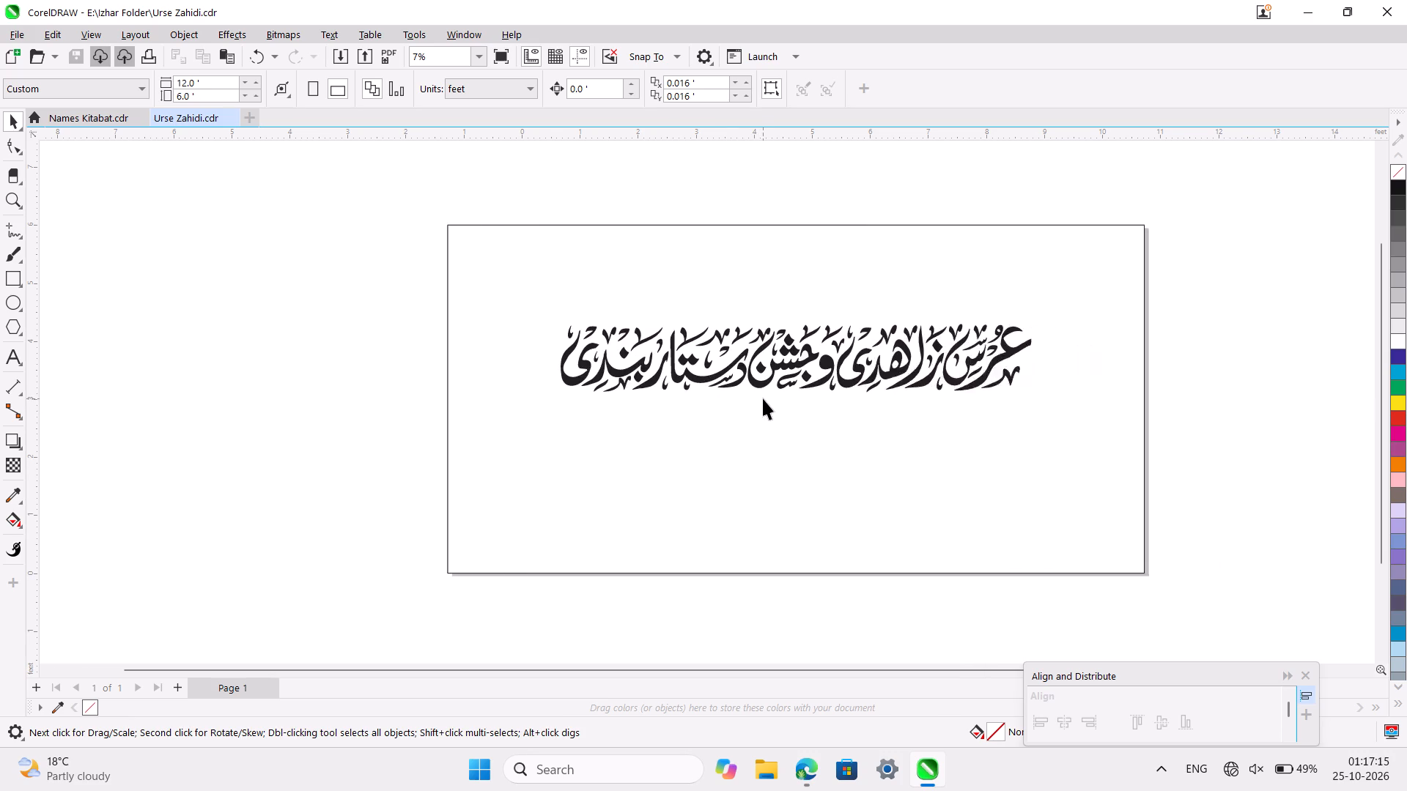
scroll(763, 398, left, 1)
scroll(763, 398, right, 3)
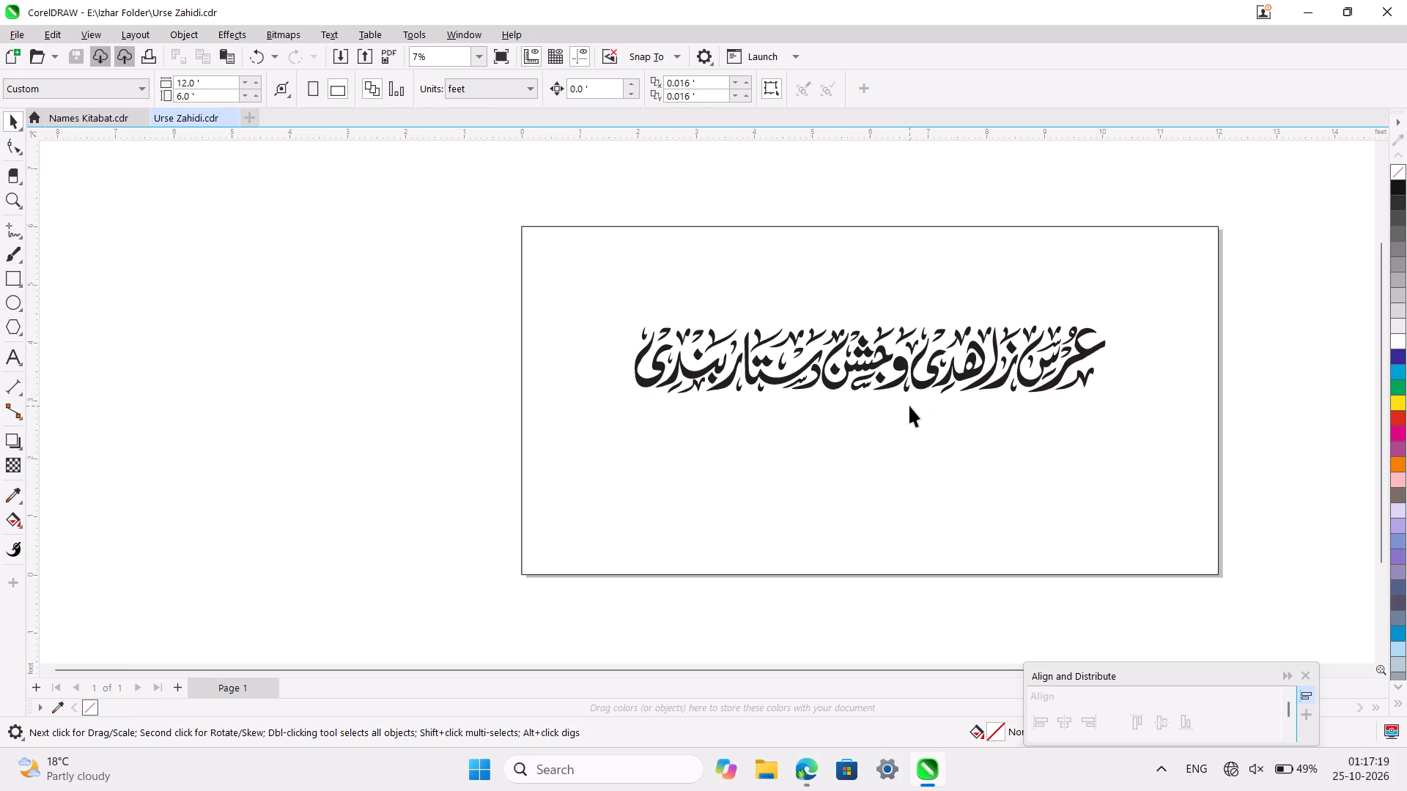
ctrl+scroll(909, 406, up, 4)
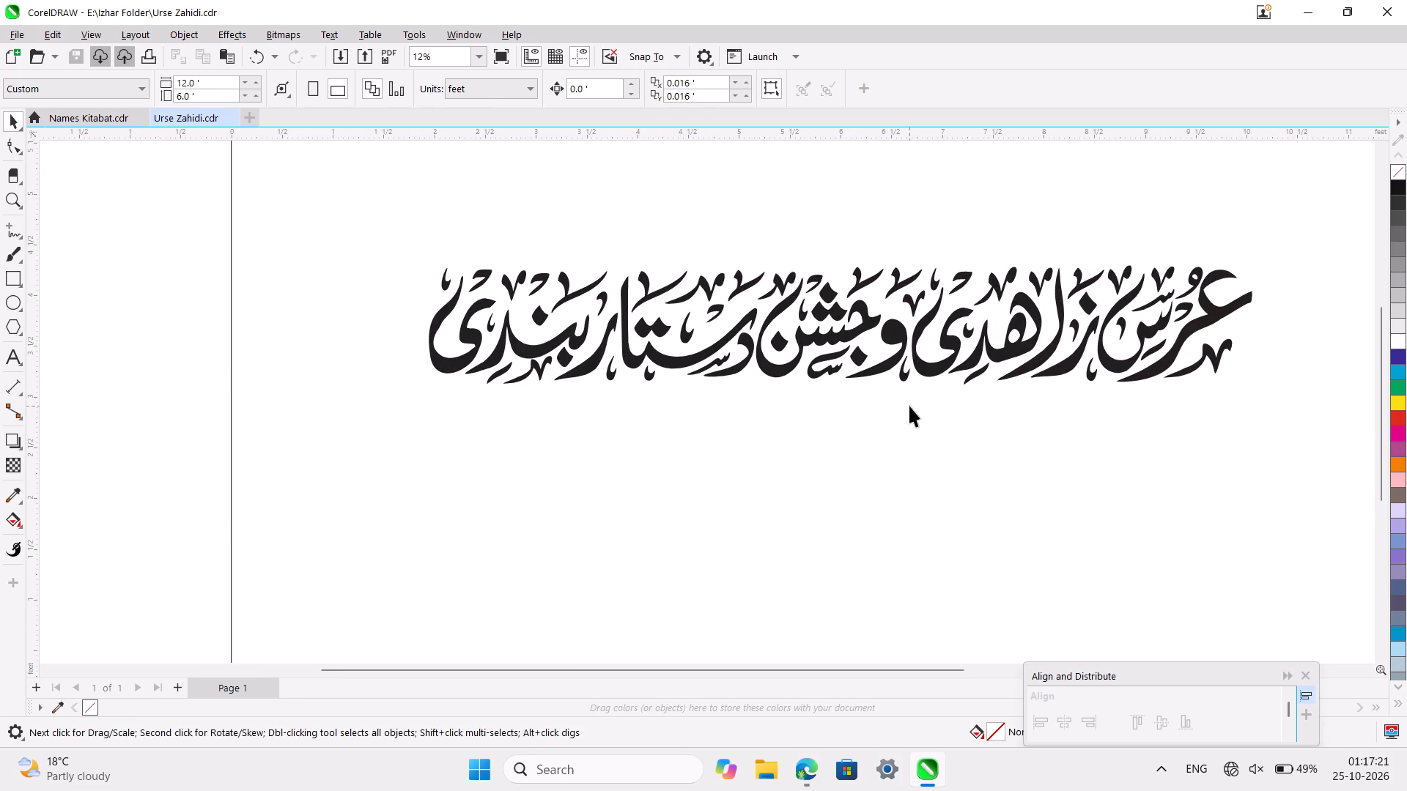
scroll(1057, 404, up, 1)
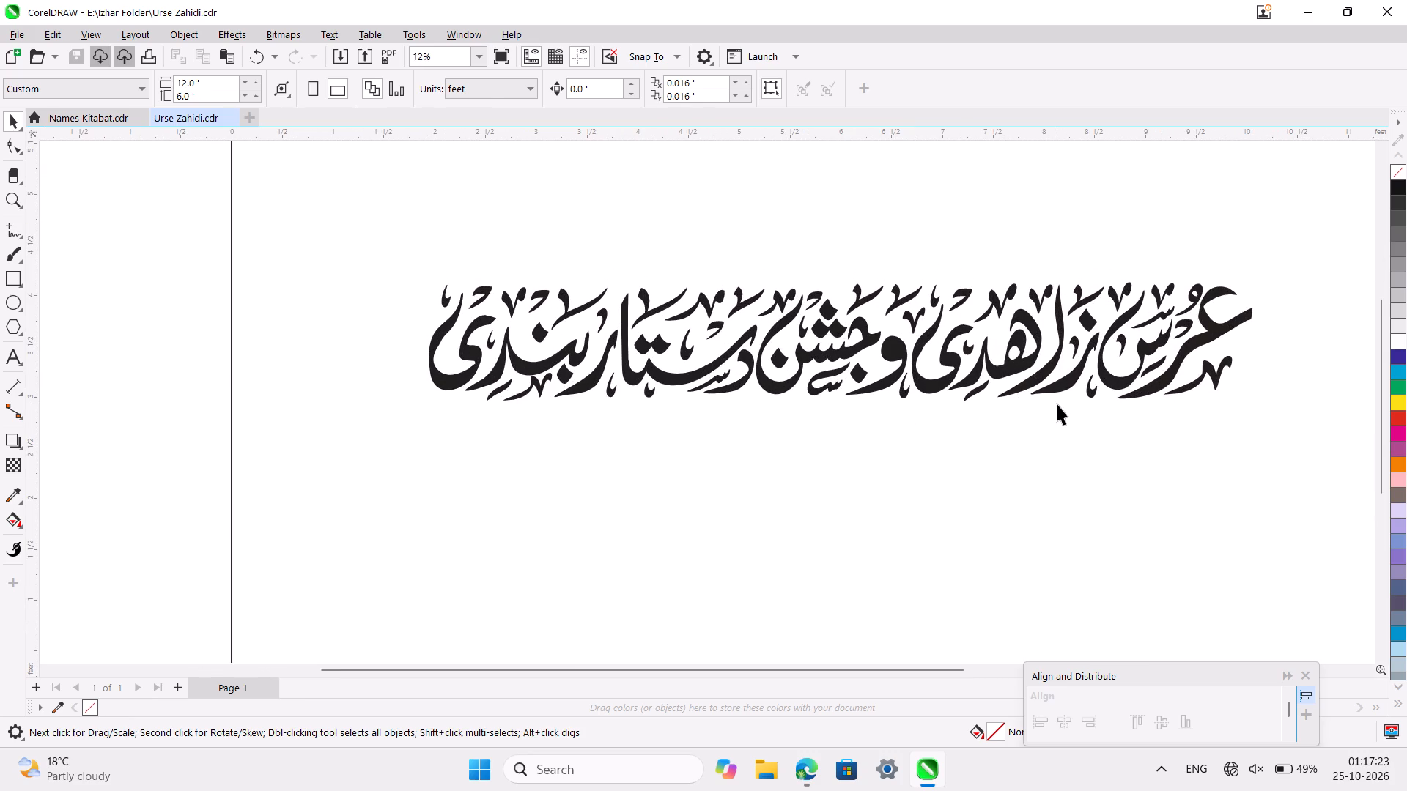
scroll(1057, 404, up, 1)
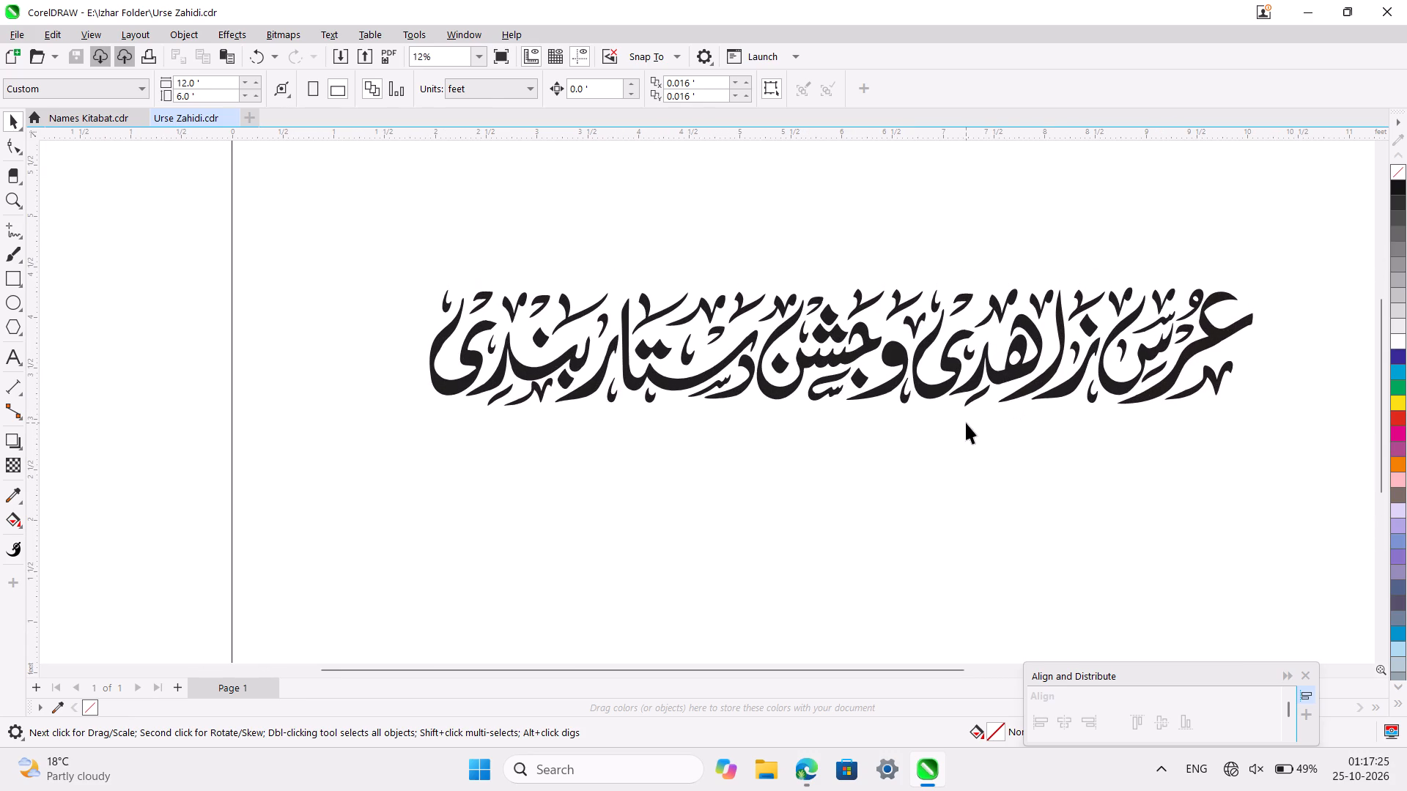
ctrl+scroll(966, 423, down, 6)
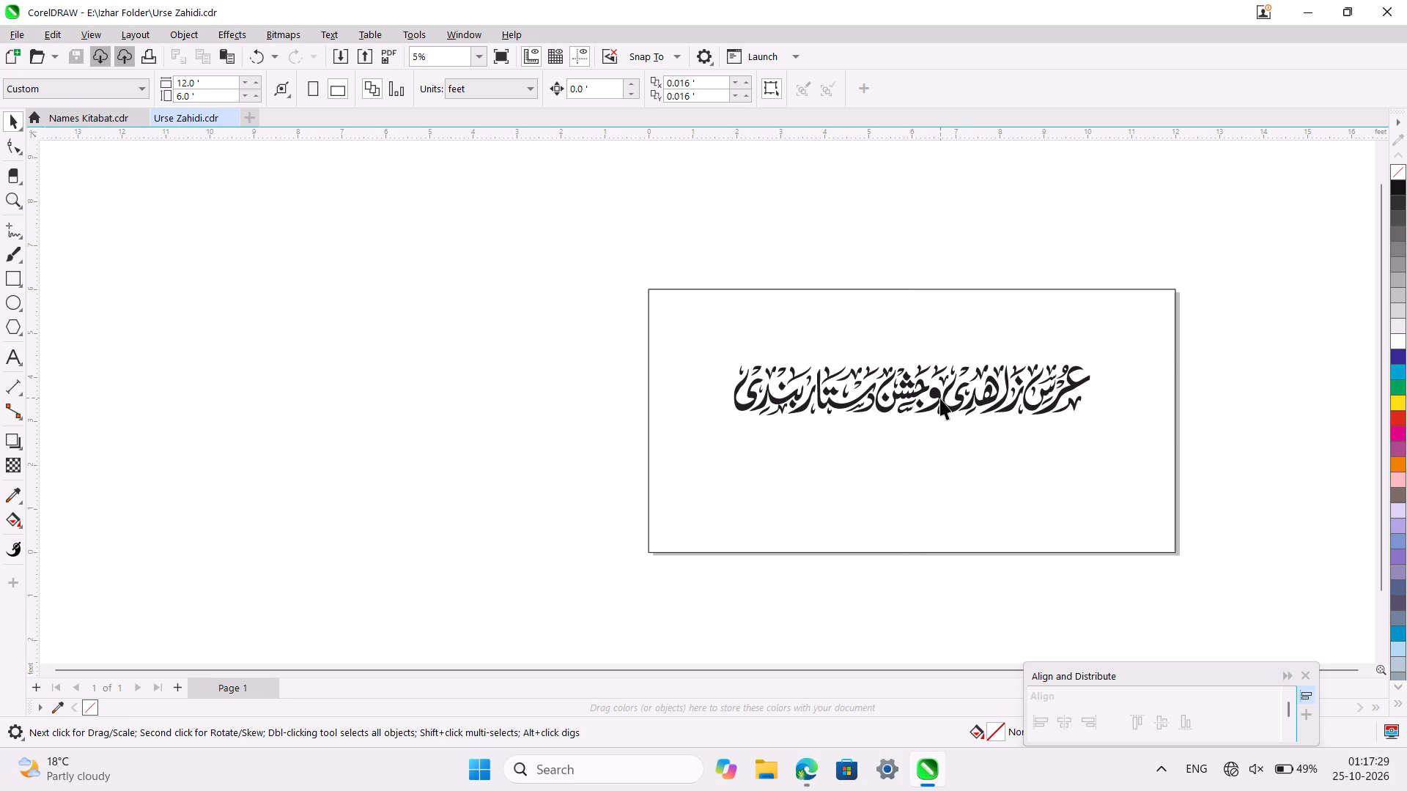
click(942, 397)
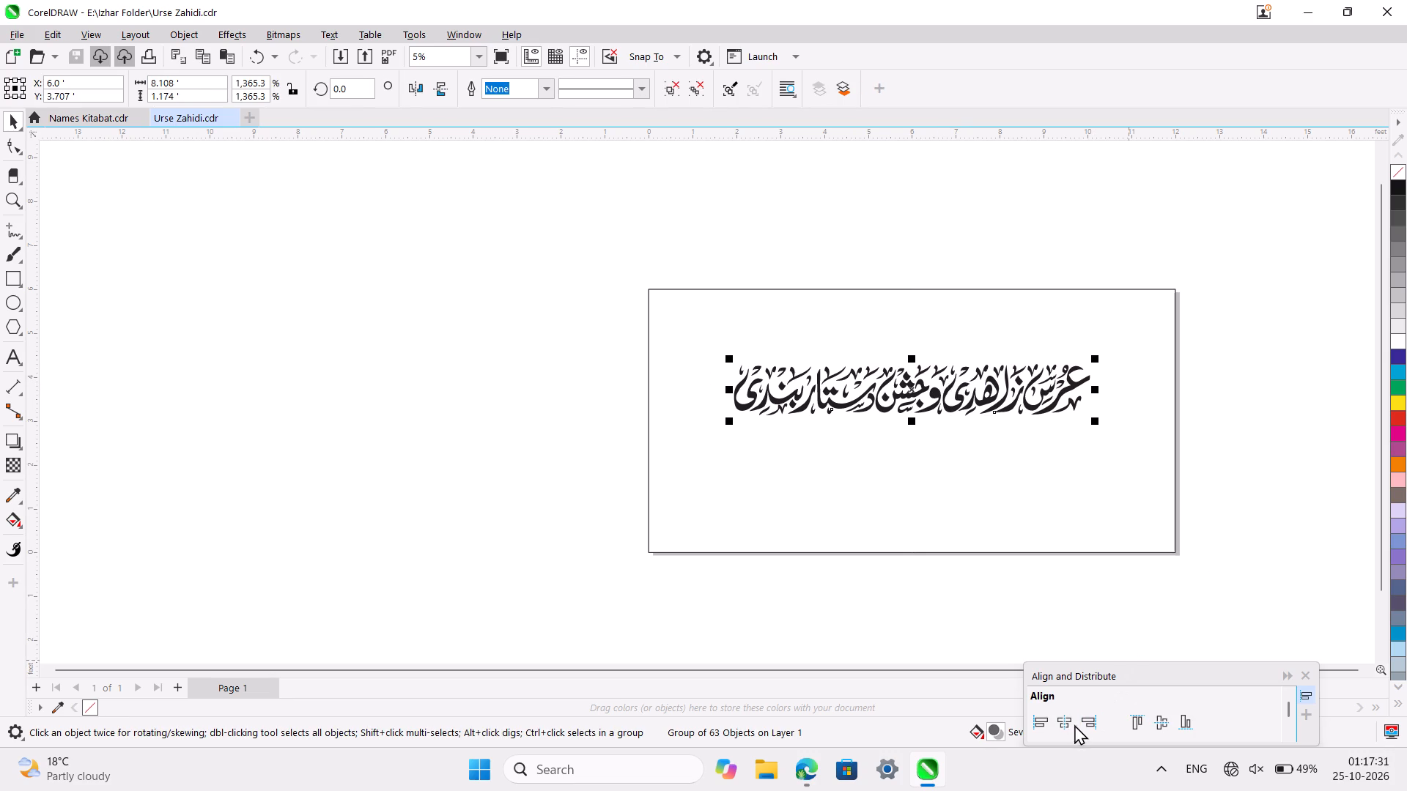
click(1068, 724)
click(991, 528)
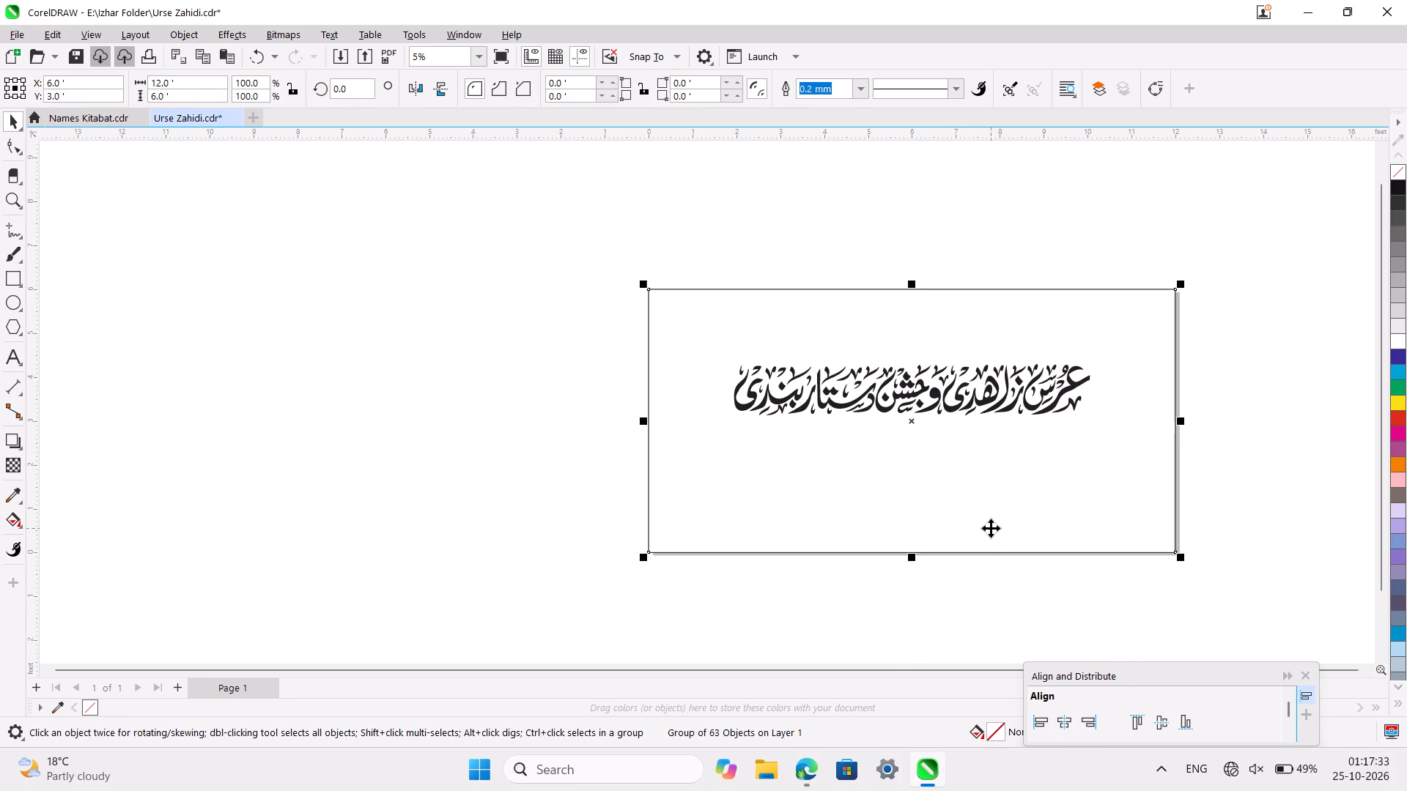
click(671, 490)
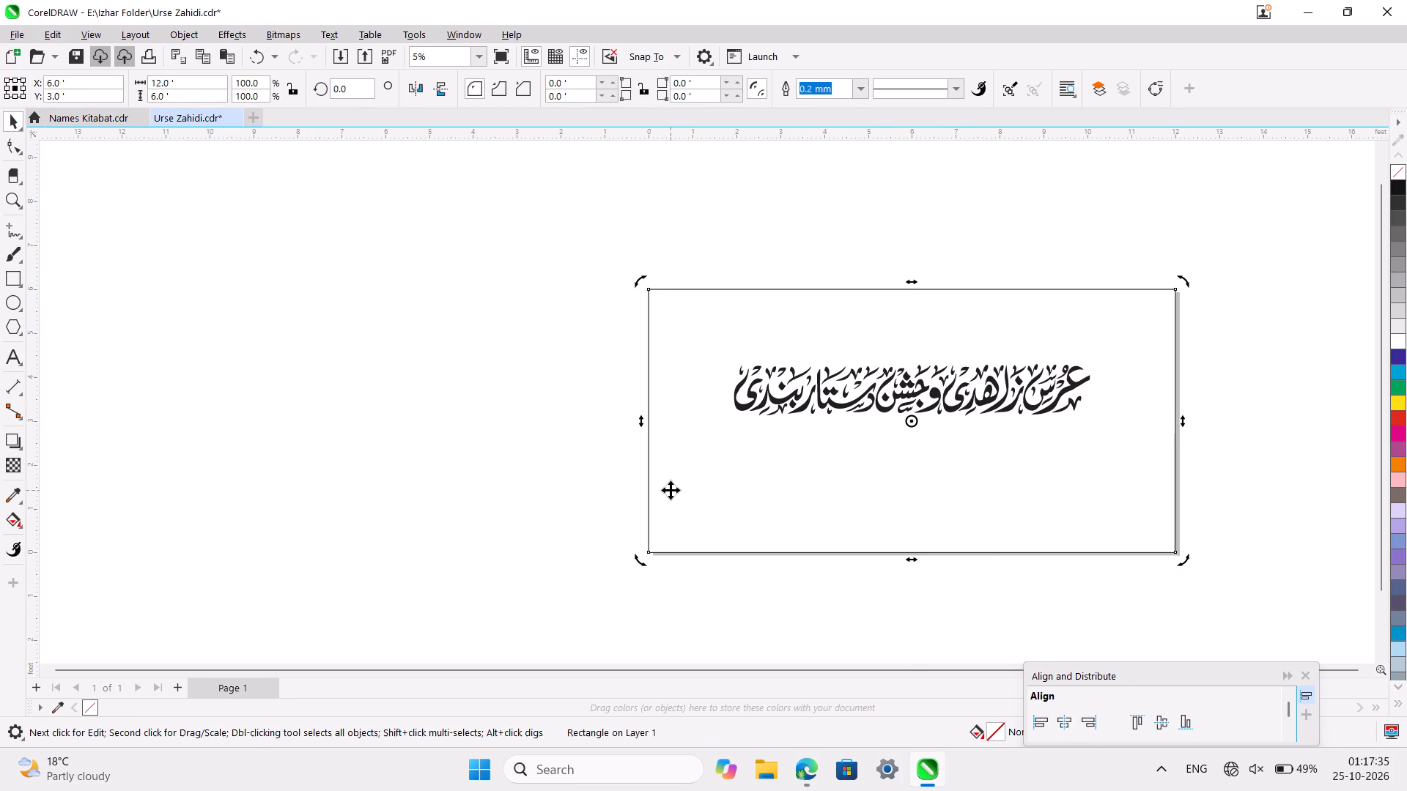
click(424, 395)
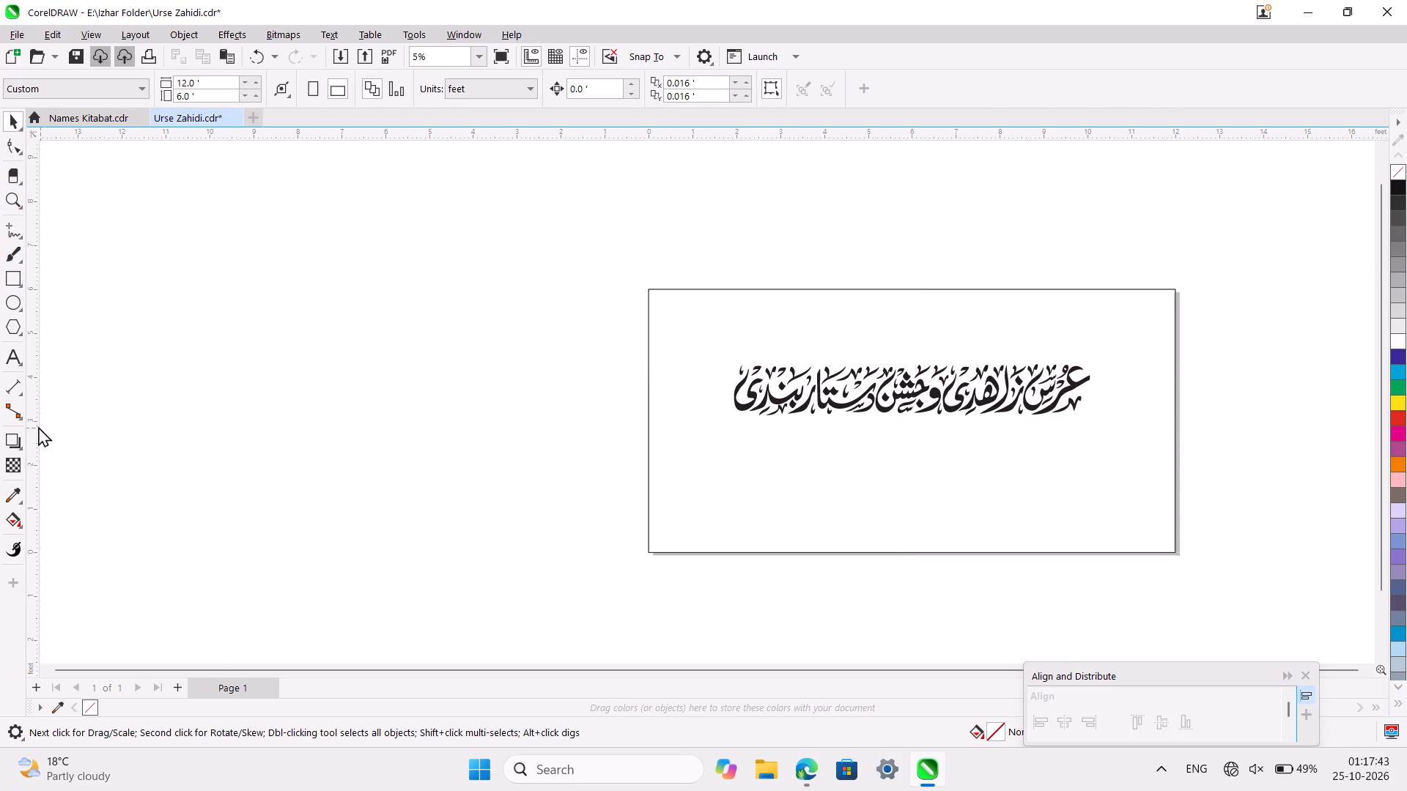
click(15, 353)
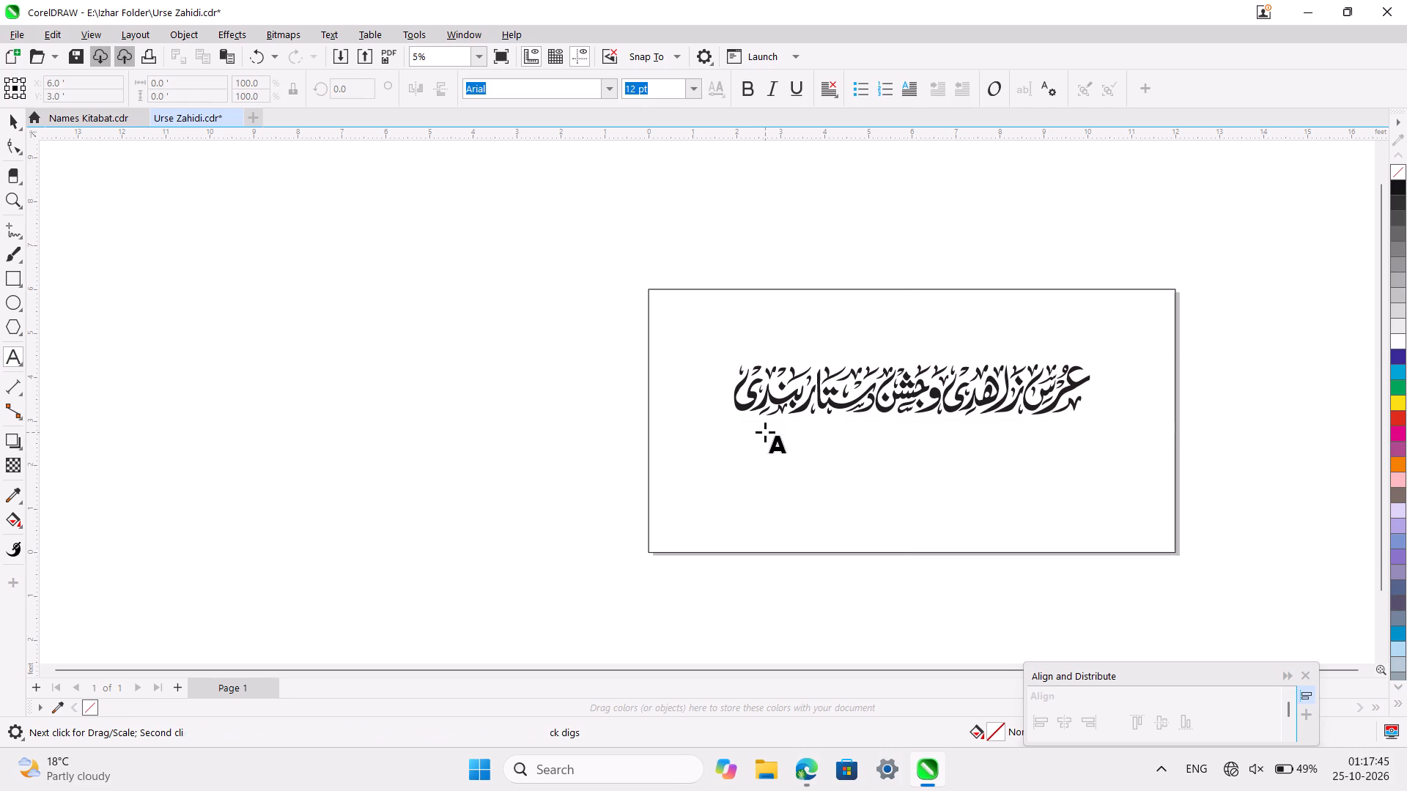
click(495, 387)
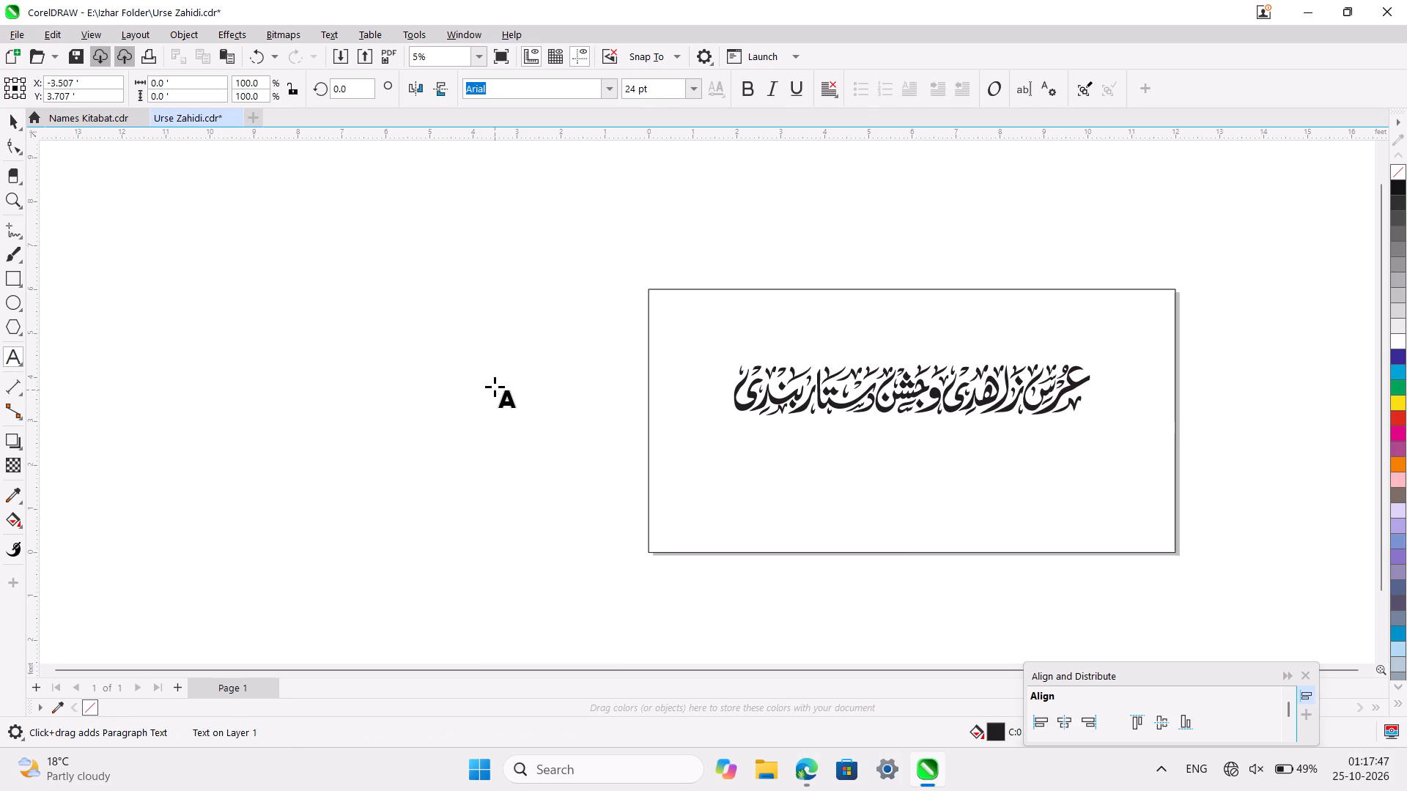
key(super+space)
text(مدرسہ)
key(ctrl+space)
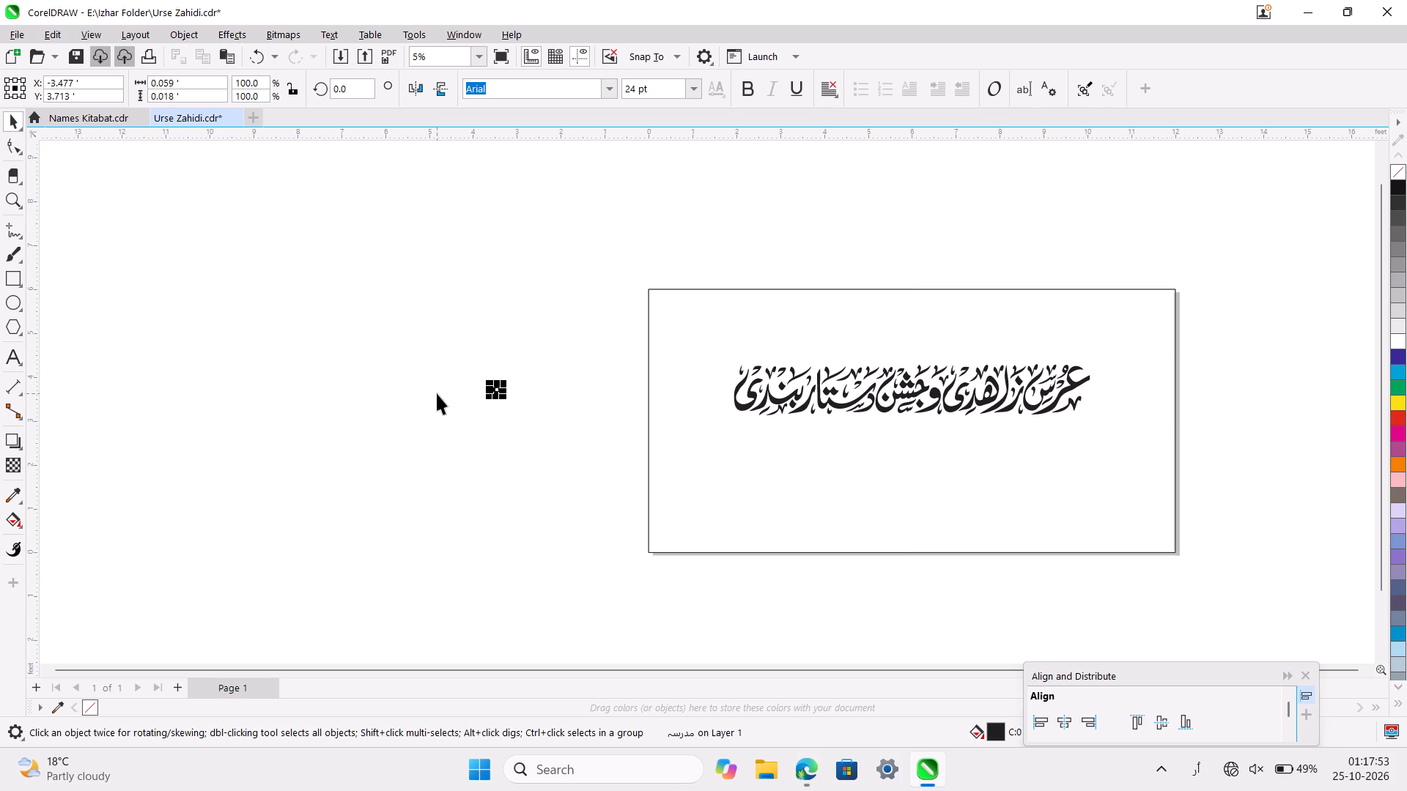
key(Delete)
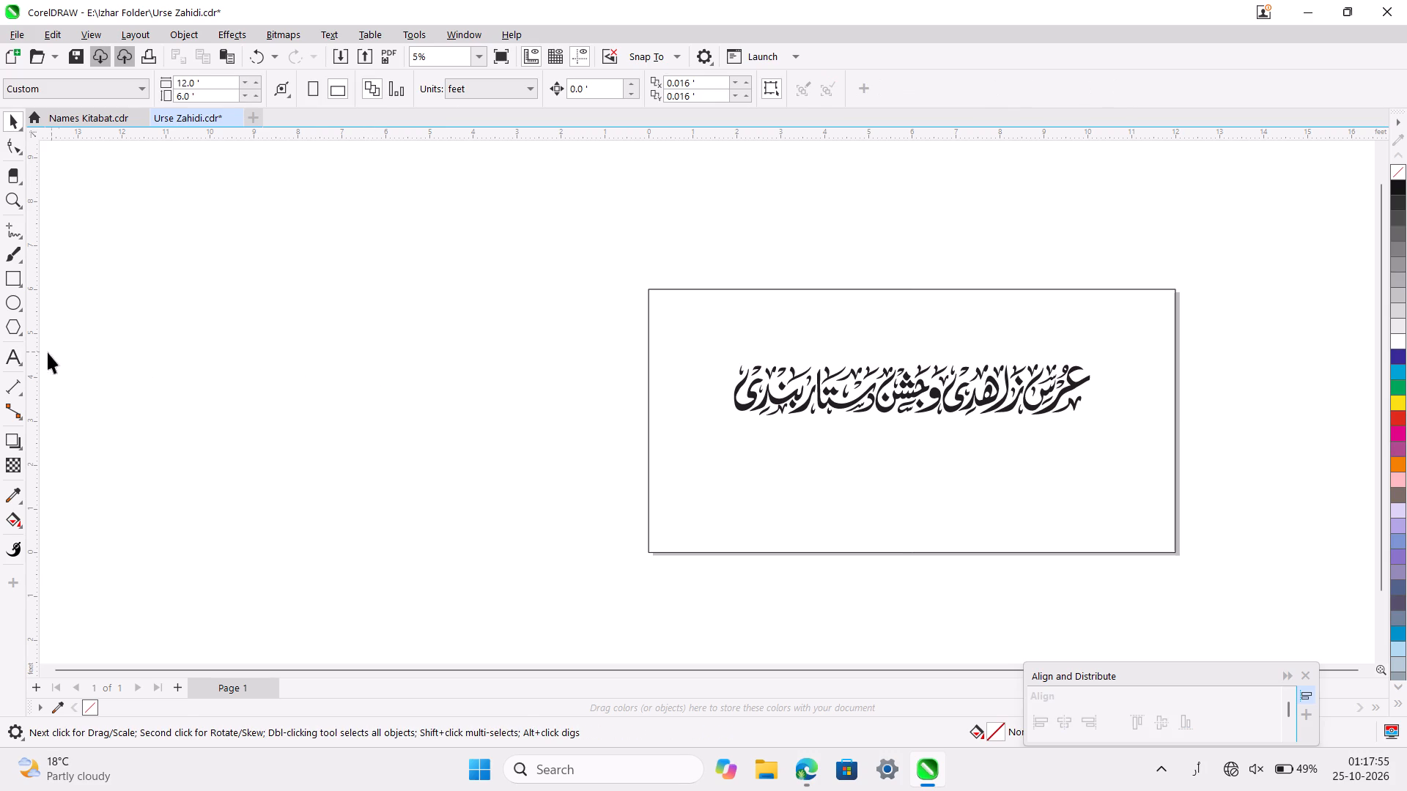
Add the Urdu text مدرسہ حسینیہ زاہد العلوم in the empty area just left of the page.
click(17, 355)
click(569, 337)
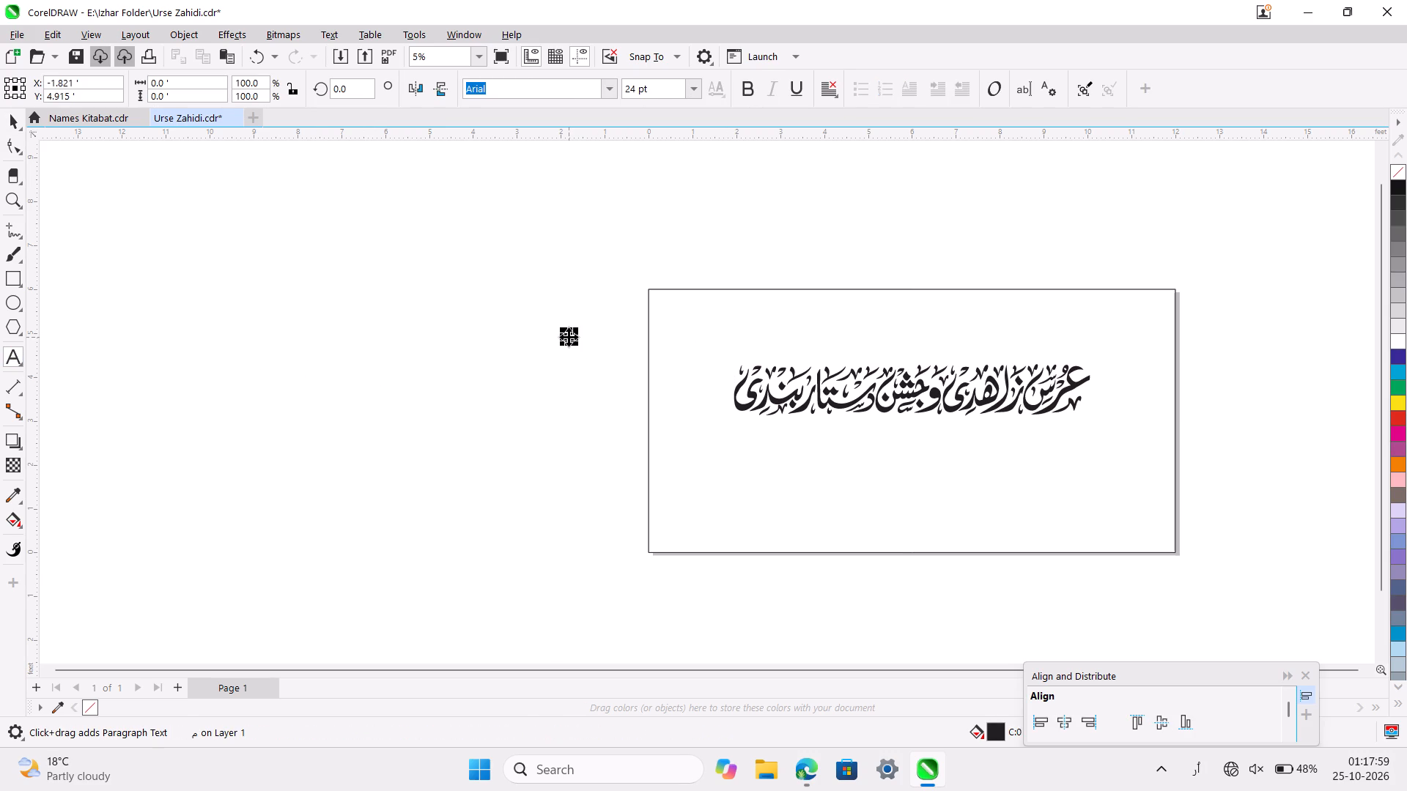
text(در)
ctrl+scroll(569, 337, up, 4)
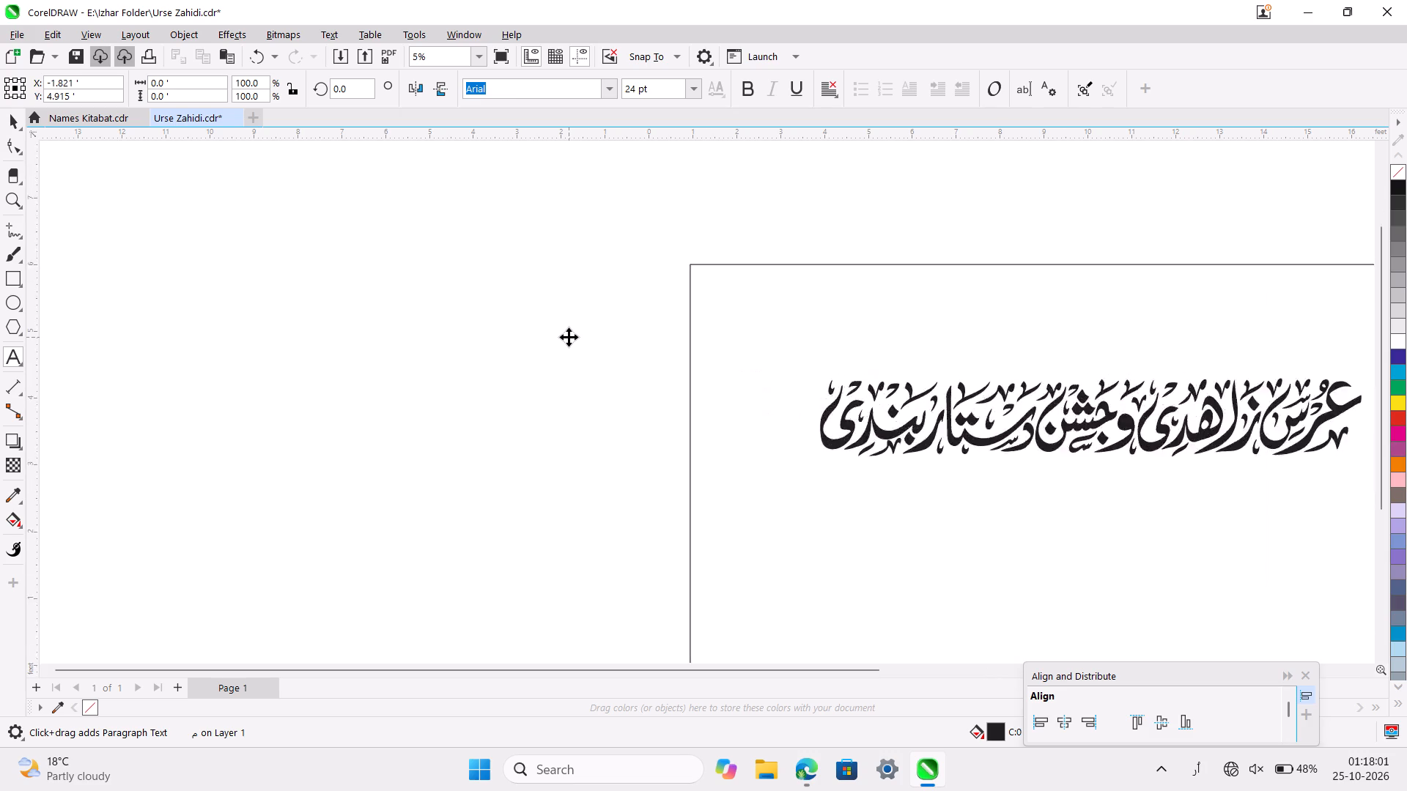
ctrl+scroll(569, 337, up, 15)
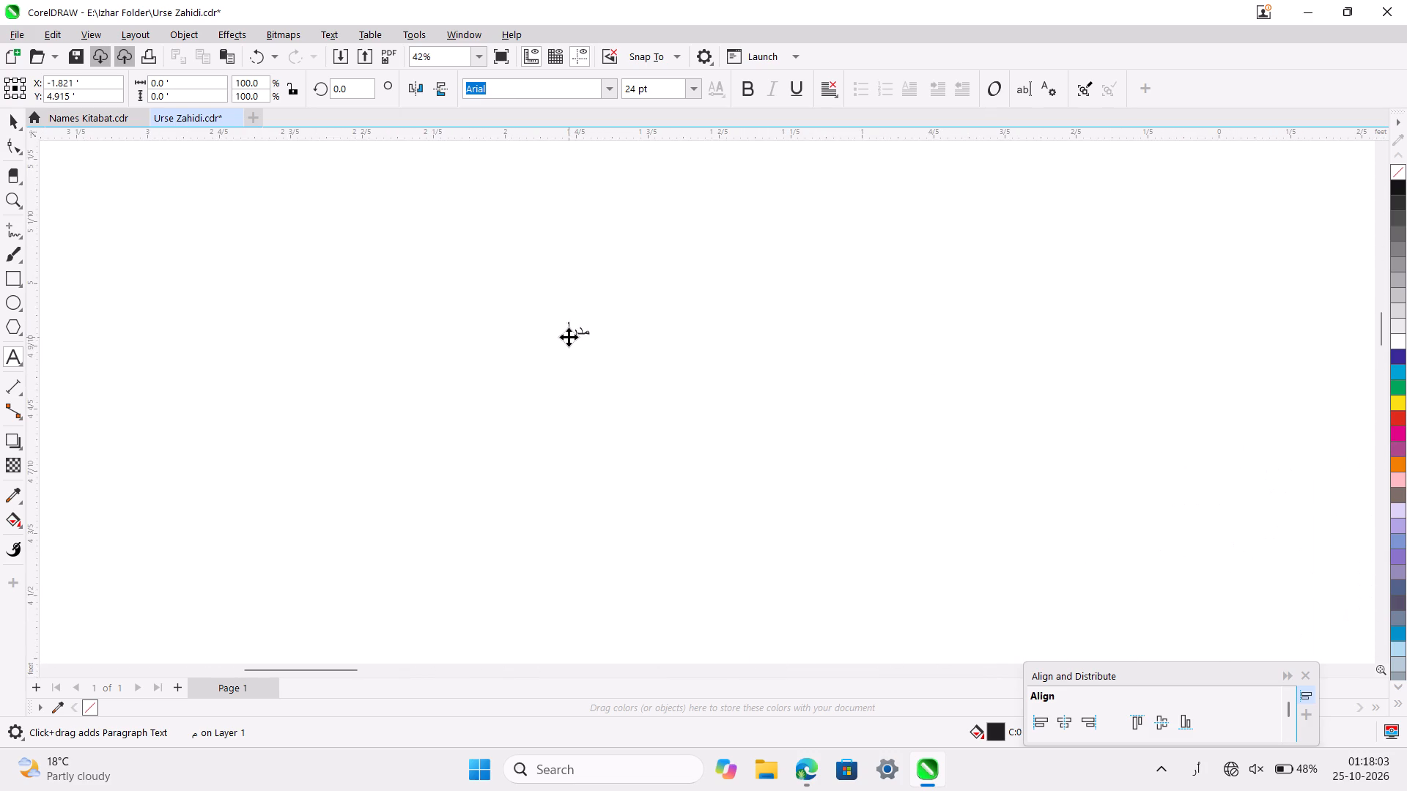
ctrl+scroll(569, 337, up, 10)
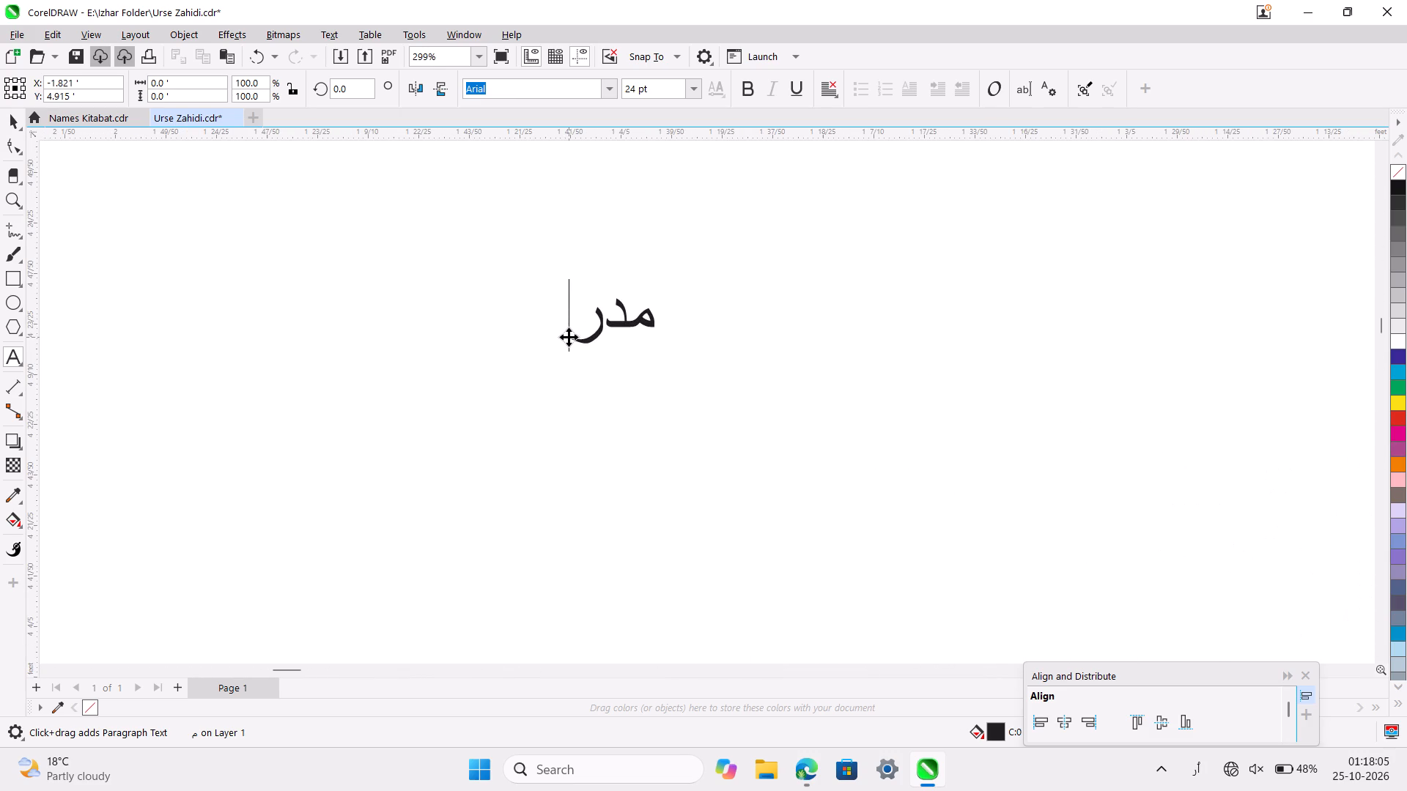
text(سہ)
key(space)
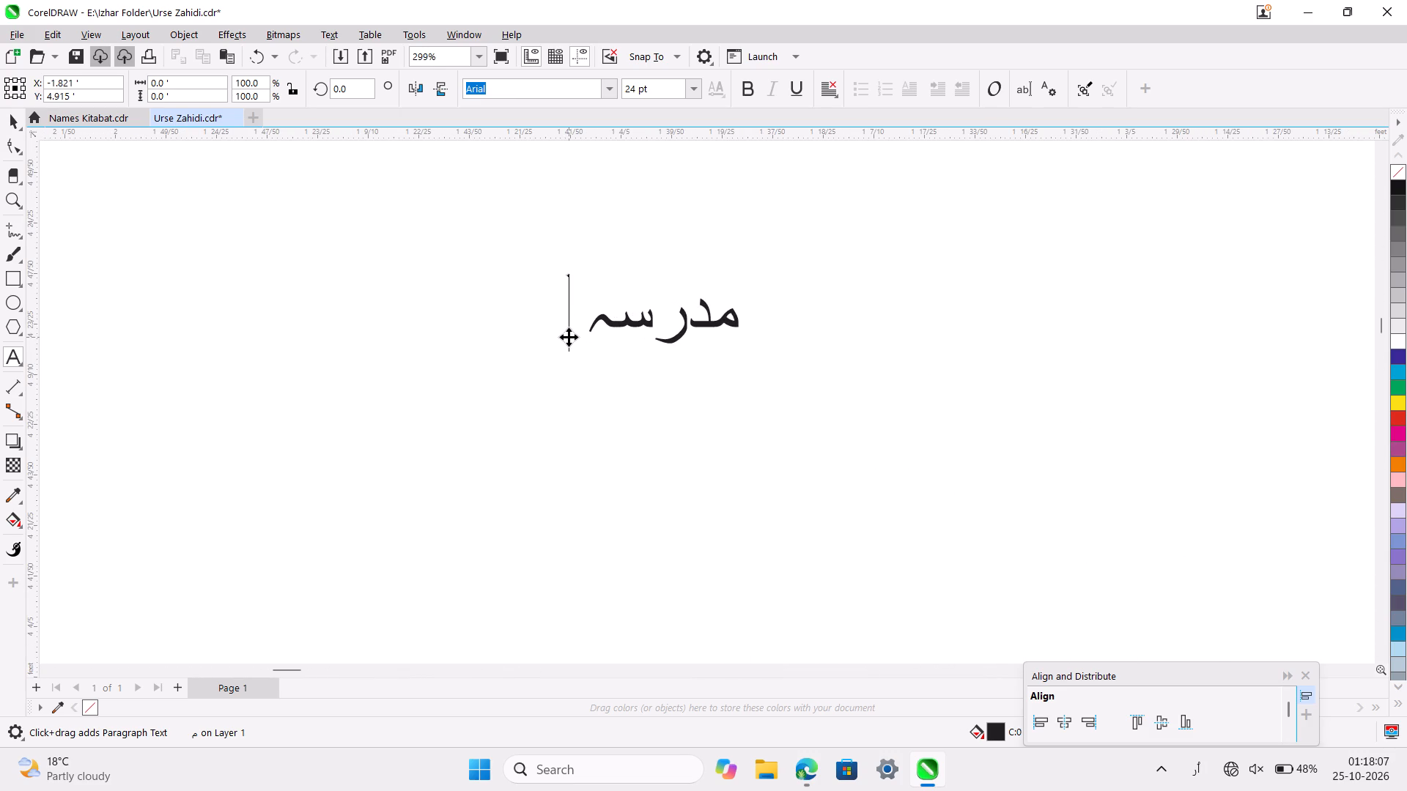
text(حسینیہ)
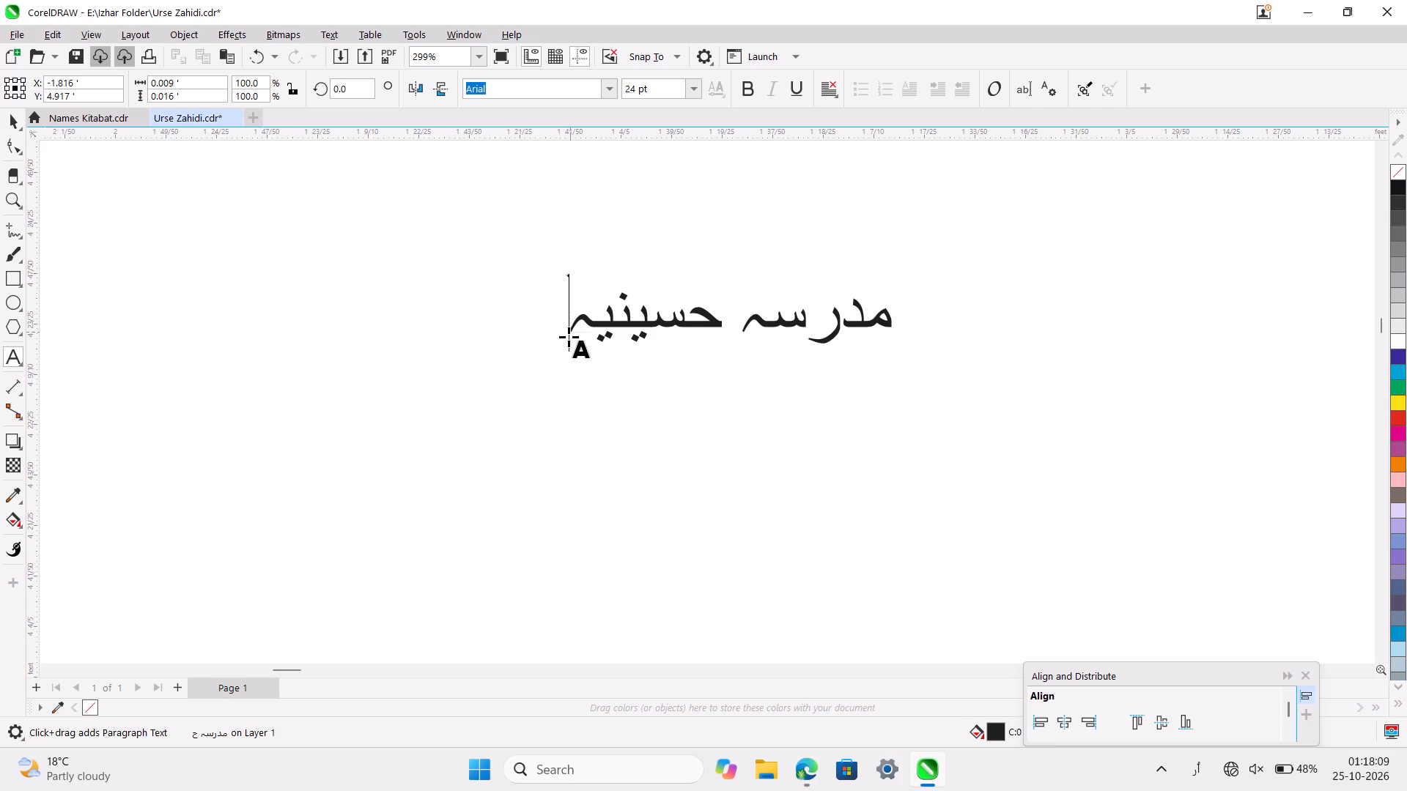
key(space)
text(زا)
text(ہد ؛ا)
key(BackSpace)
key(BackSpace)
text(العلوم)
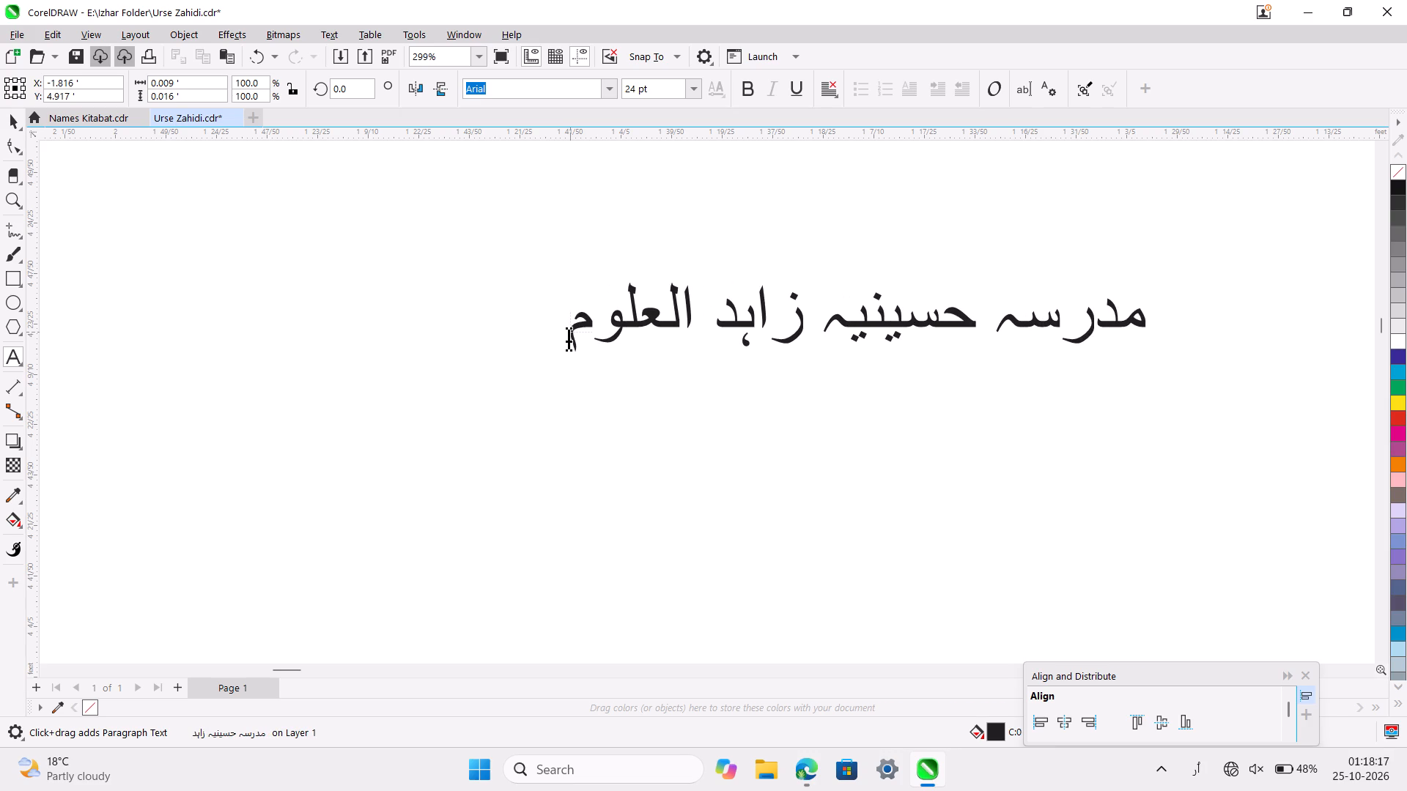
key(ctrl+space)
Set the font size of the new Urdu text beside the page to 48 pt.
ctrl+scroll(569, 337, down, 11)
scroll(569, 337, up, 1)
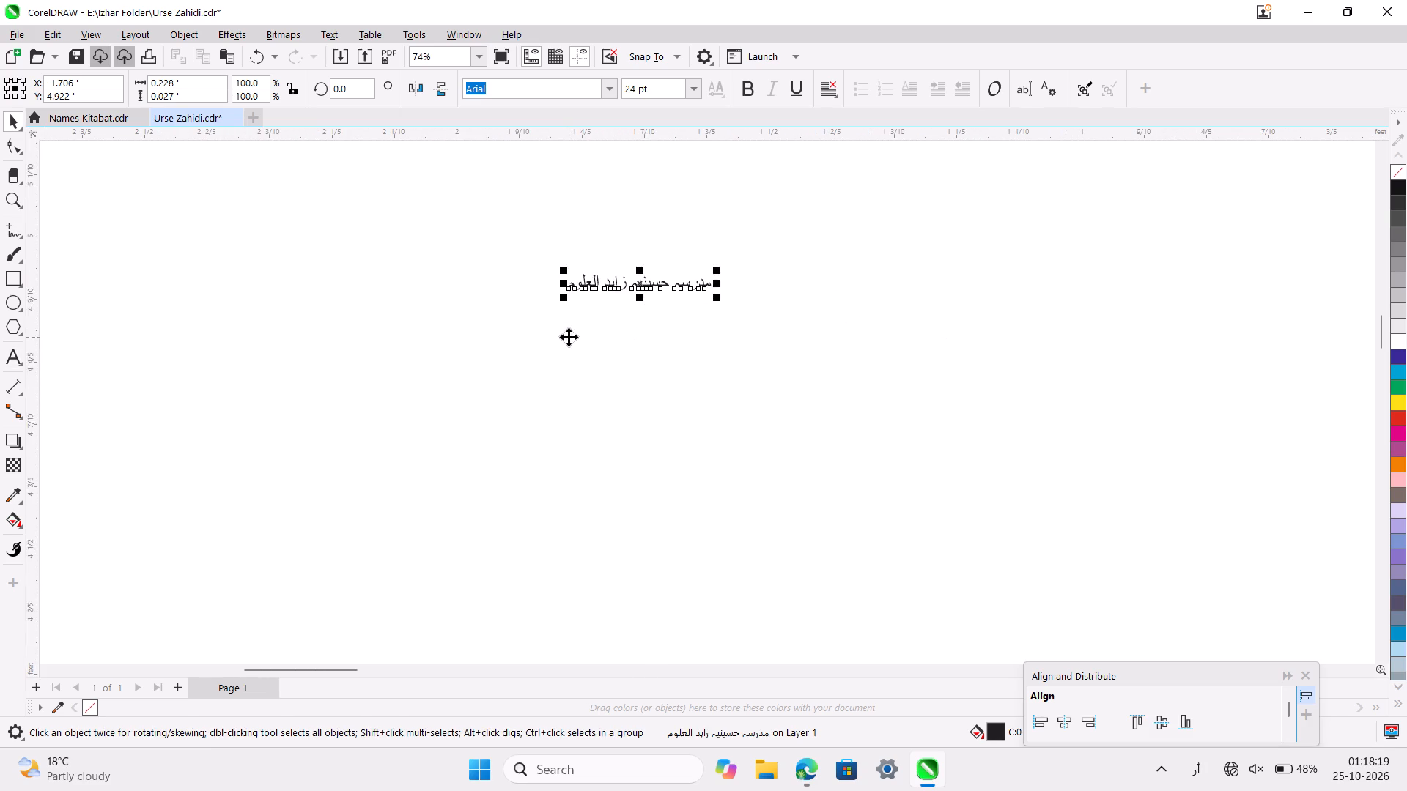
ctrl+scroll(569, 337, down, 13)
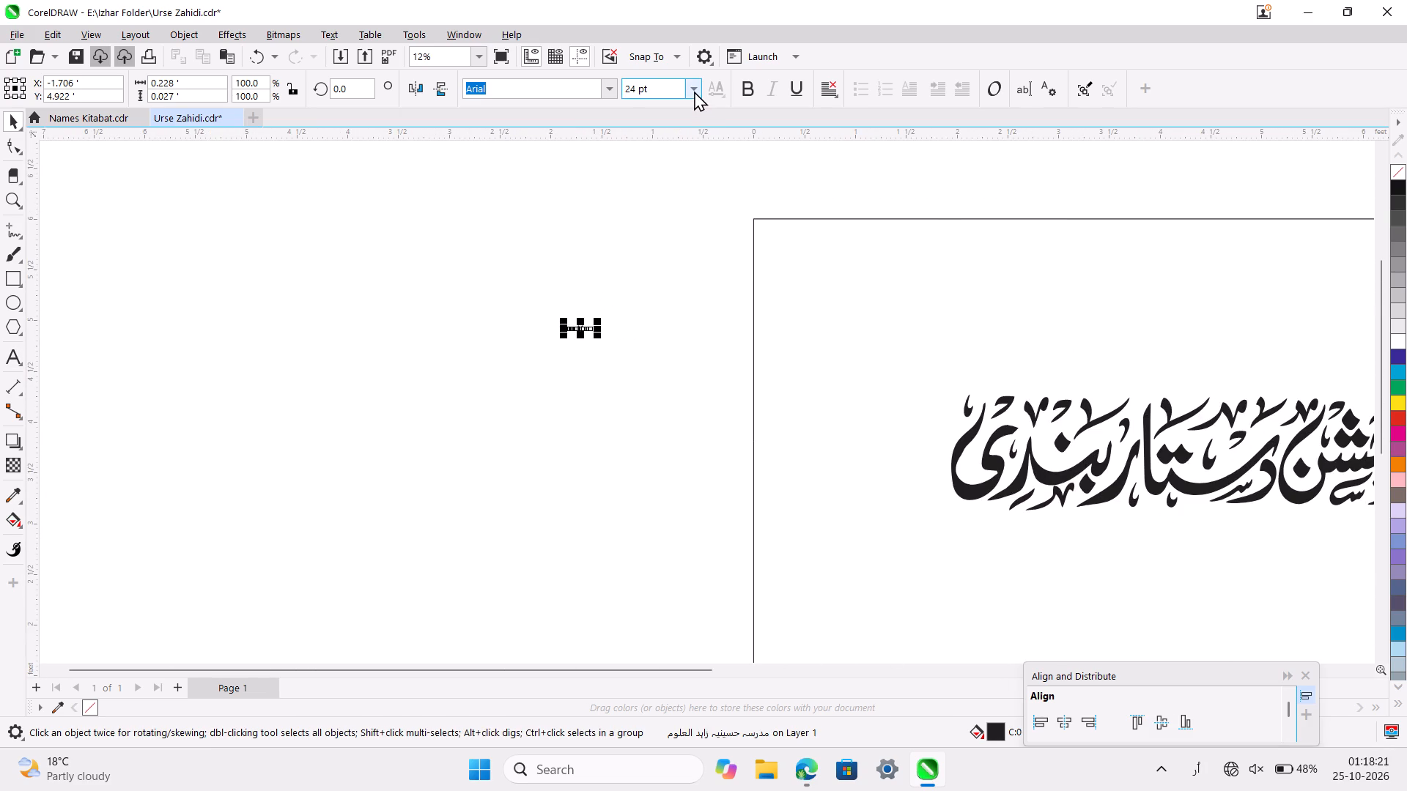
click(694, 91)
click(660, 311)
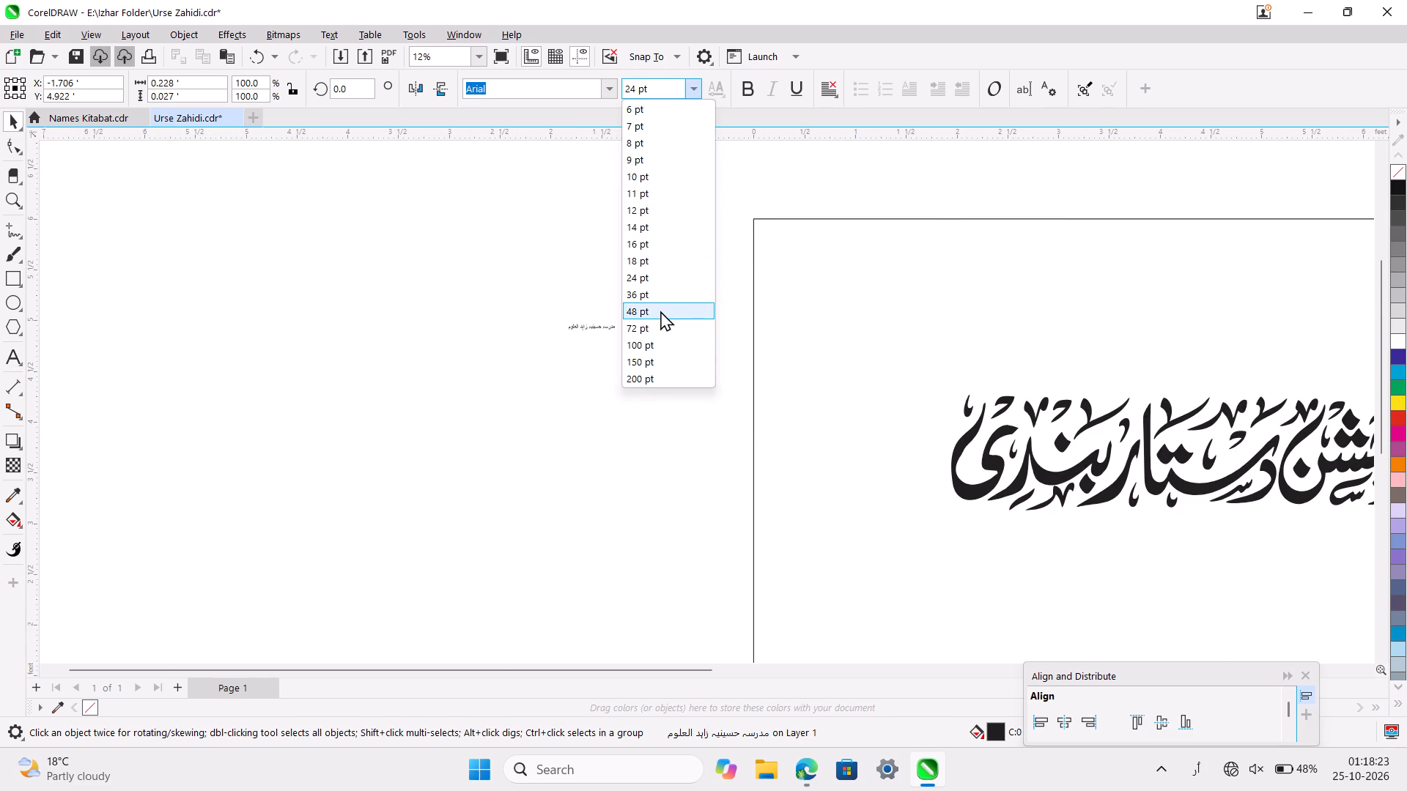
Set the font size of the Urdu madrasa name to 200 pt.
click(693, 92)
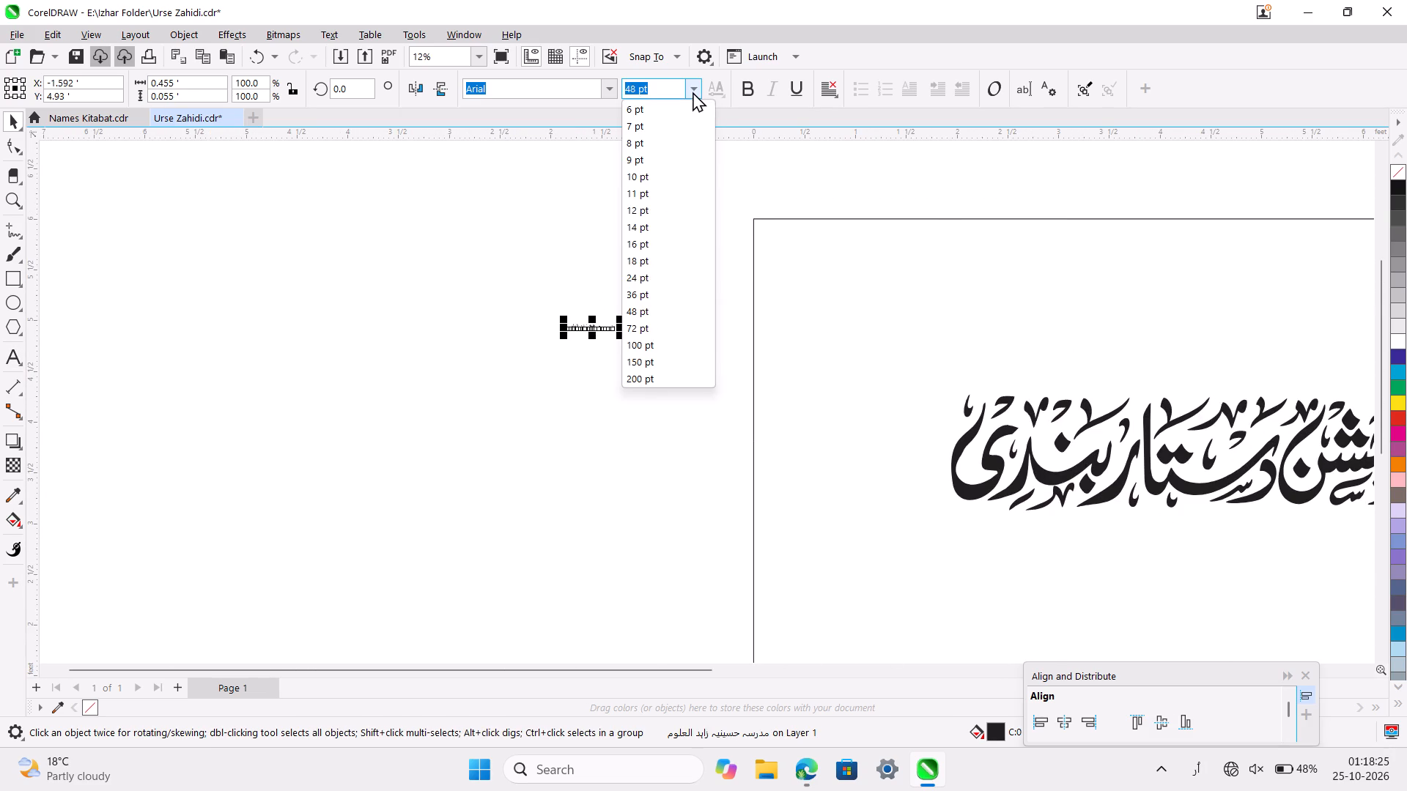
click(653, 370)
Move the madrasa name onto the page below the calligraphy title, centred at about X 6.7 ft, Y 1.8 ft.
ctrl+scroll(653, 370, down, 12)
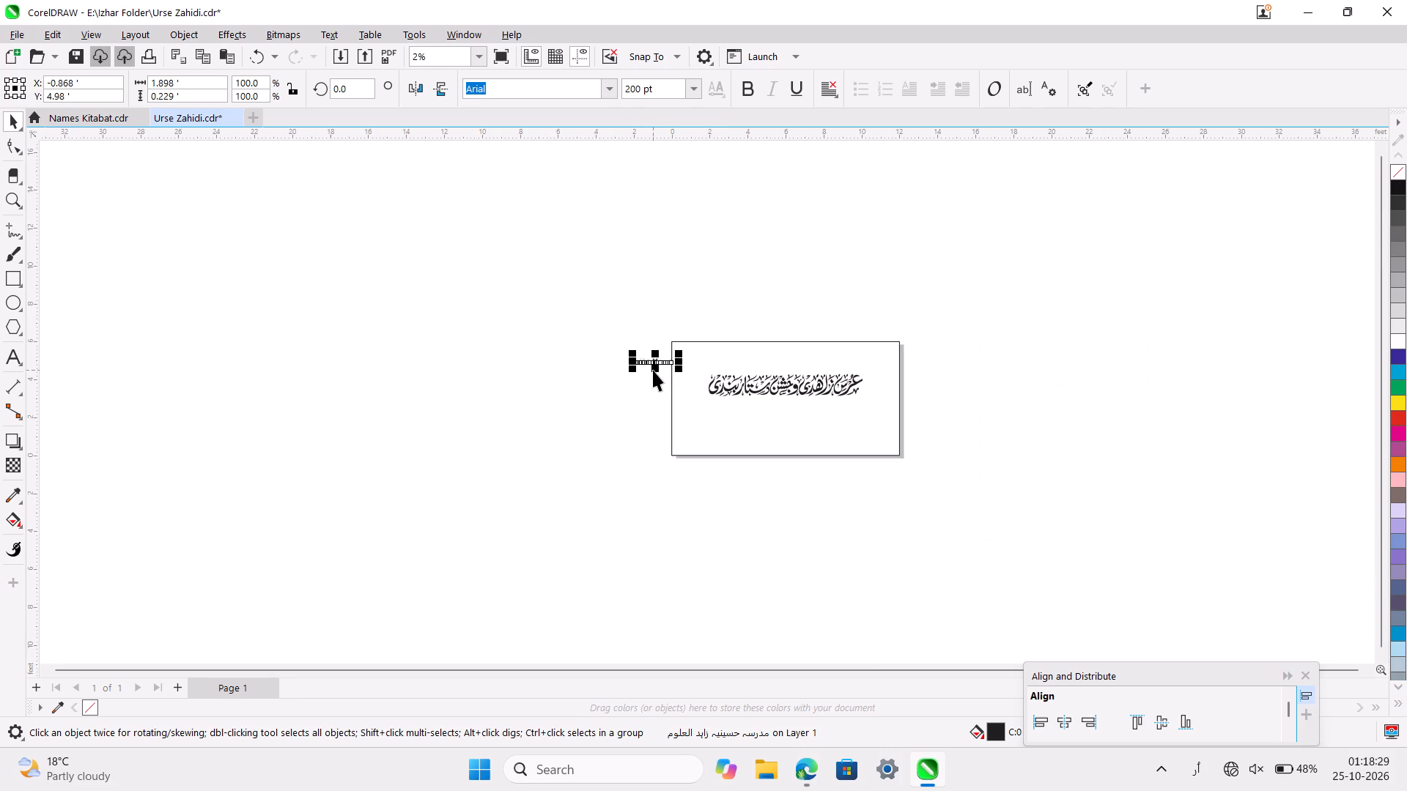
drag(653, 360, 807, 440)
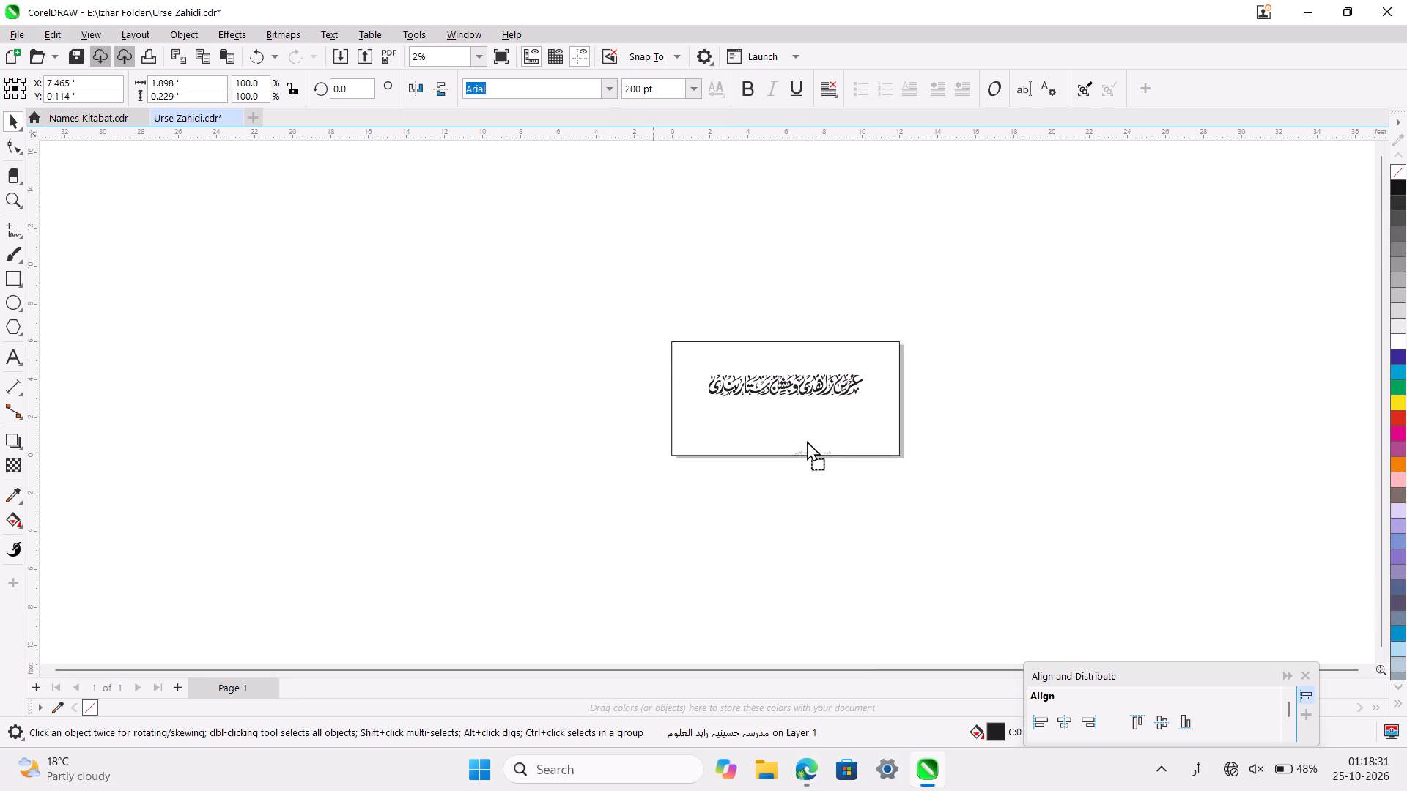
drag(807, 440, 799, 422)
Change the font of the madrasa name to Jameel Noori Kasheeda.
ctrl+scroll(799, 422, up, 13)
scroll(799, 422, up, 1)
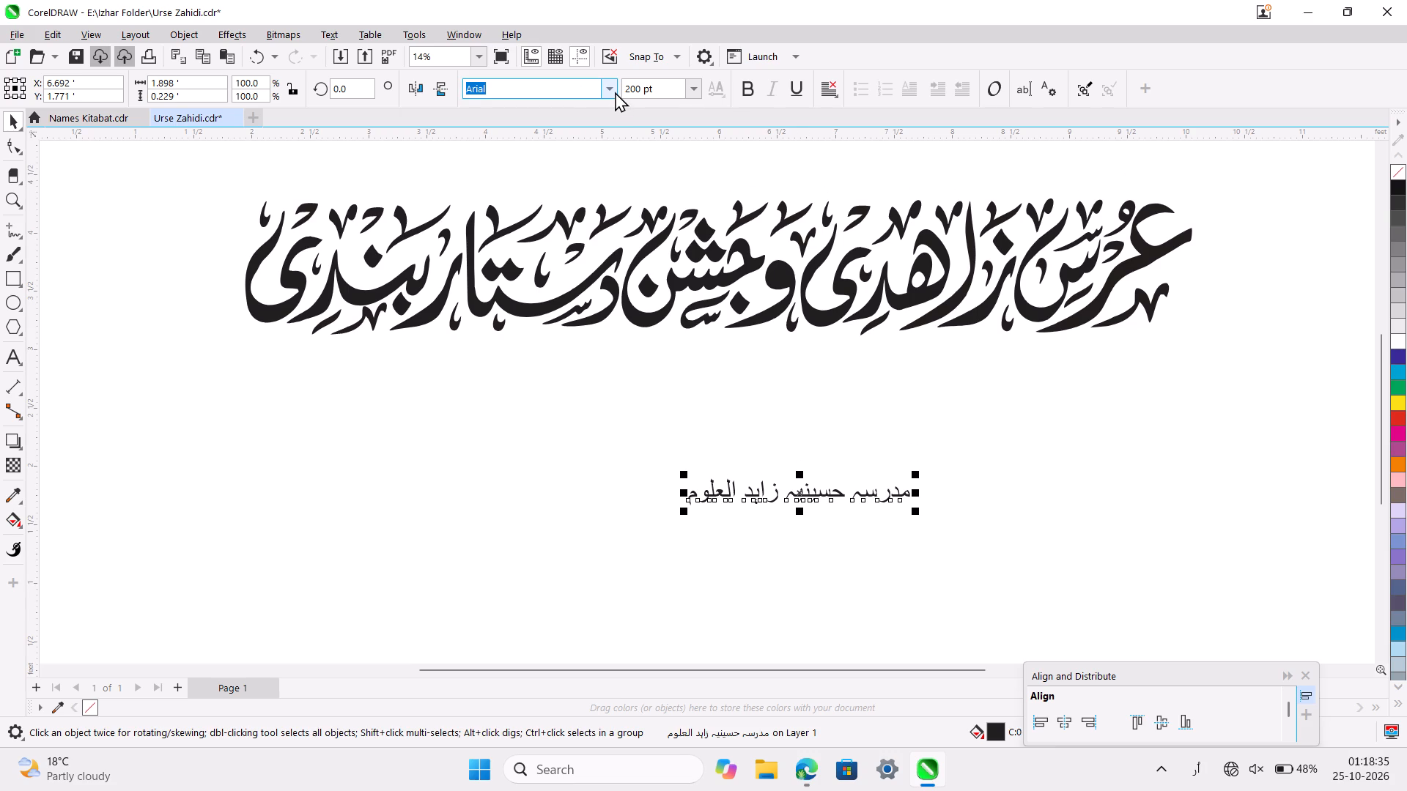
click(615, 92)
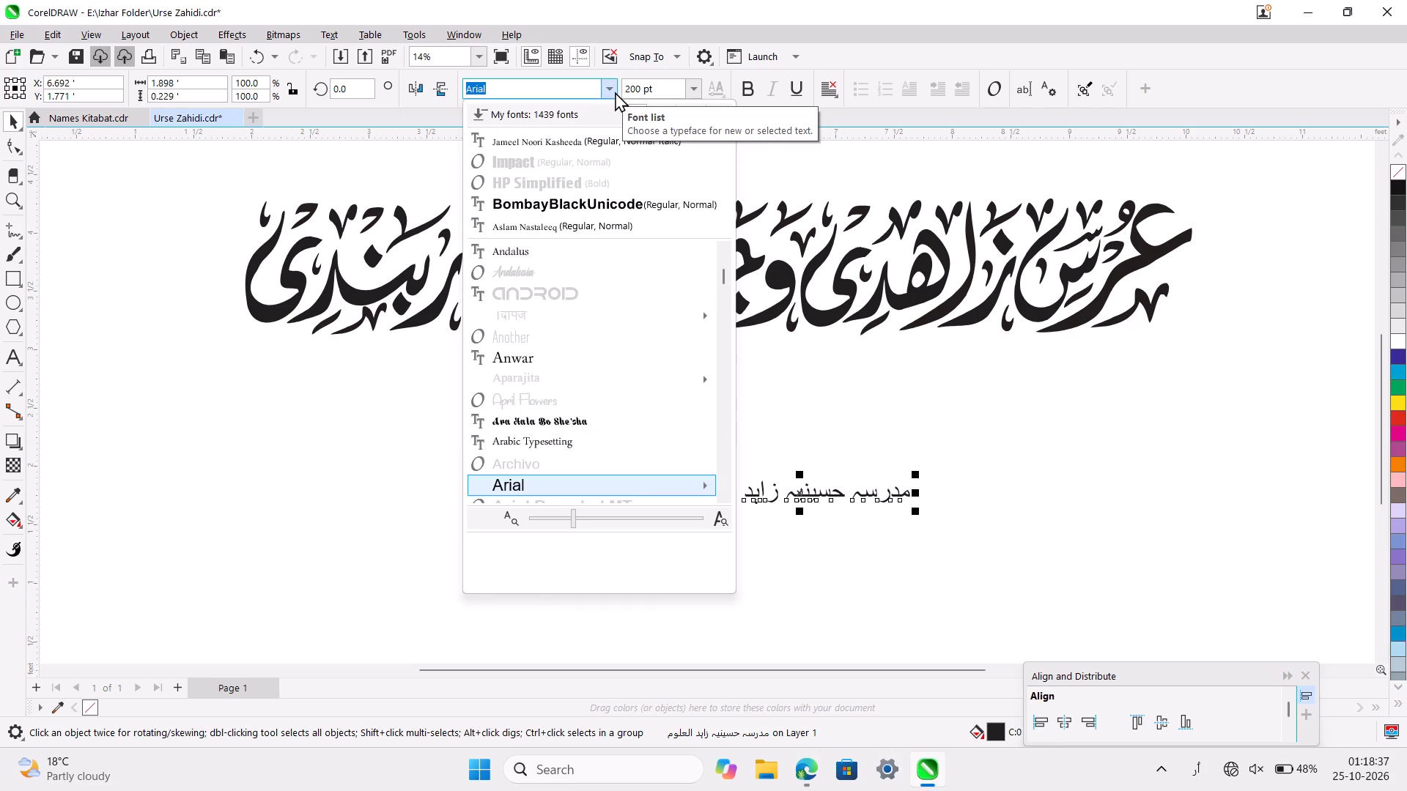
click(606, 138)
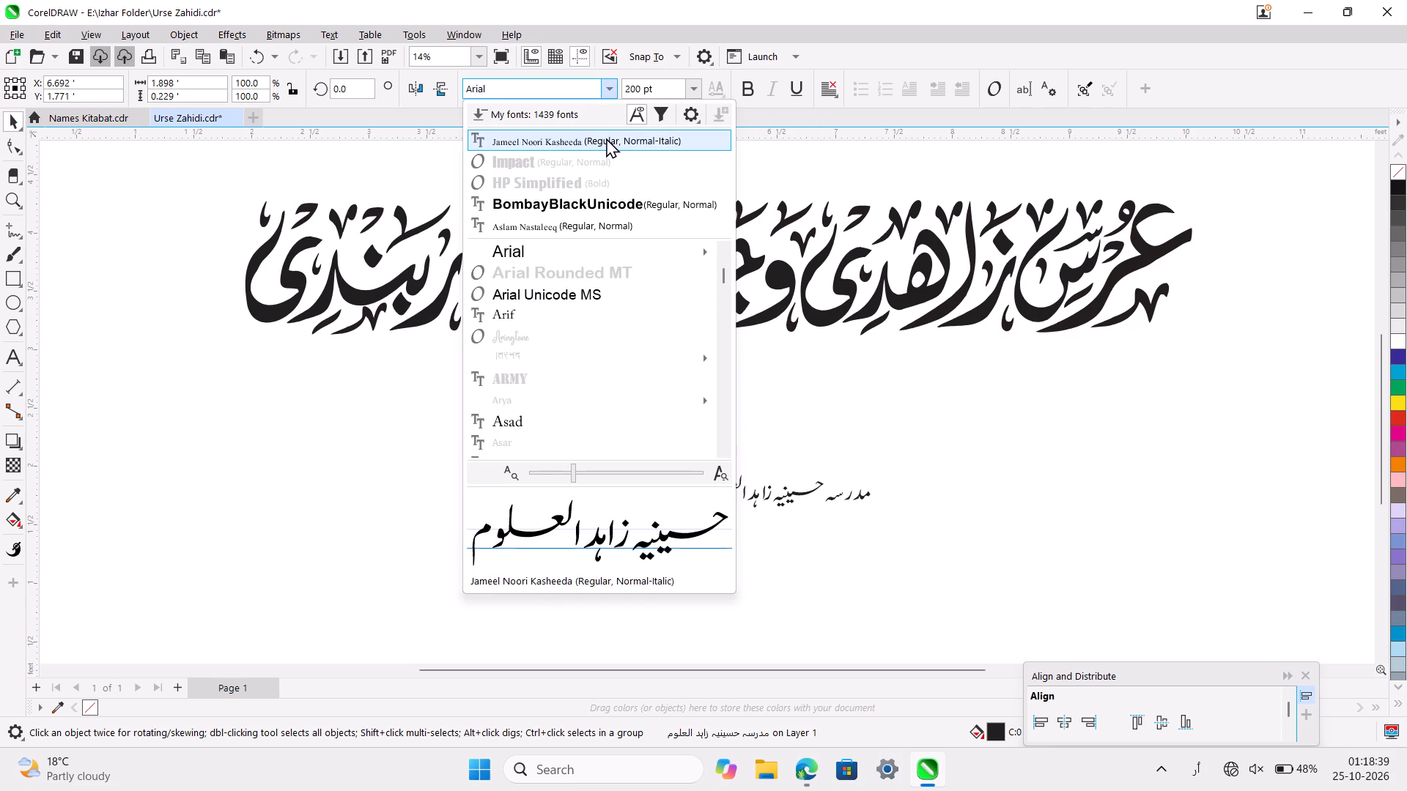
click(610, 462)
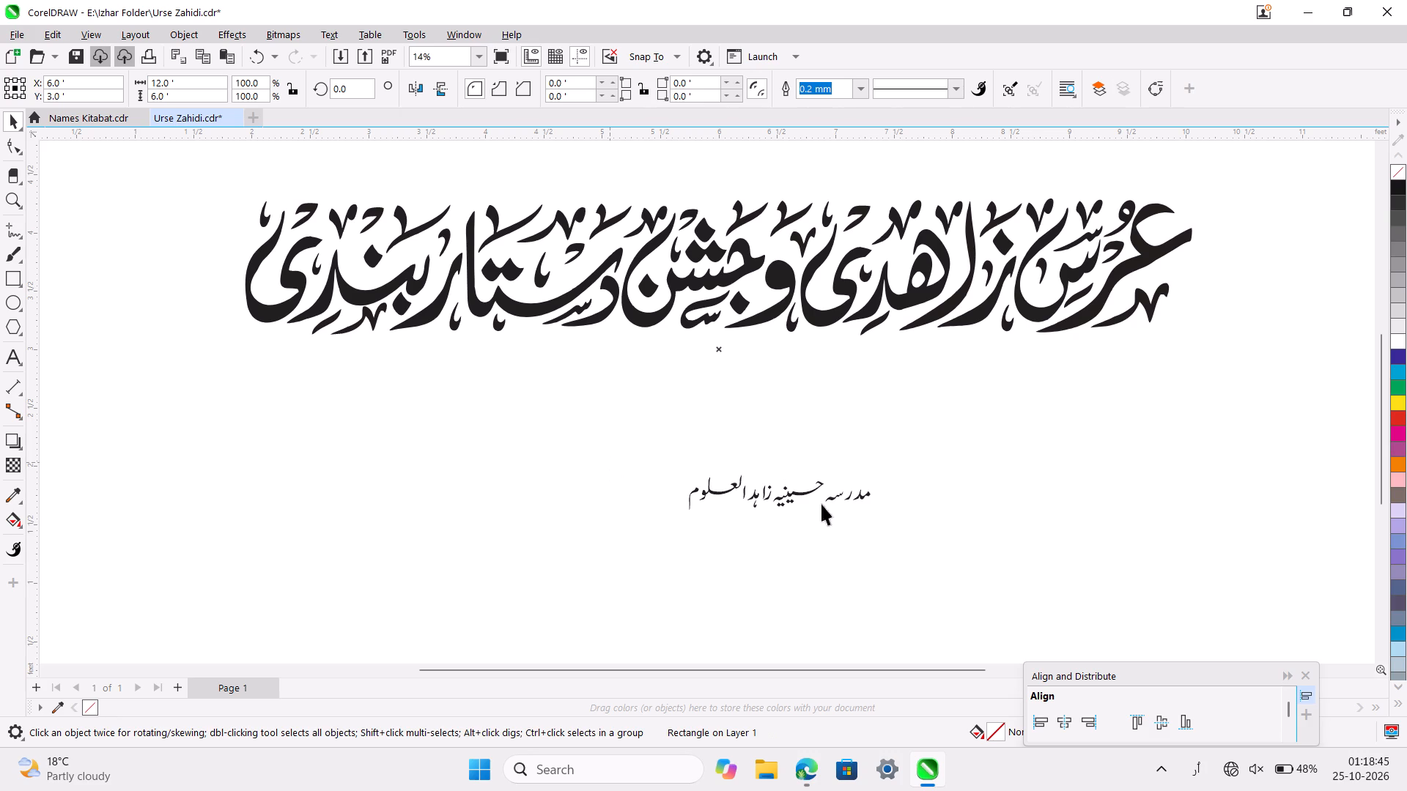
Lock the 12 by 6 ft page frame rectangle so it cannot be selected by accident.
ctrl+scroll(824, 538, up, 5)
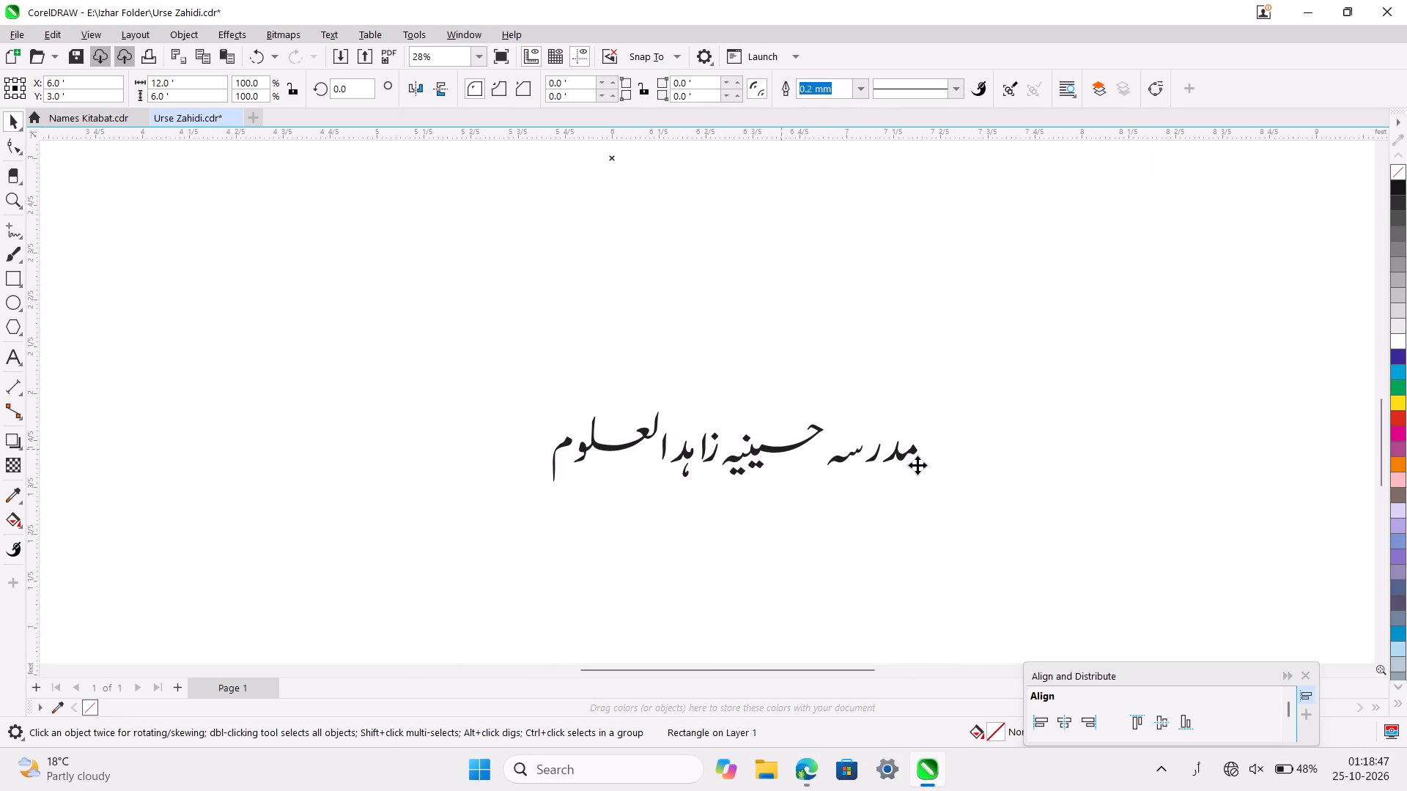
scroll(1109, 442, right, 2)
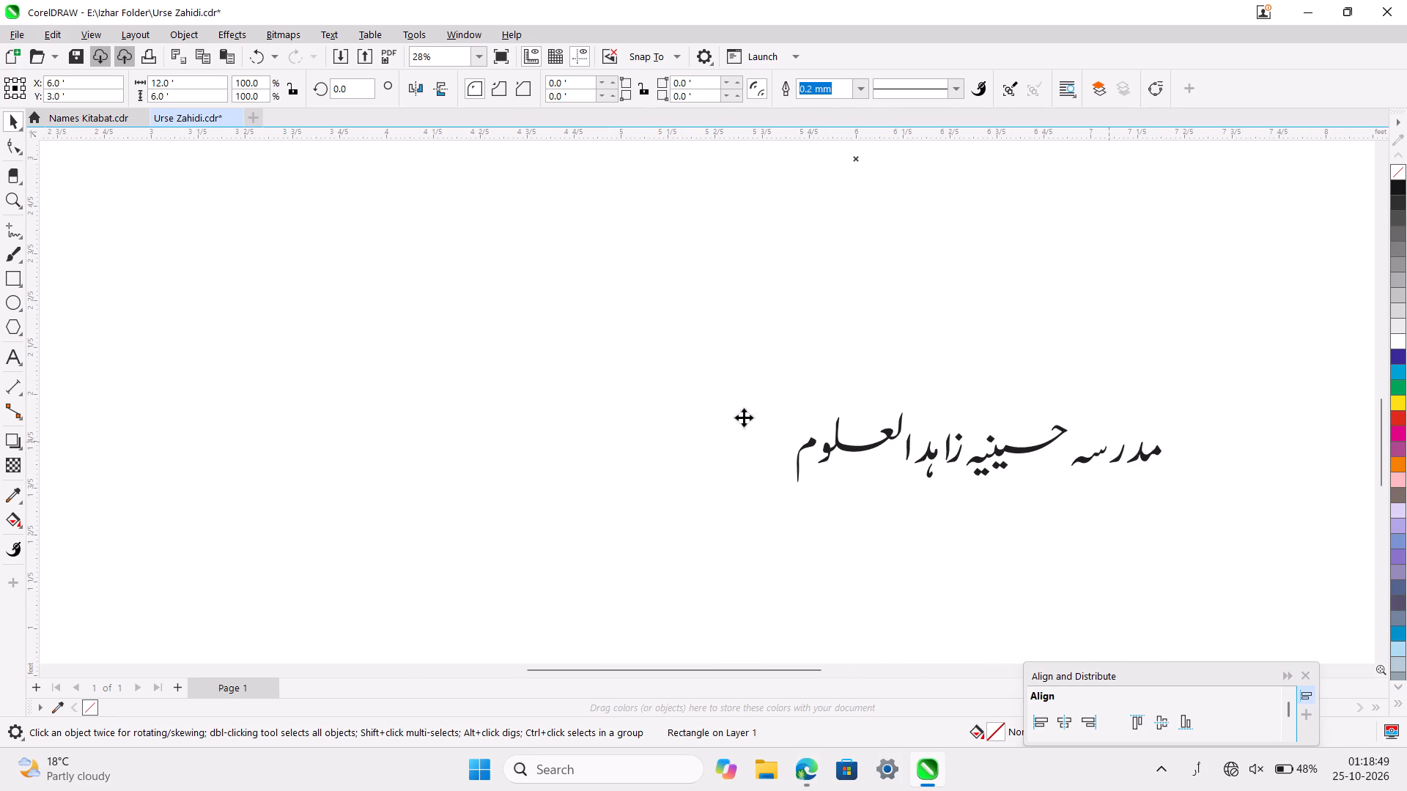
click(711, 418)
ctrl+scroll(720, 464, down, 4)
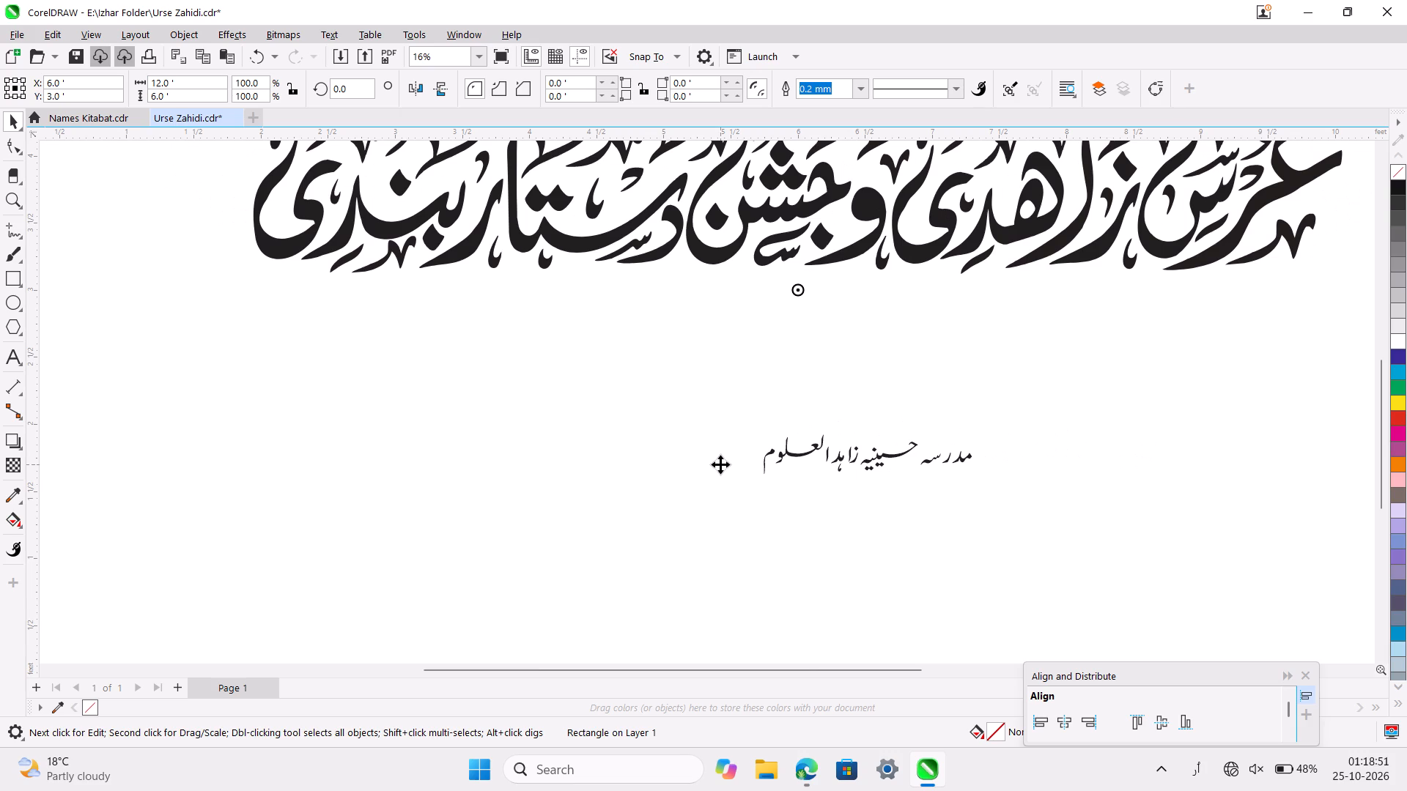
right_click(720, 464)
ctrl+scroll(649, 479, down, 4)
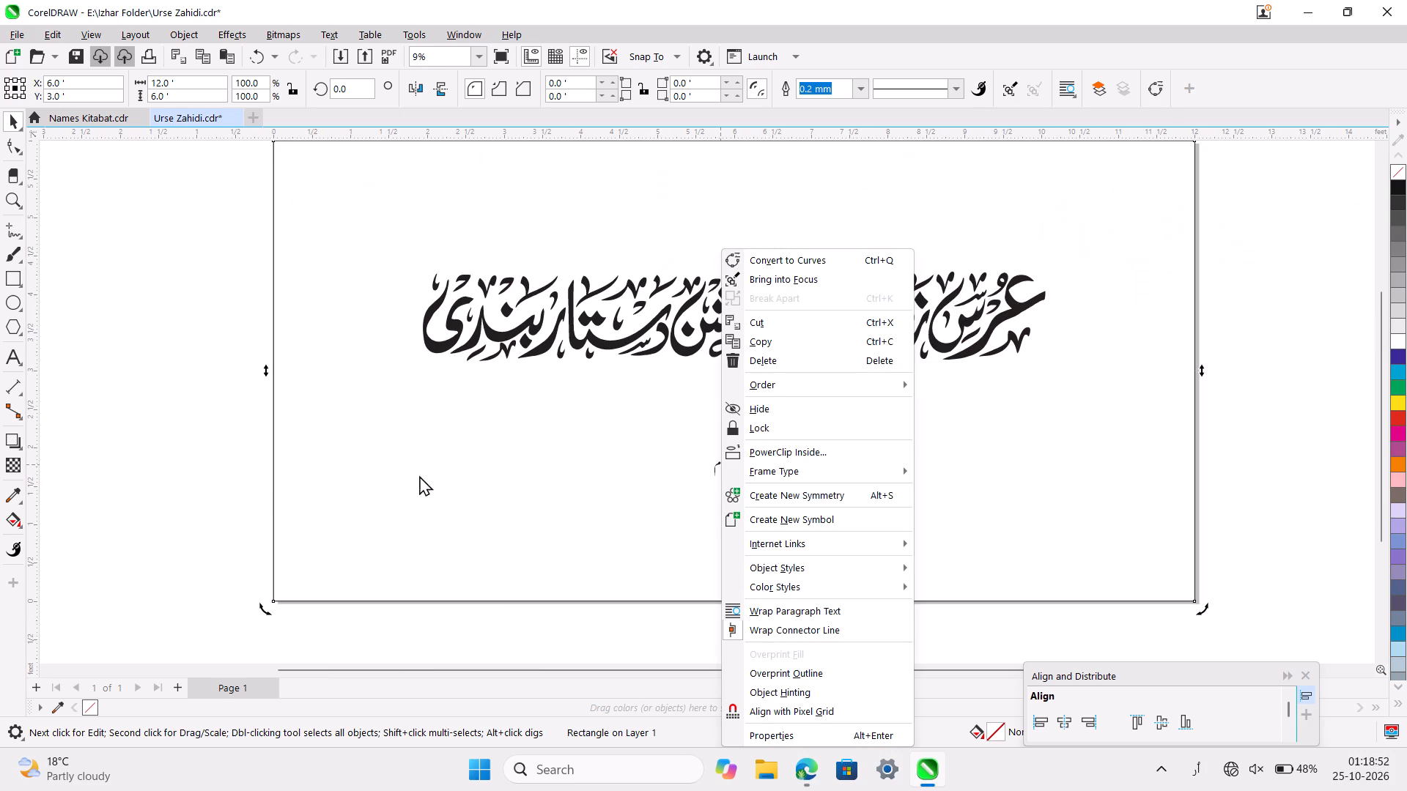
click(250, 484)
right_click(548, 505)
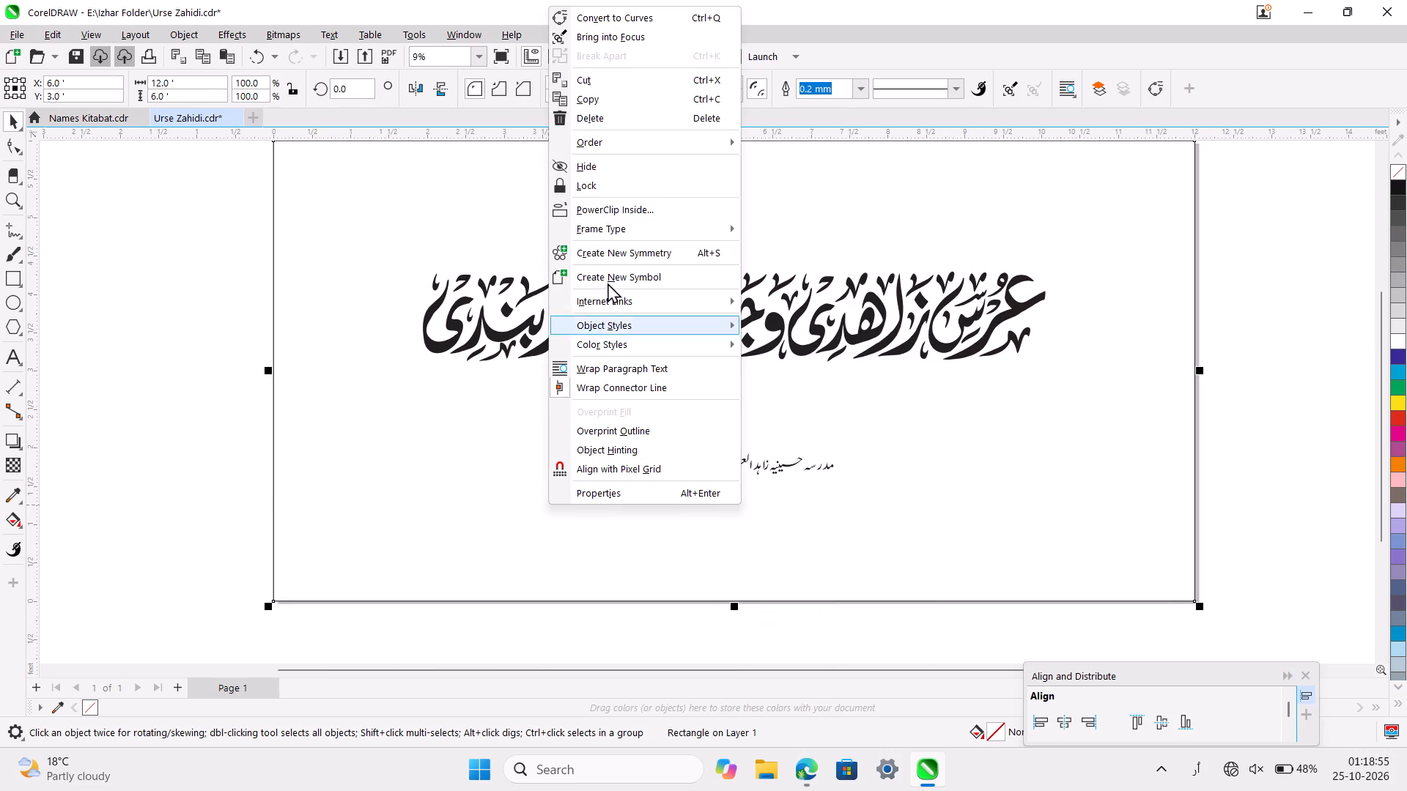
click(653, 181)
click(761, 494)
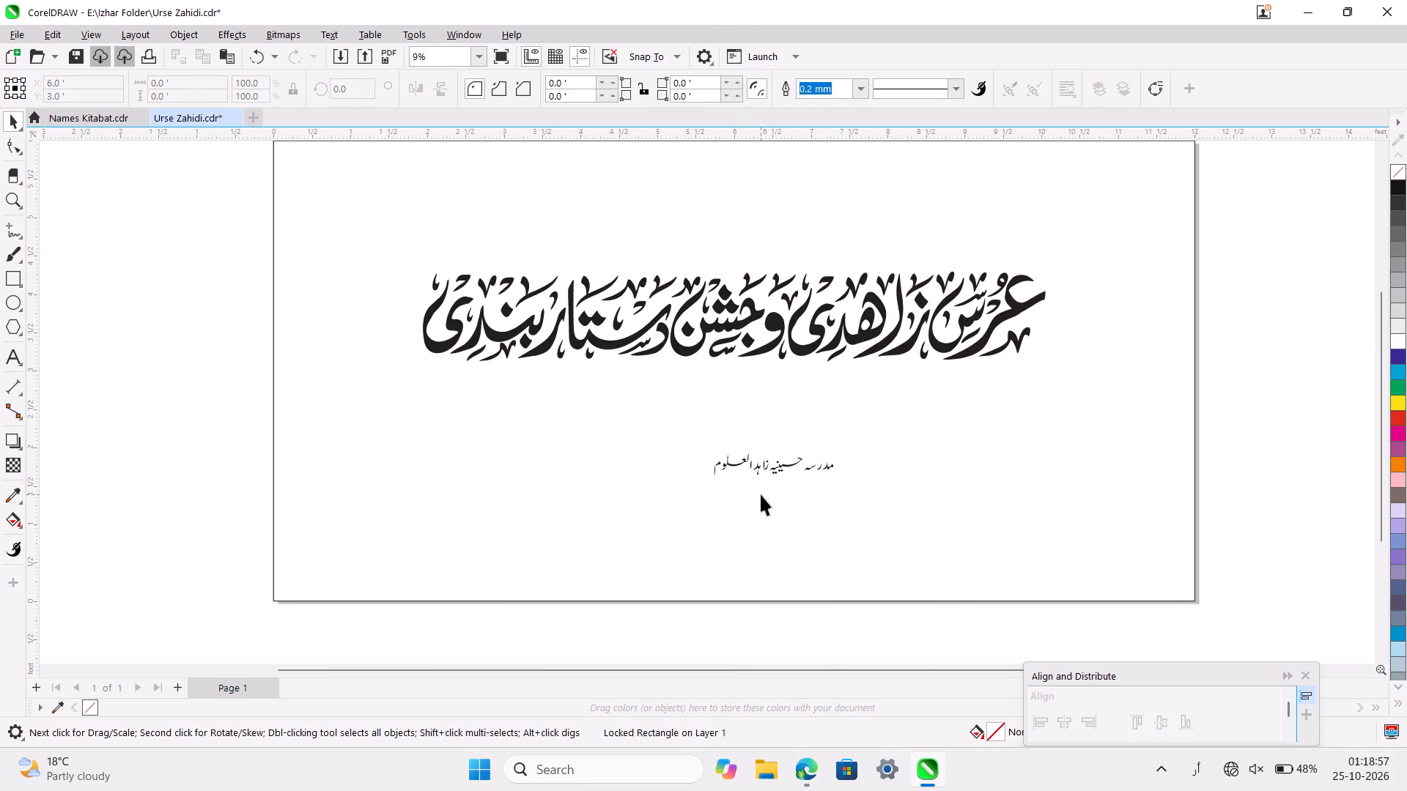
Move the madrasa name up and nearer the page centre, to about X 6.1 ft, Y 2.1 ft.
click(794, 462)
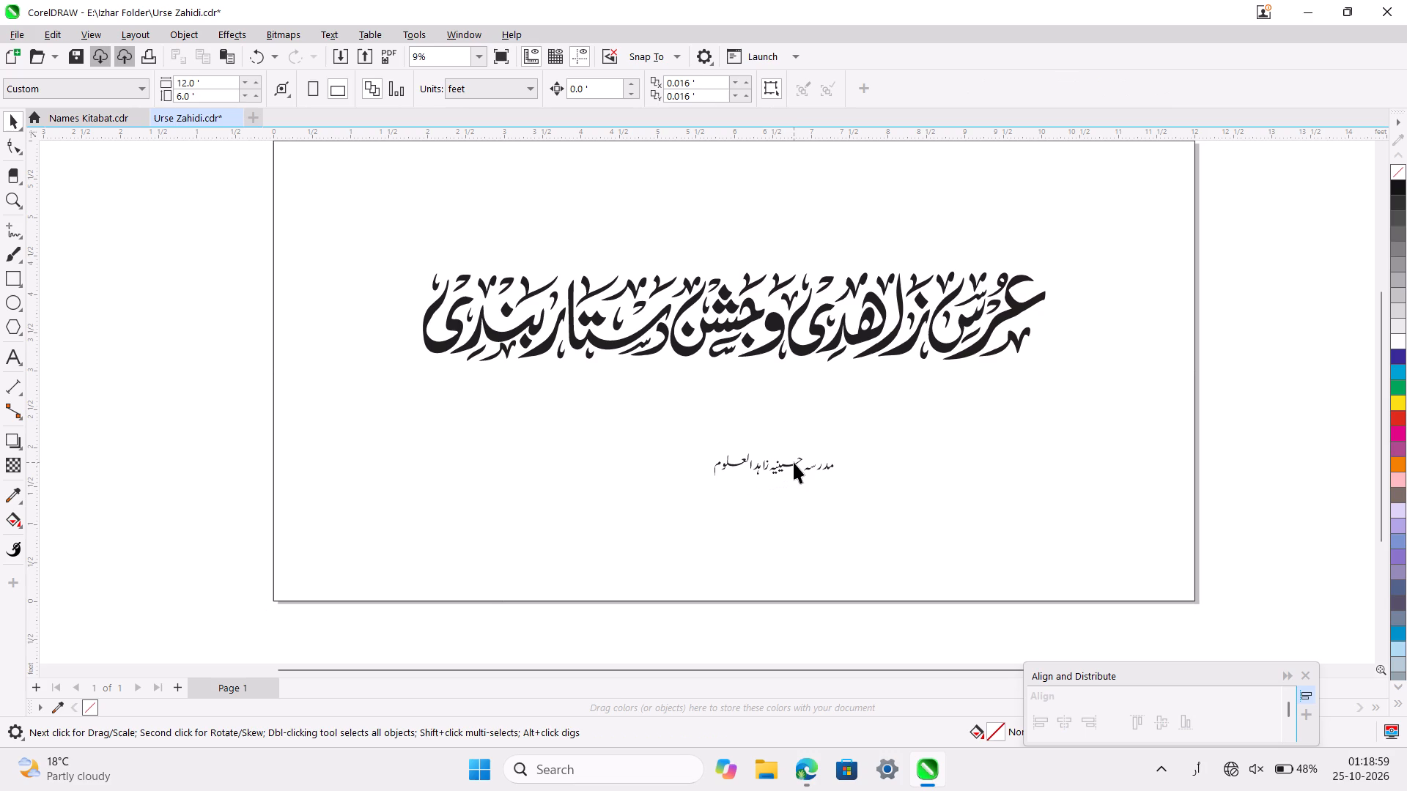
click(789, 464)
drag(789, 464, 758, 437)
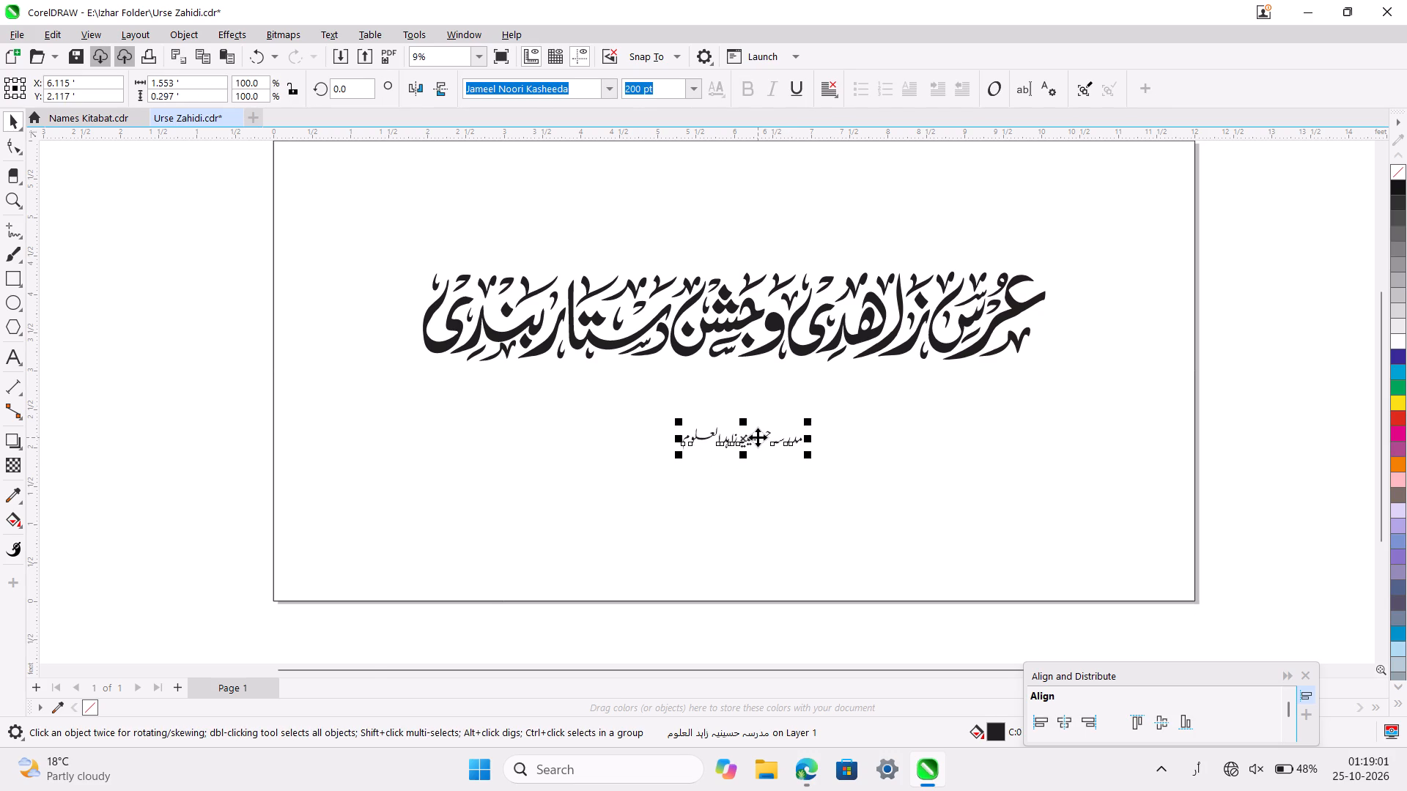
Tighten the character spacing of the whole madrasa name with the Shape tool.
ctrl+scroll(758, 437, up, 9)
scroll(758, 437, right, 1)
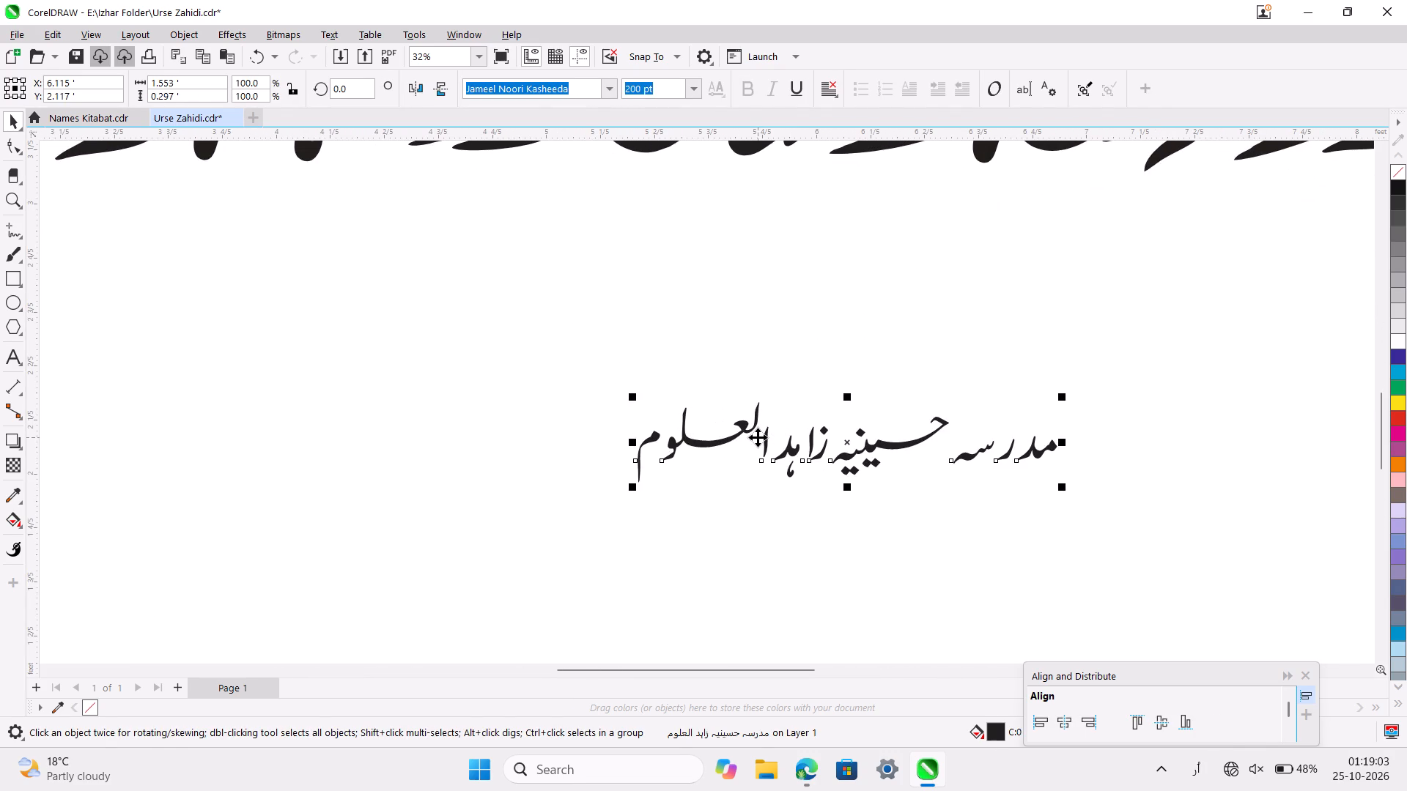
ctrl+scroll(758, 437, up, 5)
scroll(758, 437, left, 2)
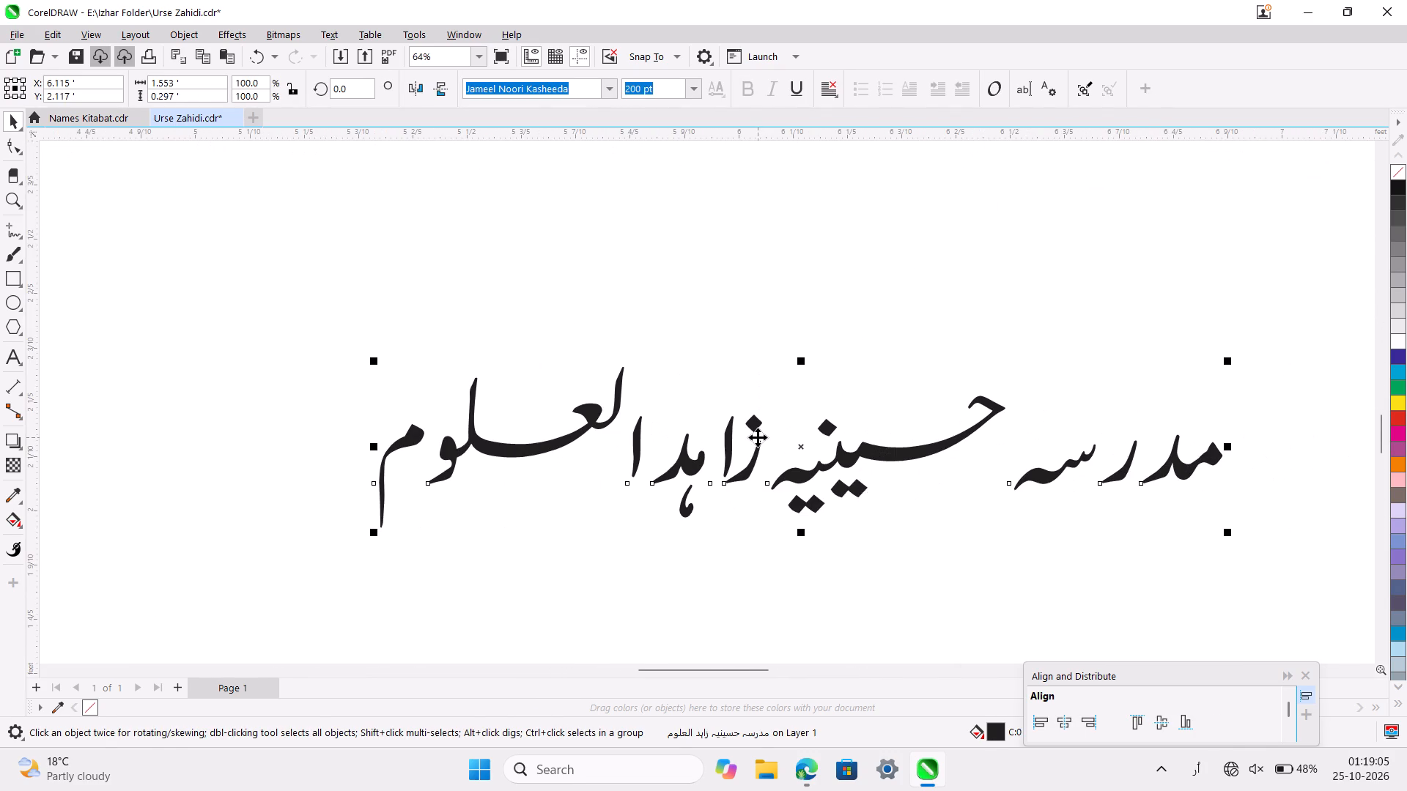
click(21, 152)
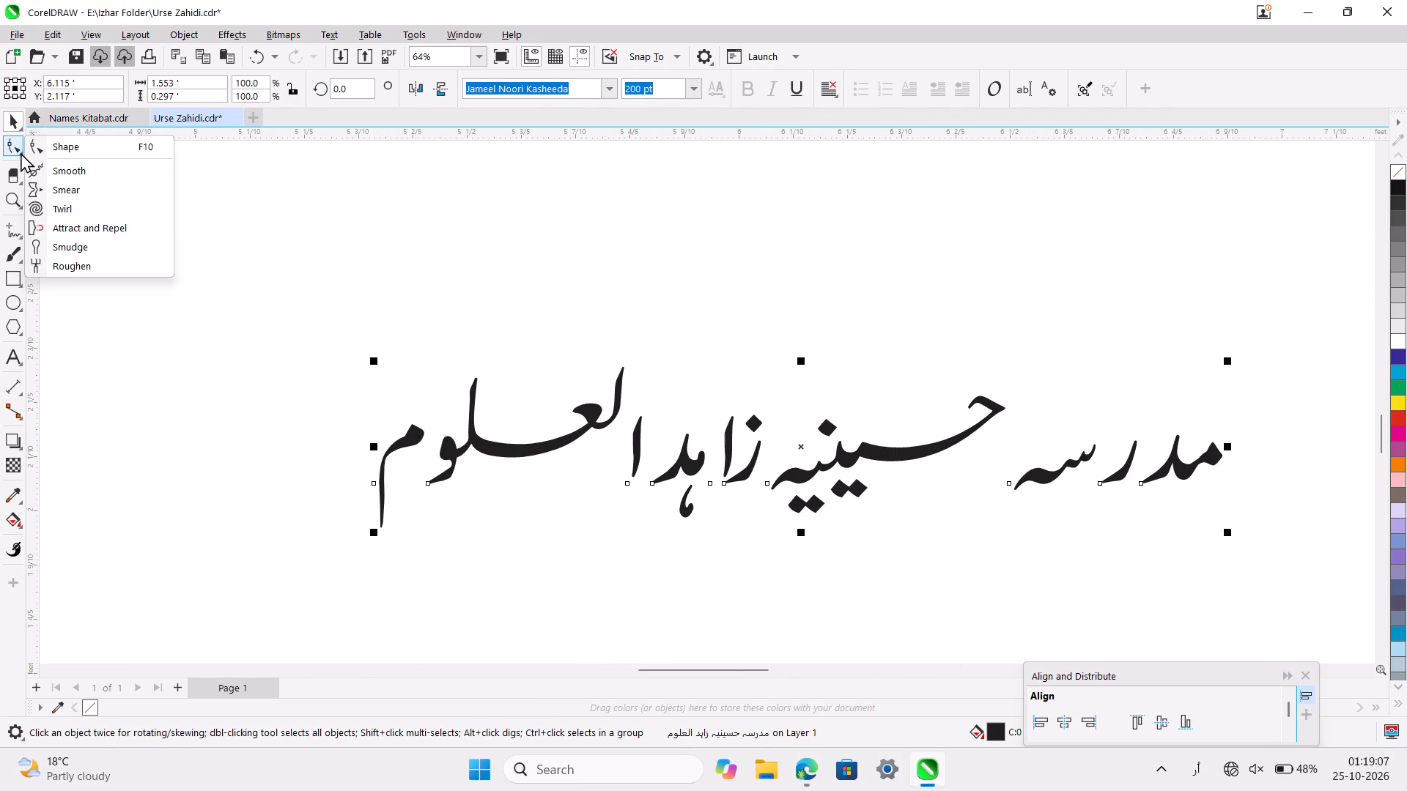
click(149, 143)
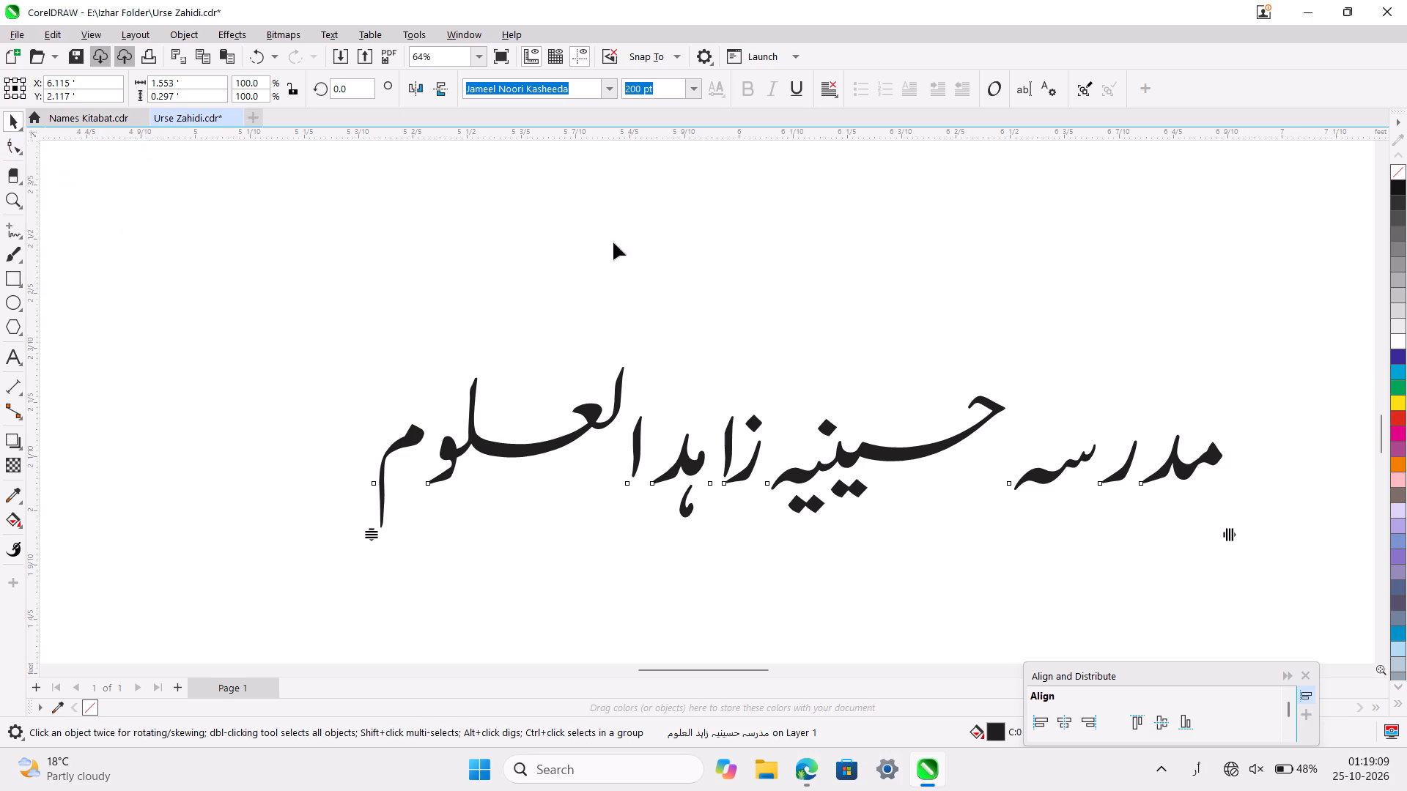
scroll(814, 320, down, 1)
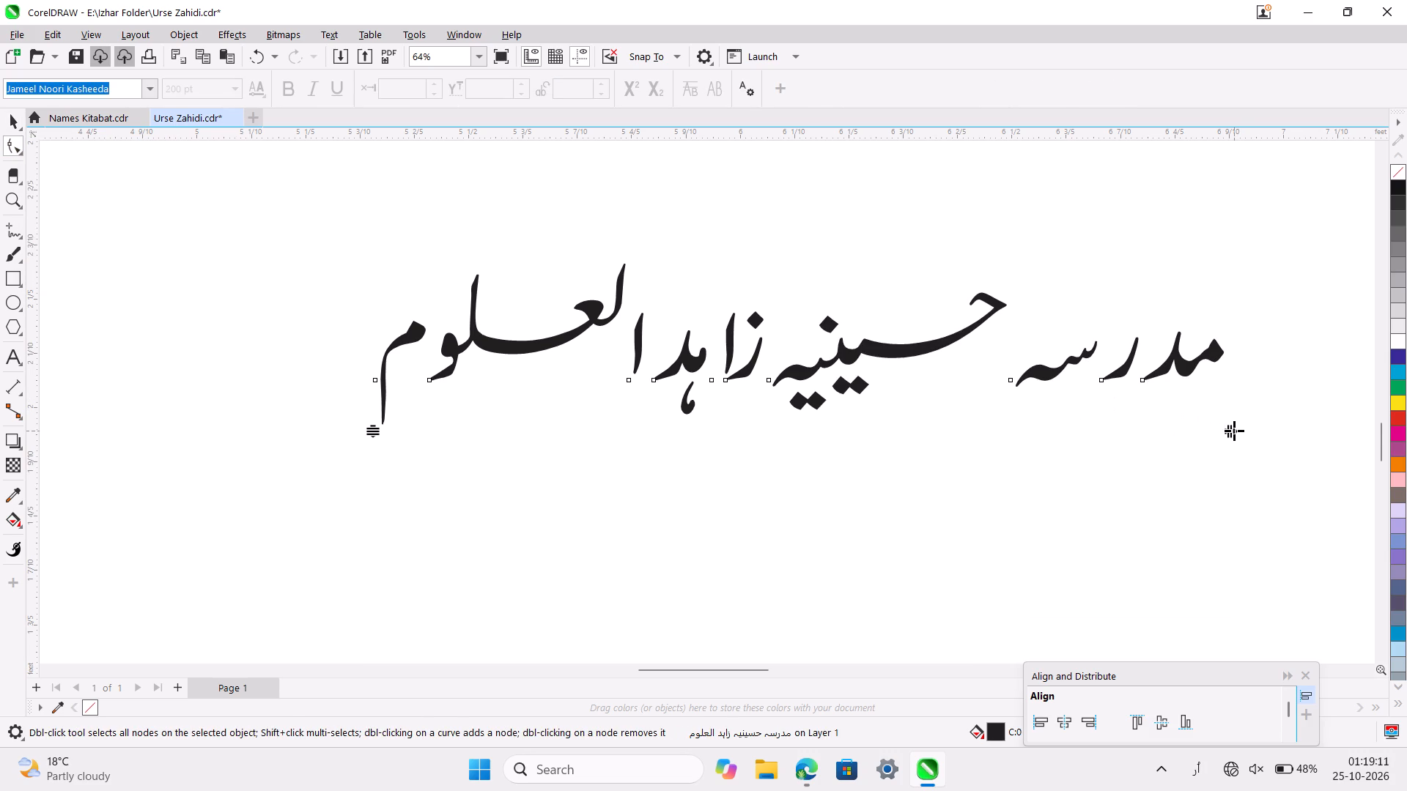
shift+drag(1234, 431, 1119, 423)
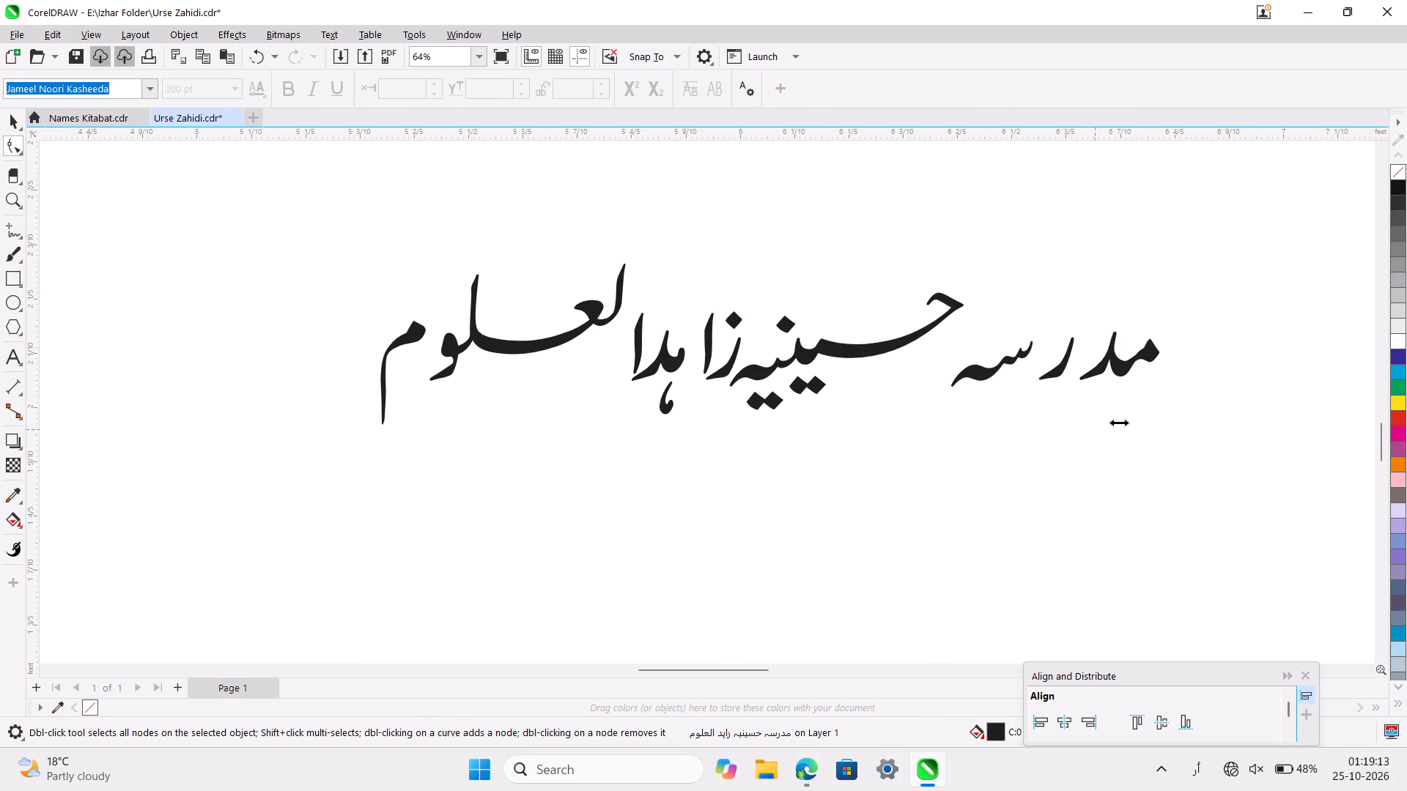
shift+drag(1119, 423, 1135, 423)
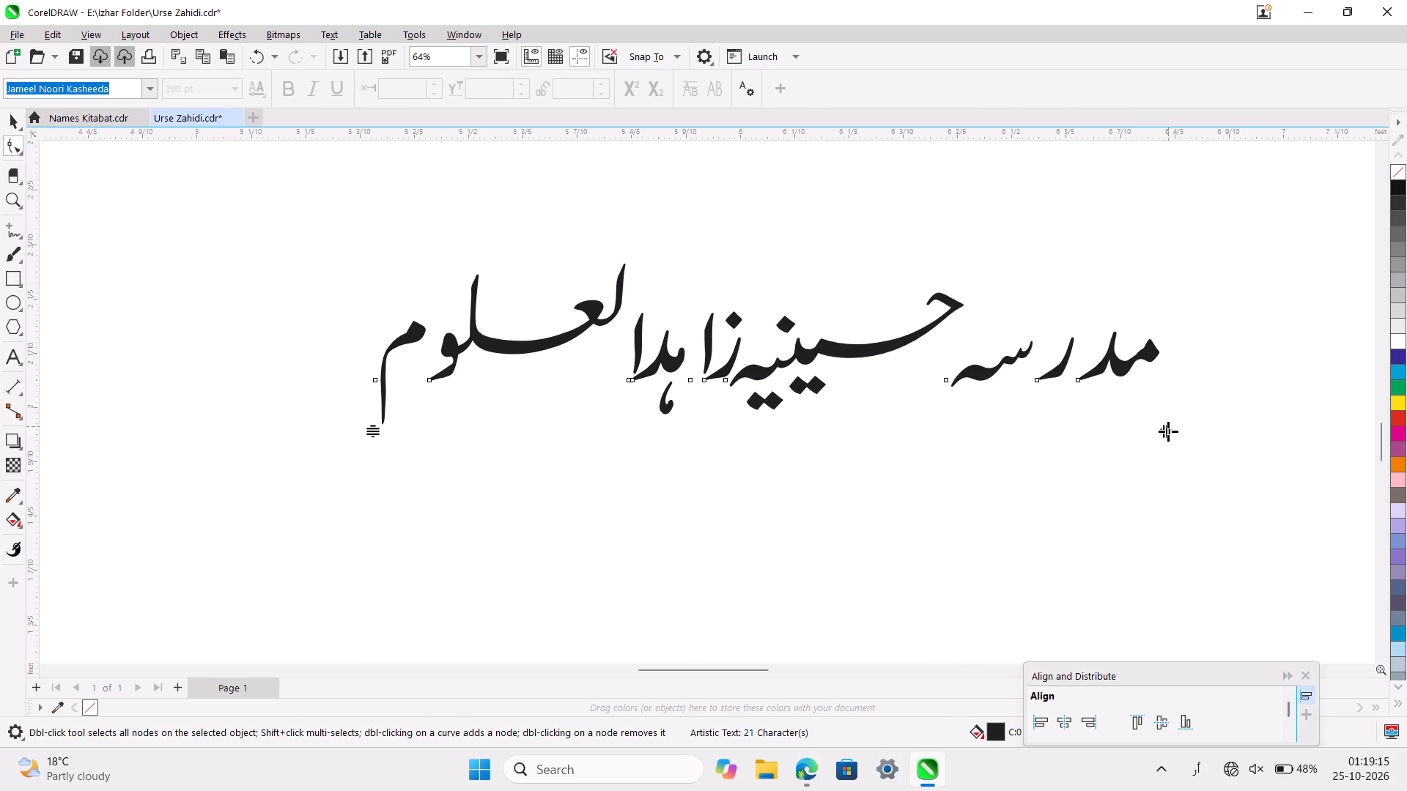
ctrl+drag(1170, 434, 1029, 436)
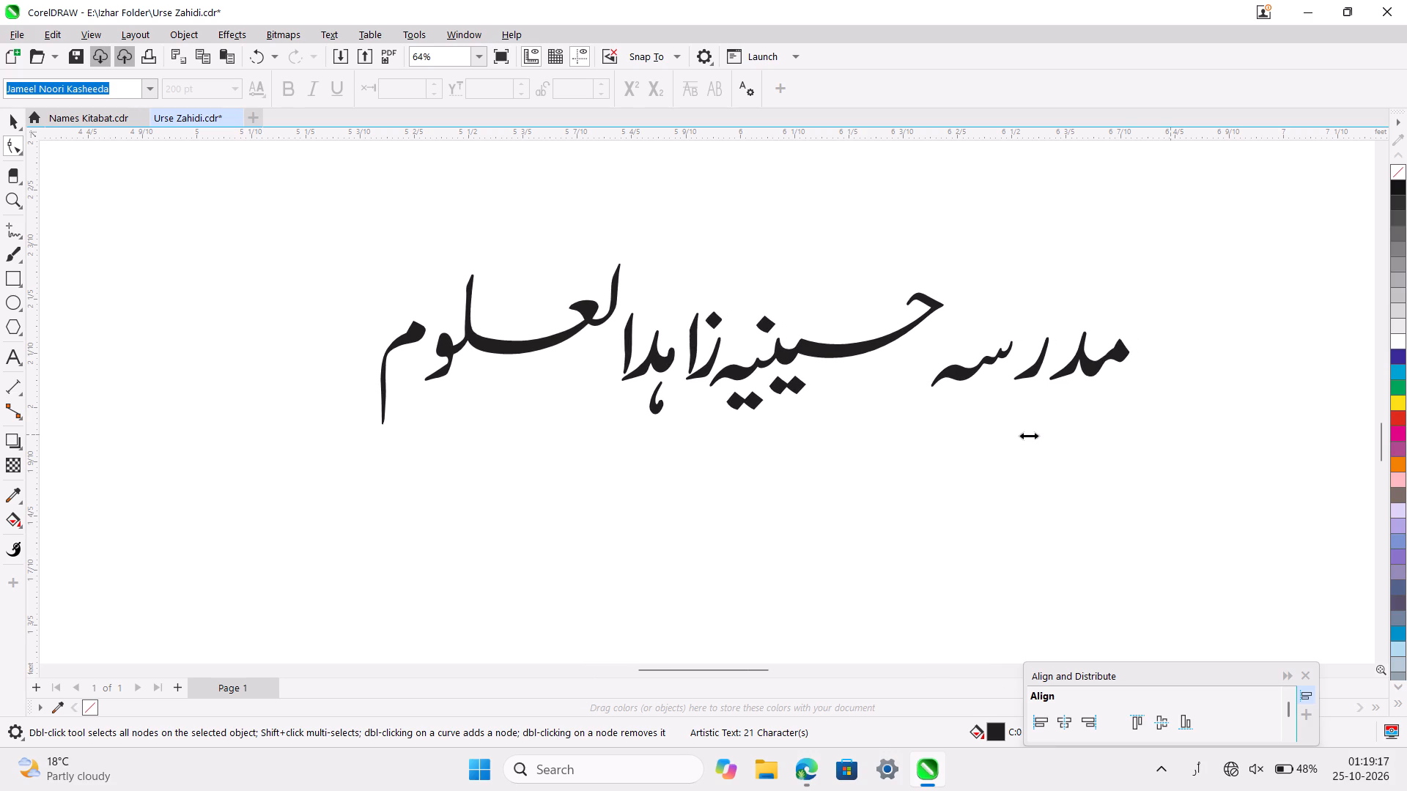
ctrl+drag(1029, 436, 1131, 437)
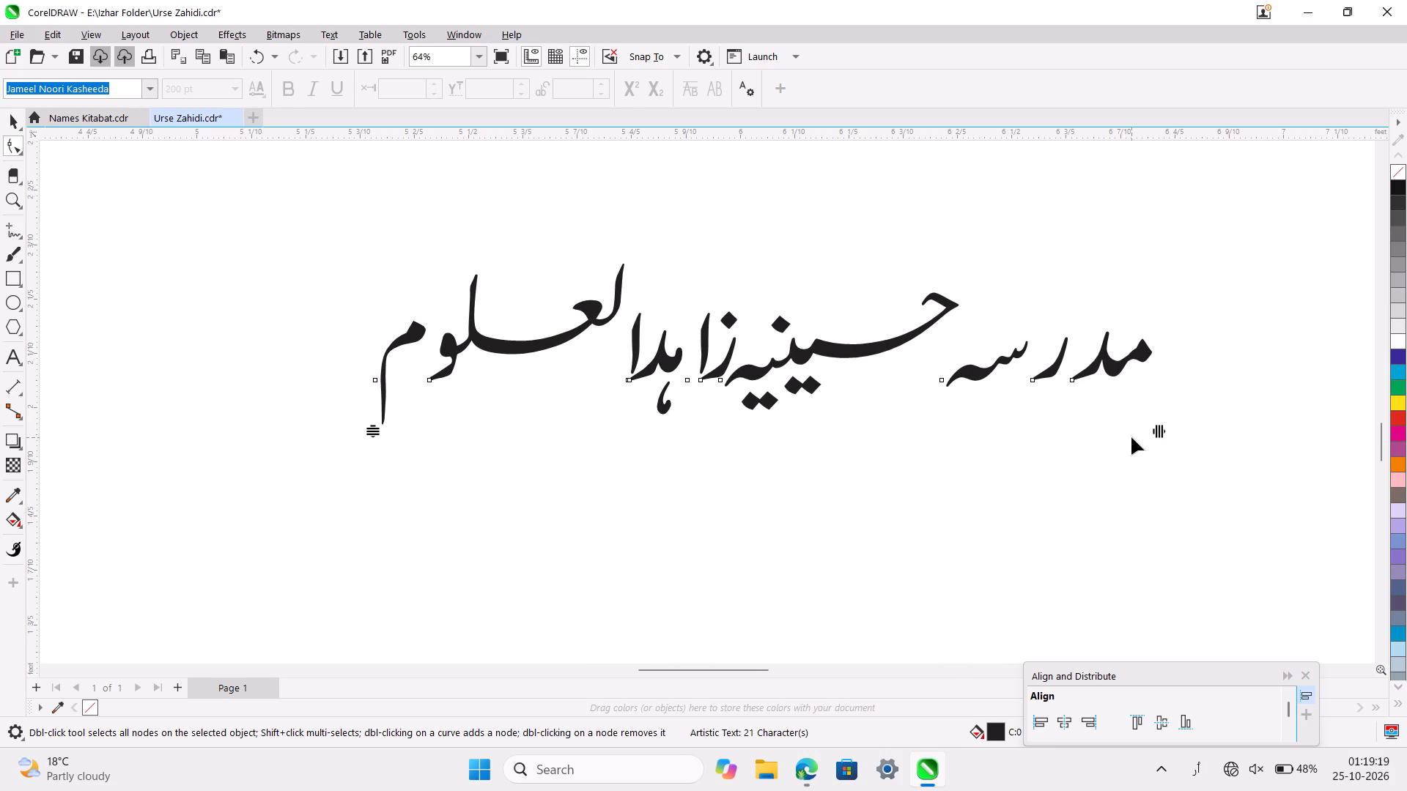
Shift the first letters مد of مدرسہ closer to the ر, to a horizontal character shift of -11%.
drag(1174, 338, 1154, 351)
drag(1154, 351, 1057, 409)
key(Left)
key(Left)
key(Left)
key(Left)
key(Left)
key(Left)
key(Left)
key(Left)
key(Left)
key(Left)
key(Left)
key(Left)
key(Left)
key(Left)
key(Left)
key(Left)
key(Left)
key(Left)
key(Left)
key(Left)
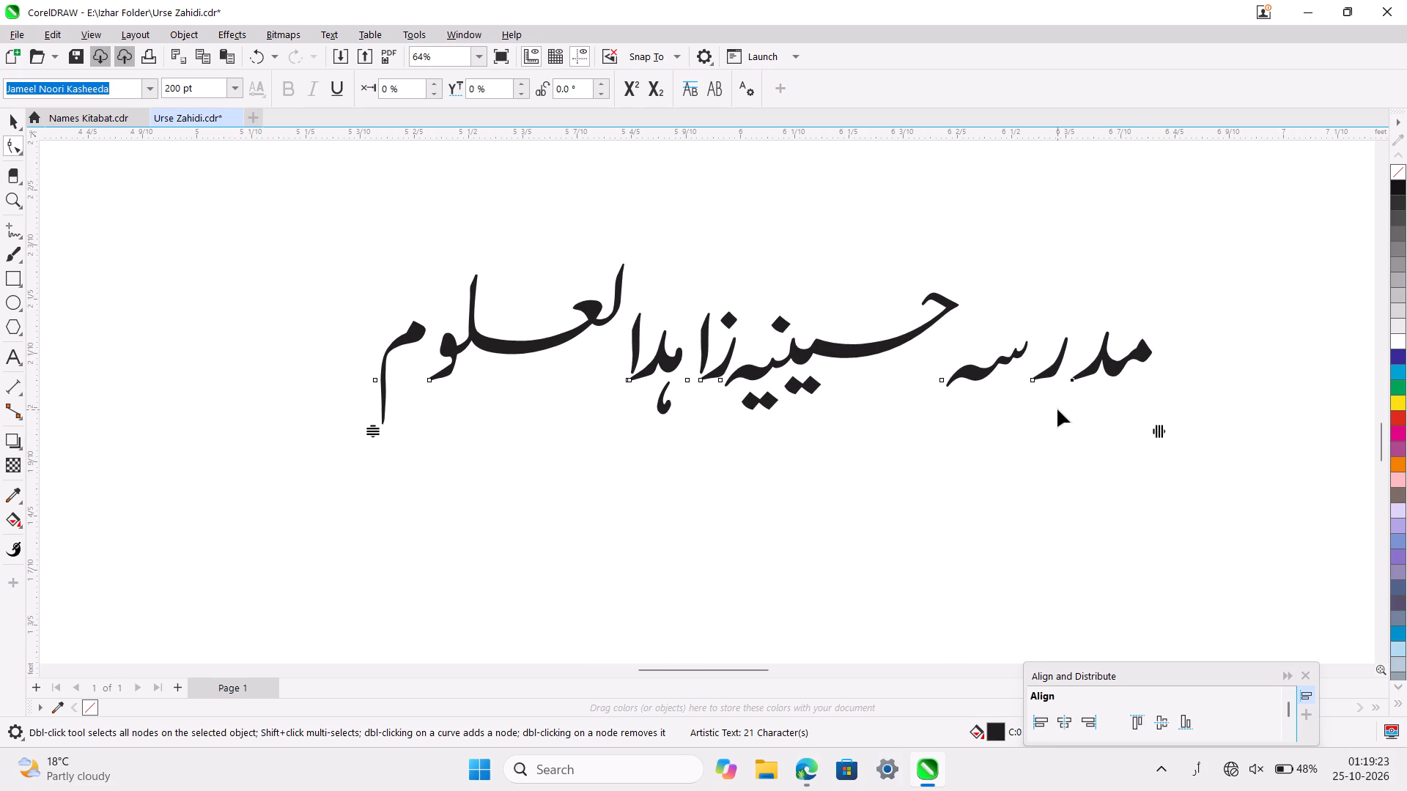
ctrl+scroll(1057, 409, up, 5)
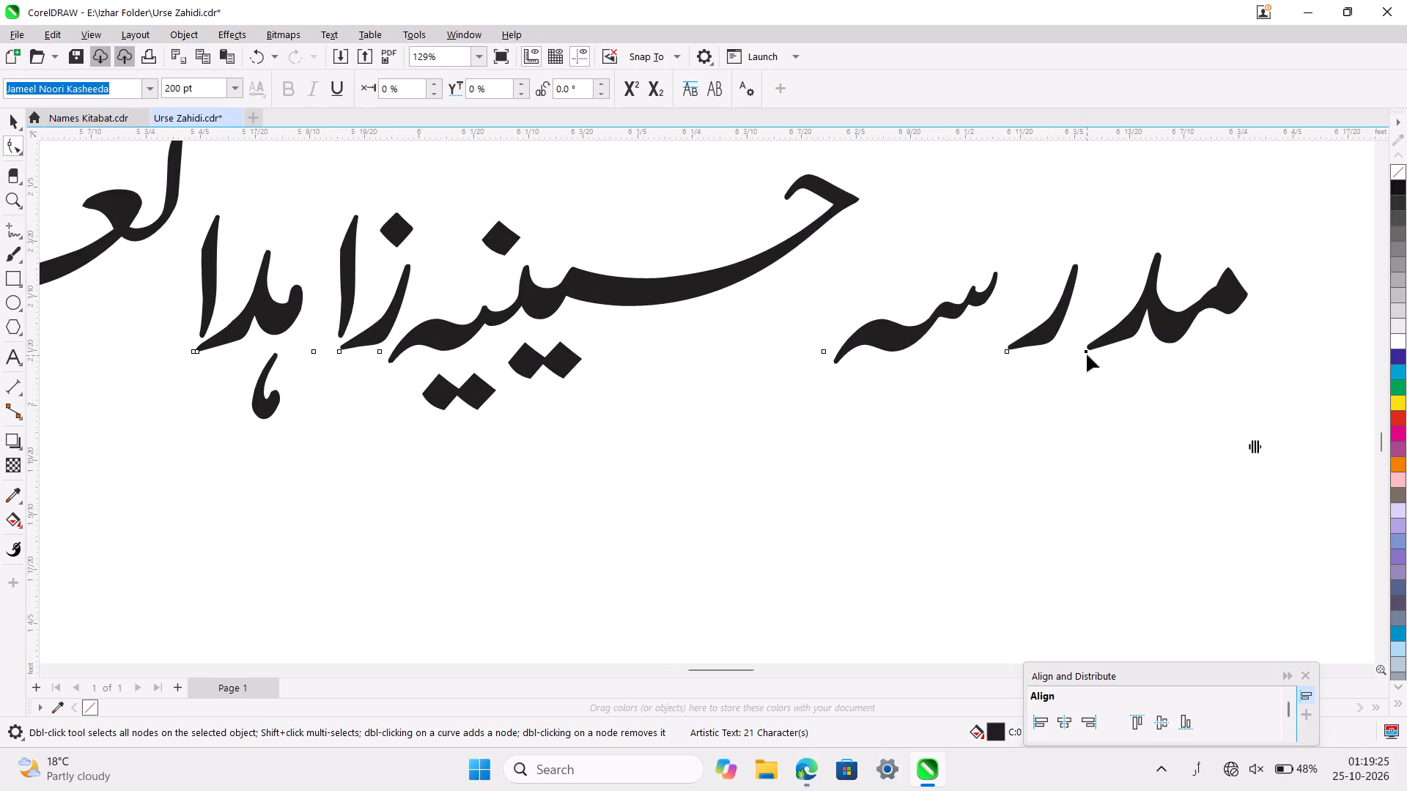
click(1082, 354)
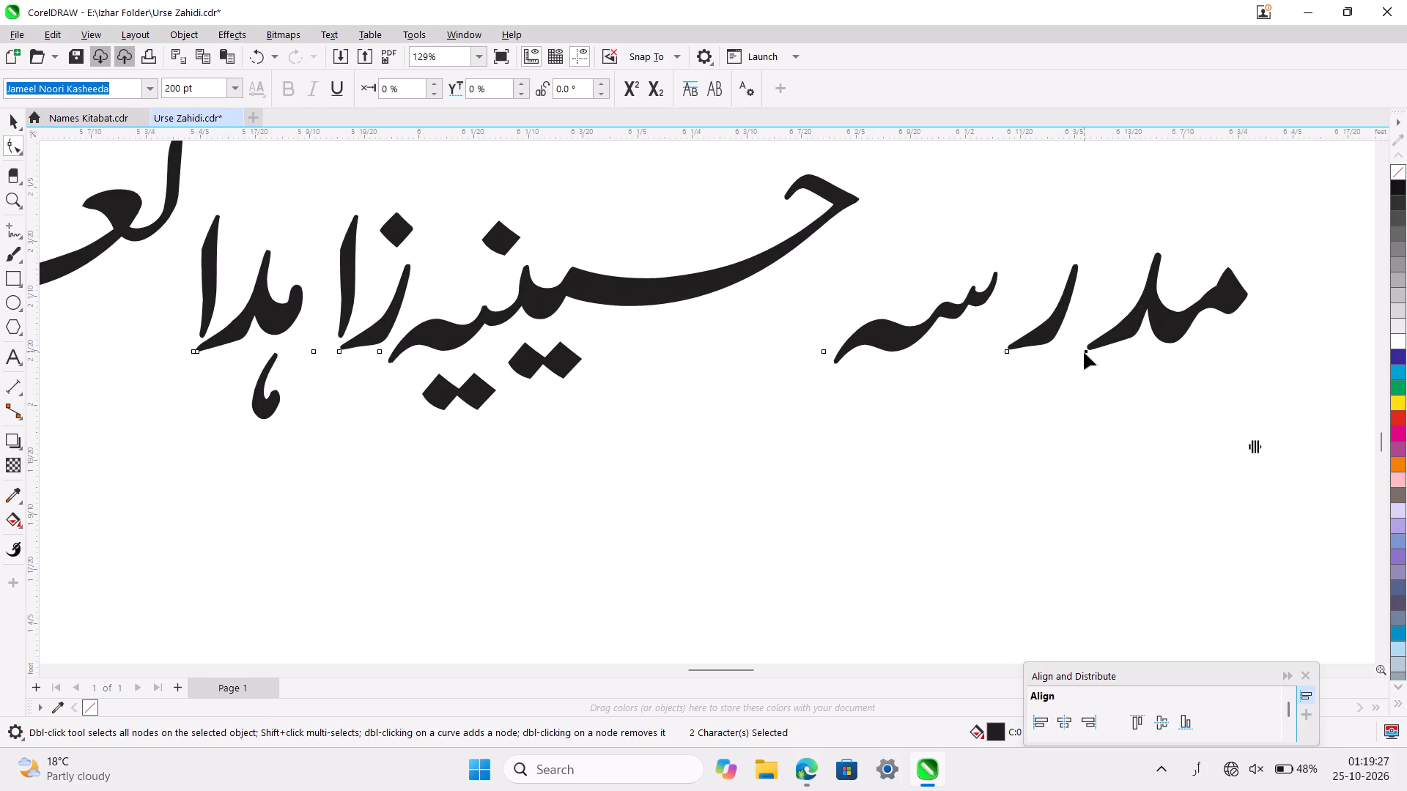
drag(1086, 350, 1066, 352)
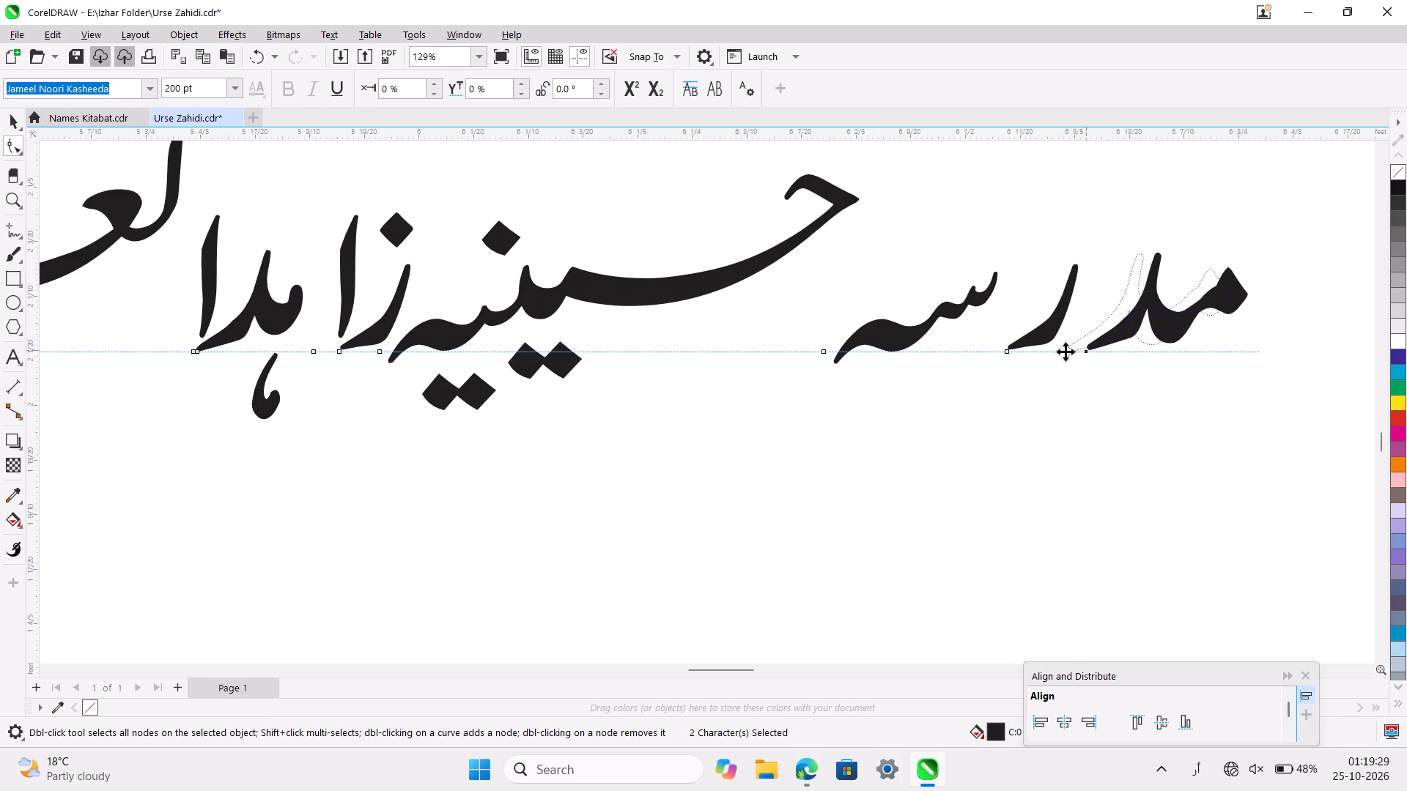
drag(1066, 352, 1058, 352)
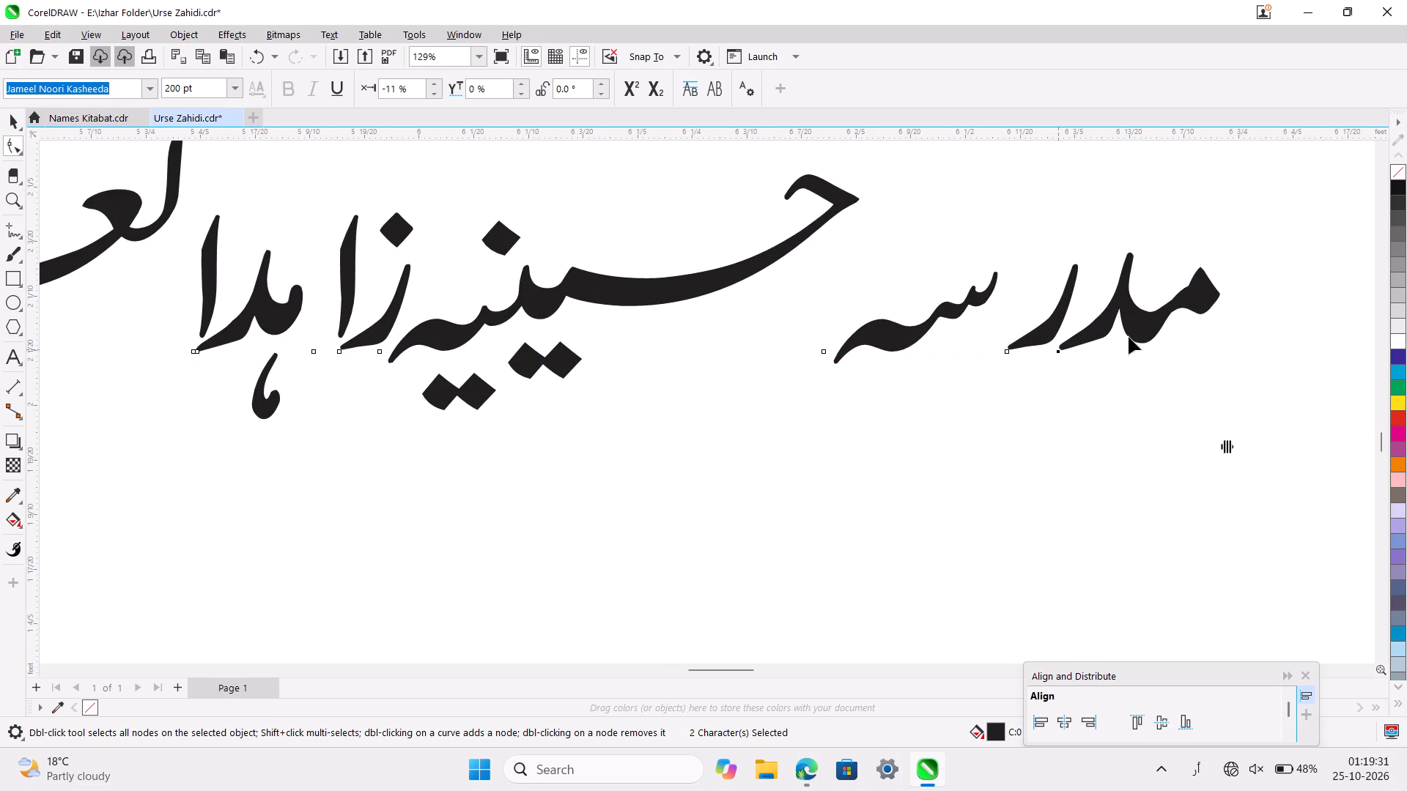
Fine-tune the position of the letters مد beside the ر to a horizontal character shift of -10%.
key(Right)
key(Right)
key(Right)
key(Right)
key(Right)
key(Right)
key(Right)
key(Right)
key(Right)
key(Right)
key(Right)
key(Right)
key(Right)
key(Right)
key(Right)
key(Right)
key(Right)
key(Right)
key(Right)
key(Right)
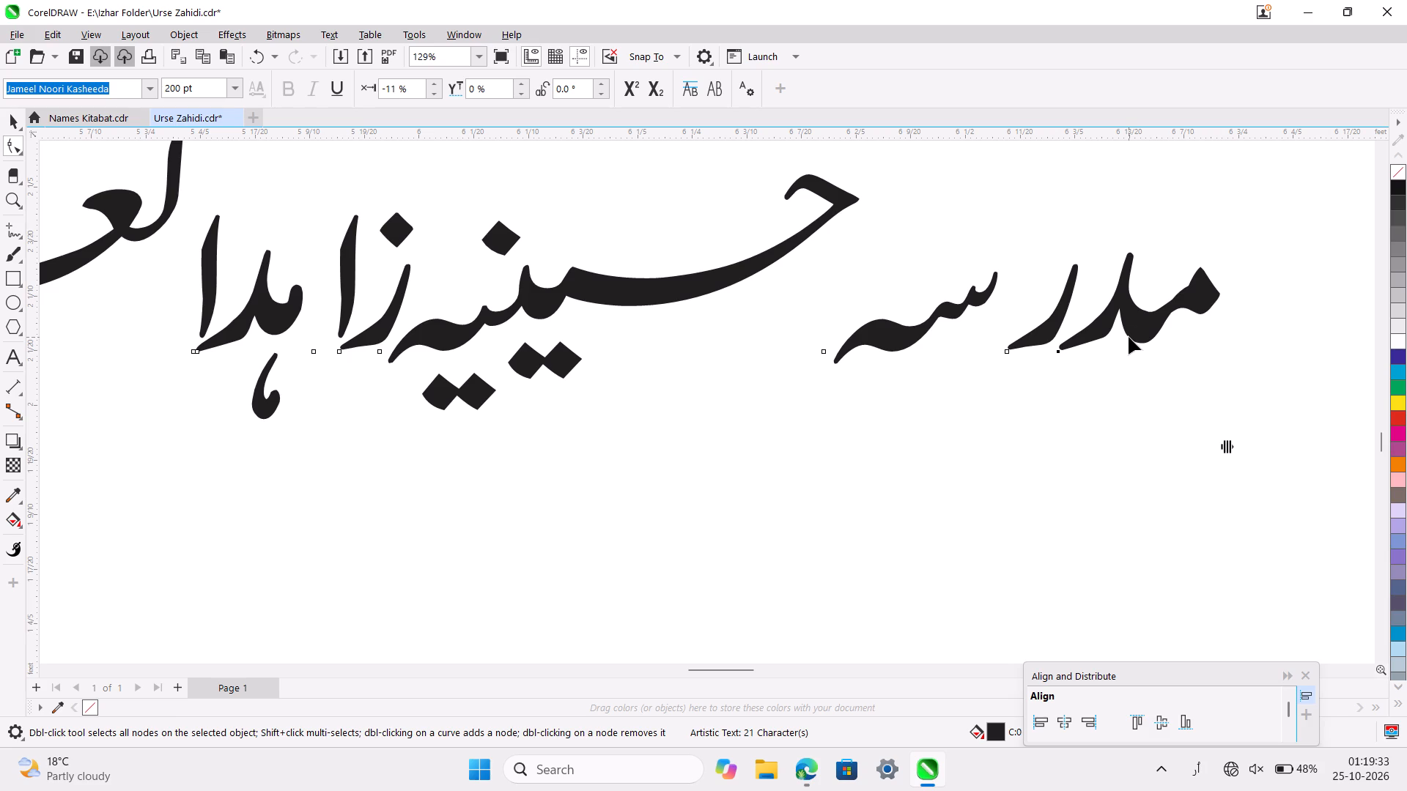
click(1057, 349)
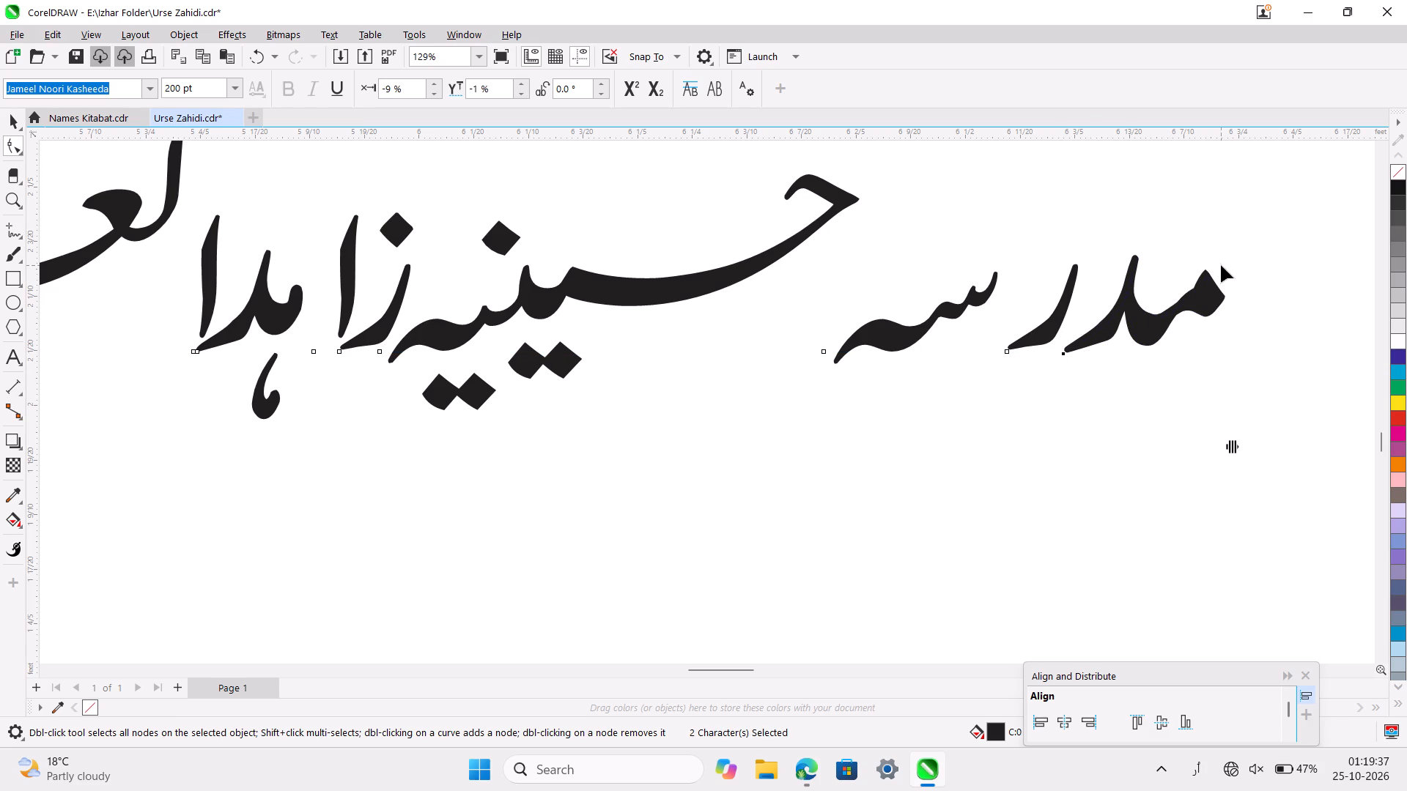
shift+click(1049, 339)
ctrl+scroll(1060, 365, up, 2)
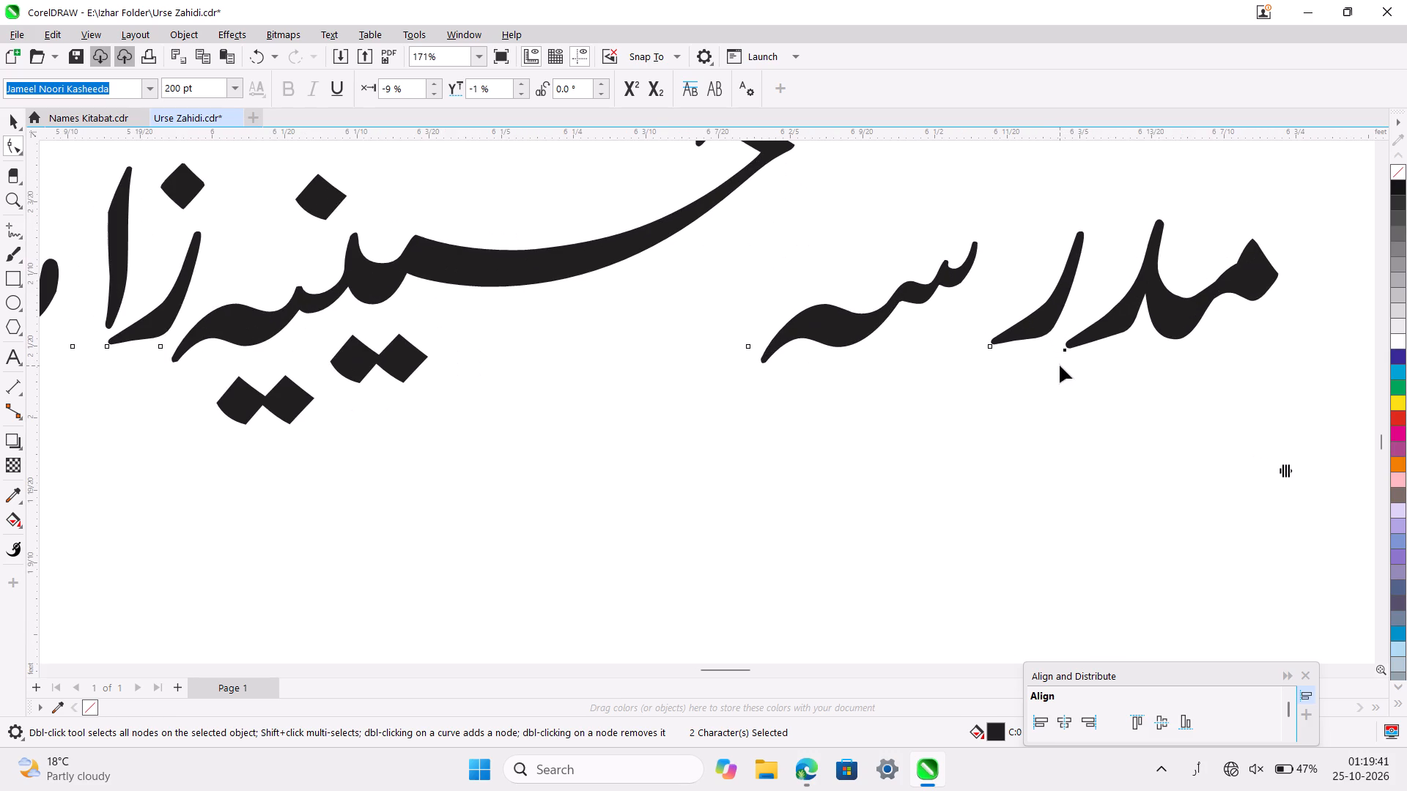
click(1066, 350)
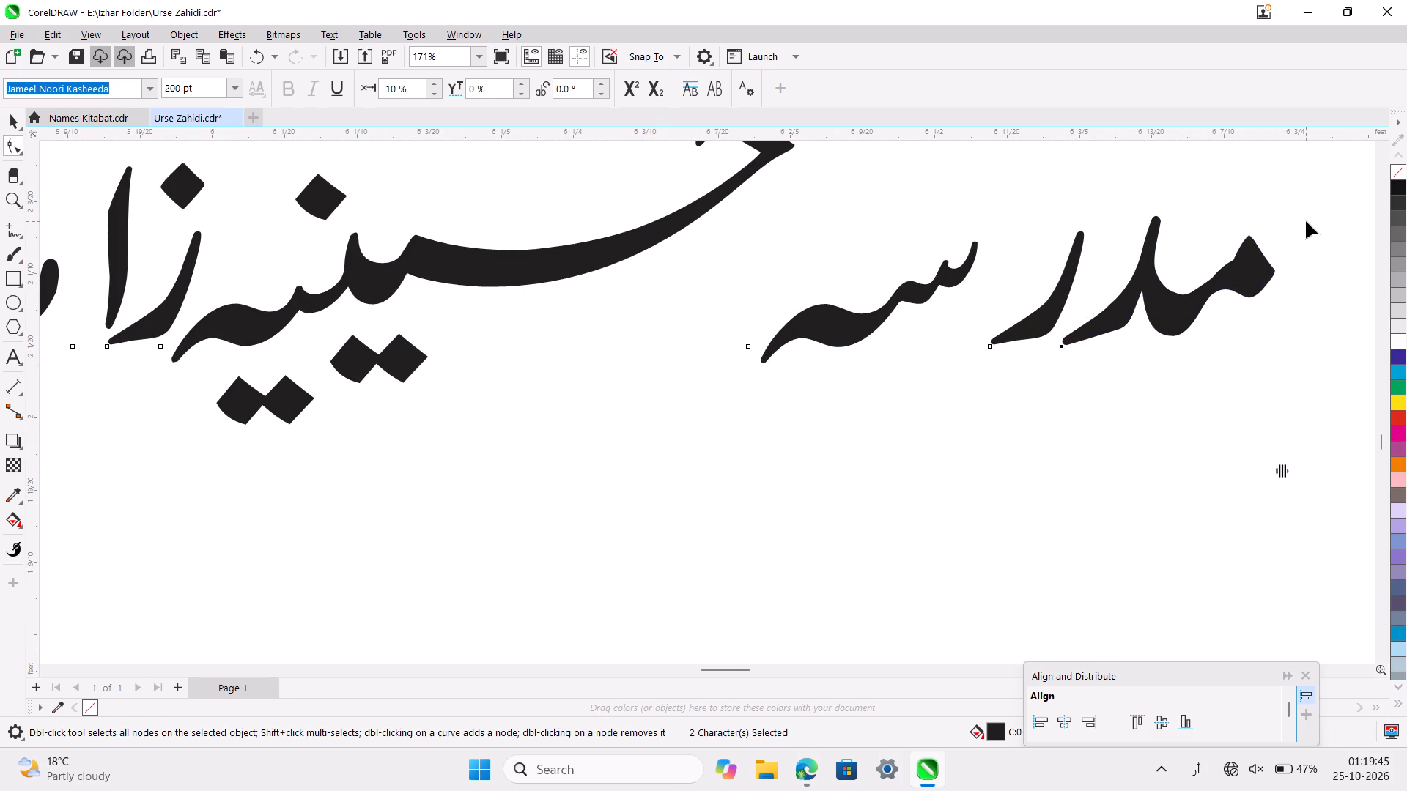
Shift the letters مدر of مدرسہ closer to سہ, to a horizontal character shift of about -33%.
drag(1306, 221, 957, 385)
drag(991, 347, 934, 355)
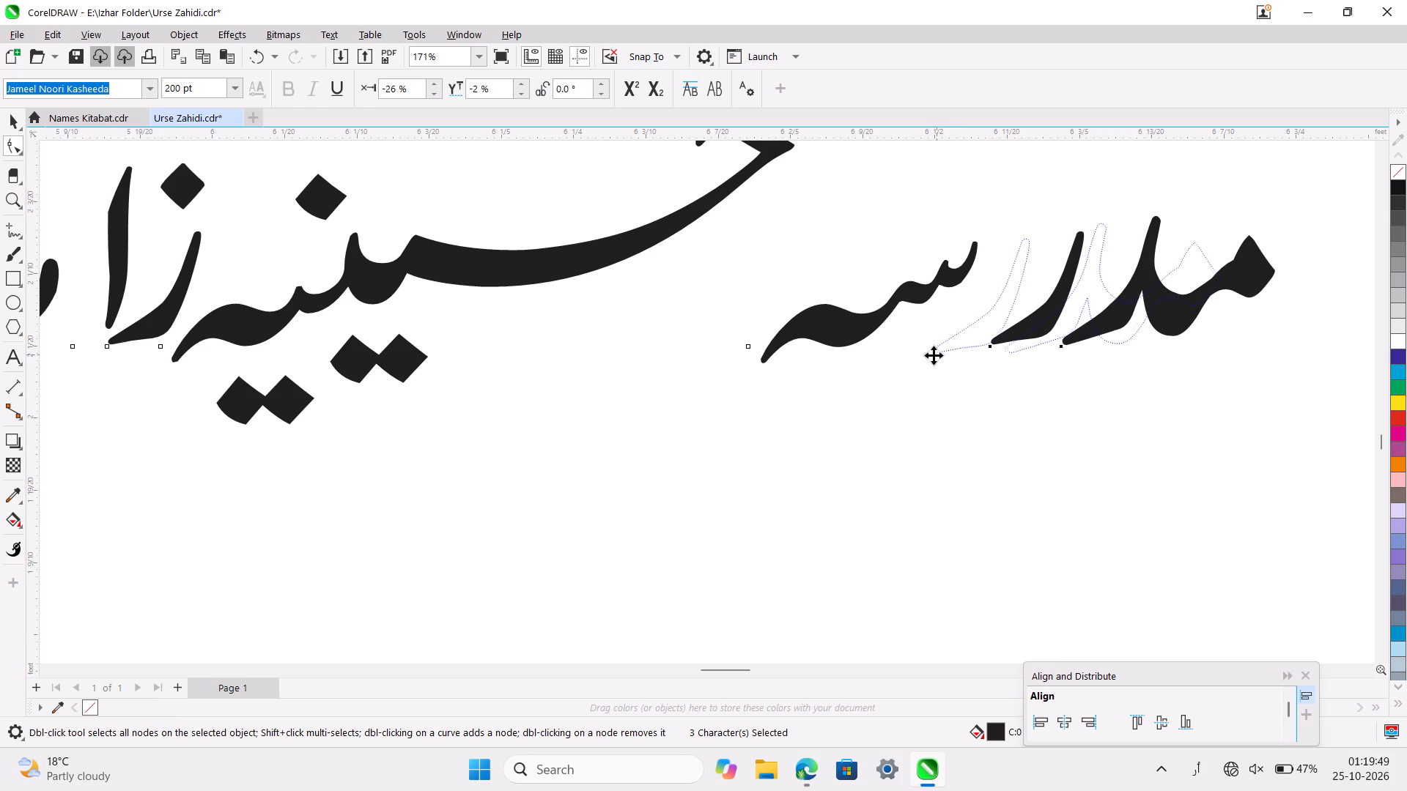
drag(934, 355, 901, 353)
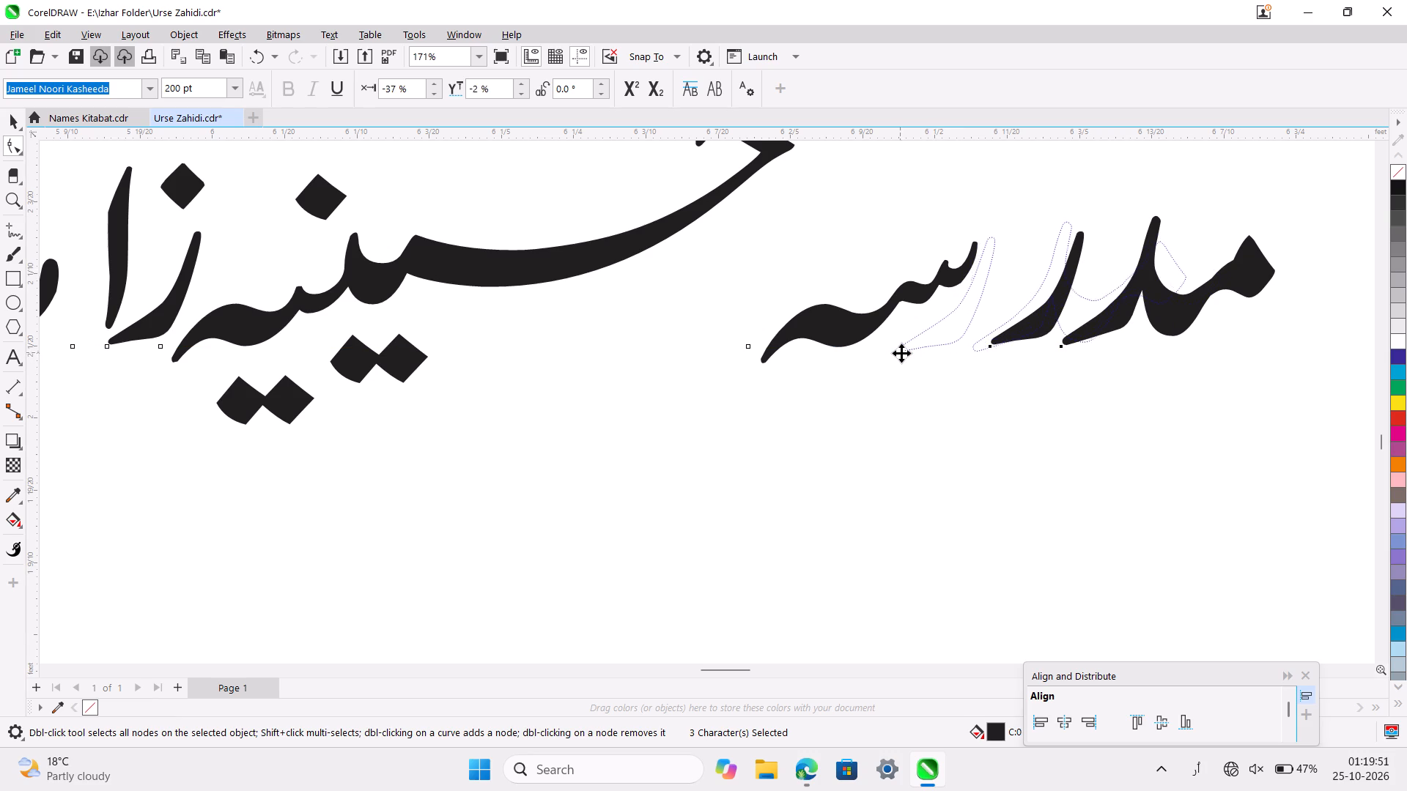
drag(901, 353, 899, 362)
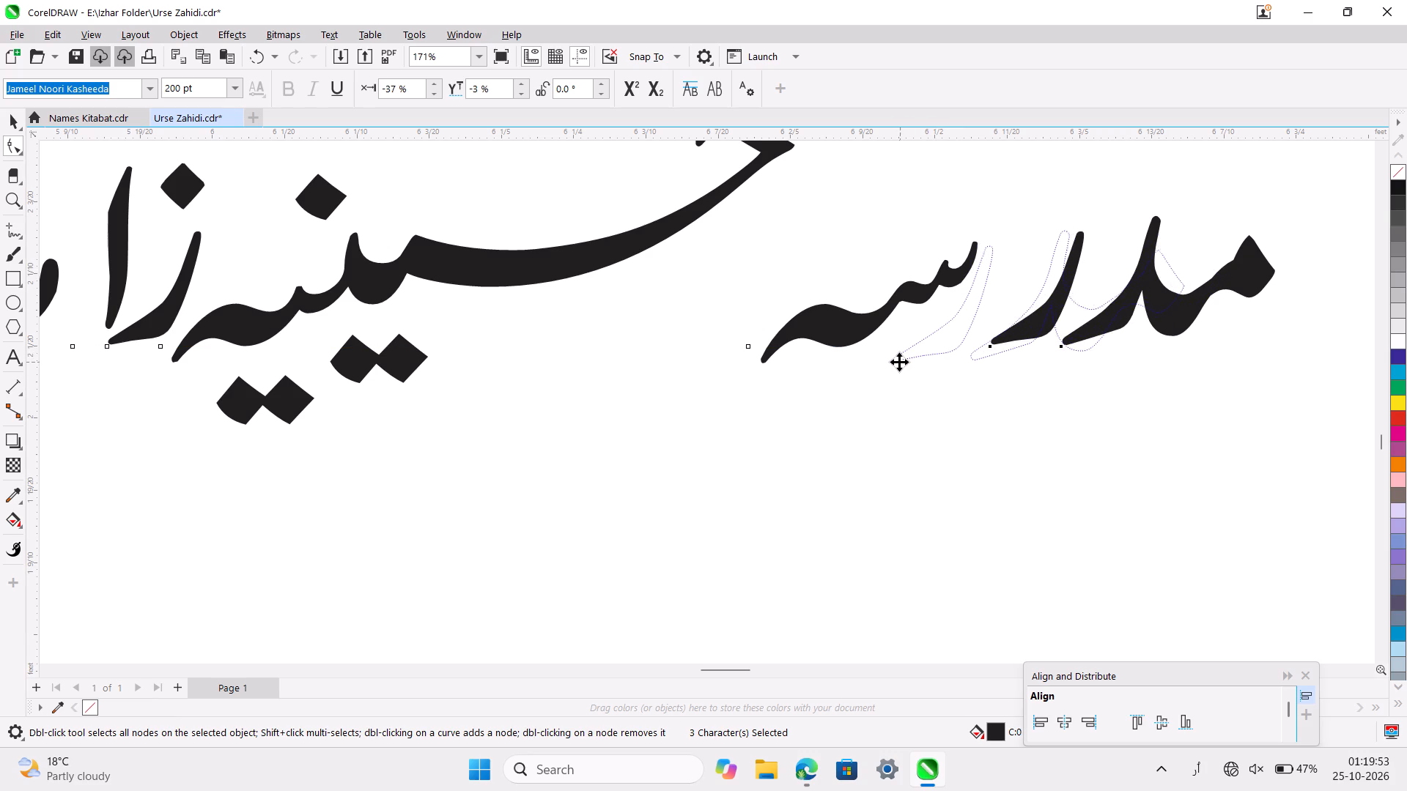
drag(899, 362, 909, 350)
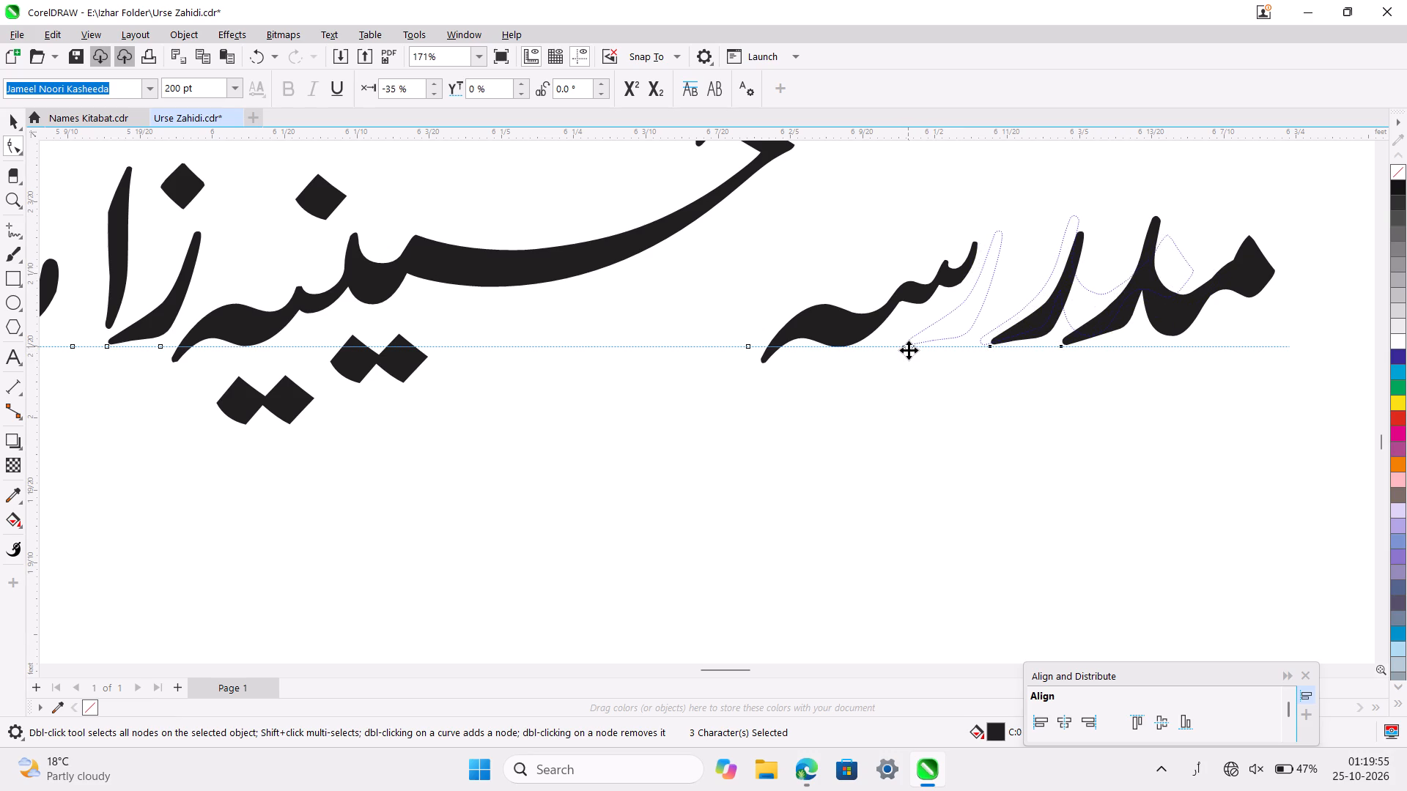
drag(909, 350, 914, 350)
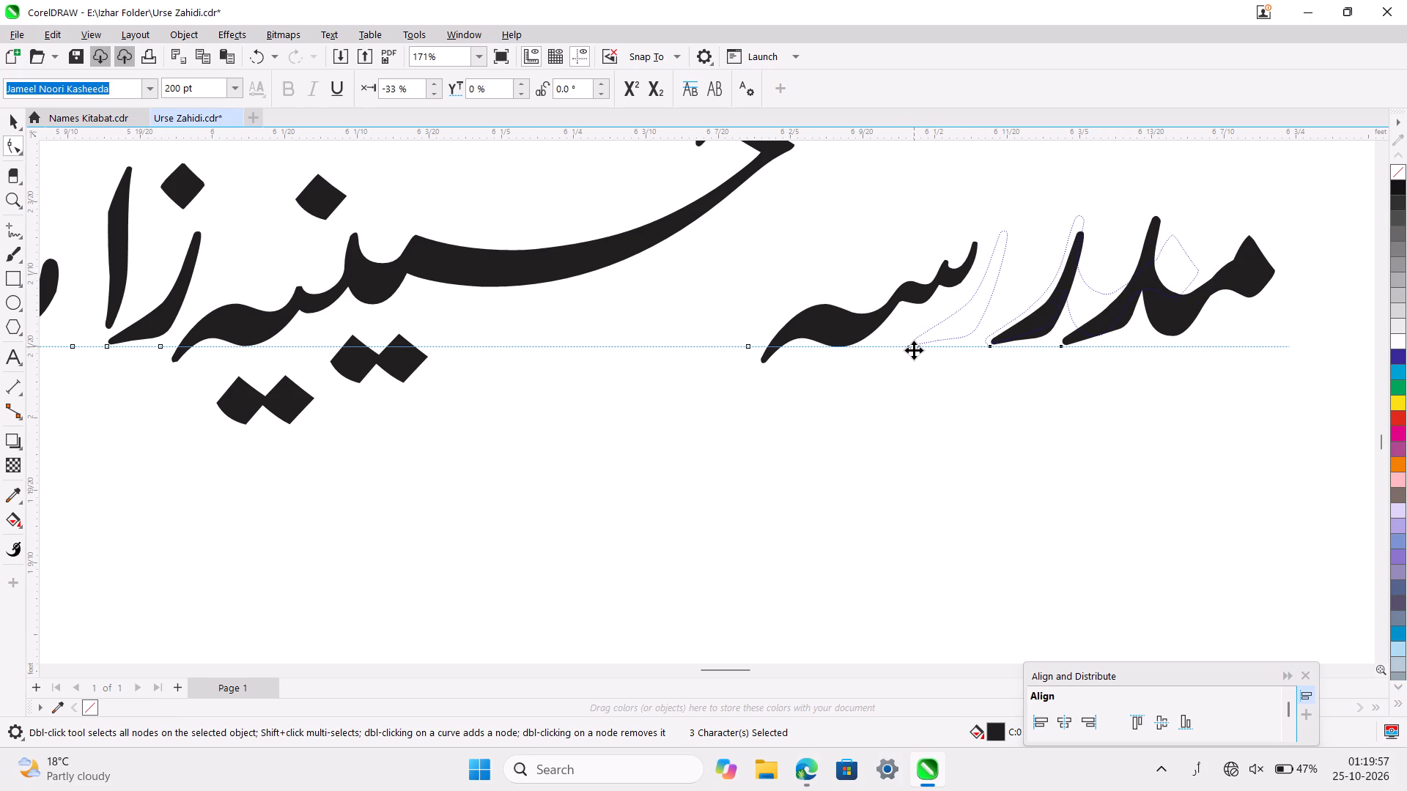
drag(914, 350, 914, 352)
Shift all five letters of مدرسہ toward حسینیہ so the word tucks under the sweep of the ح.
scroll(914, 352, right, 1)
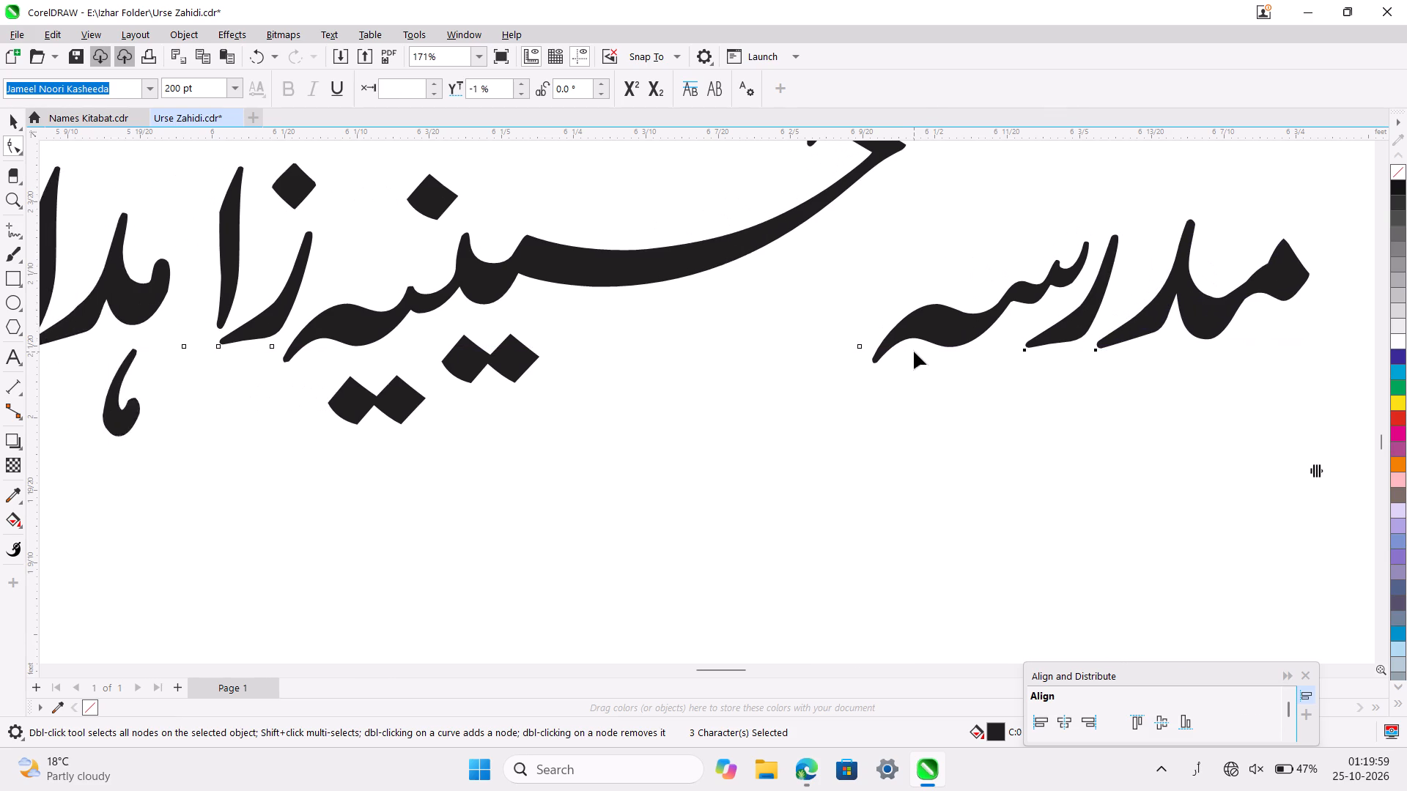
ctrl+scroll(914, 352, down, 4)
drag(1172, 270, 863, 393)
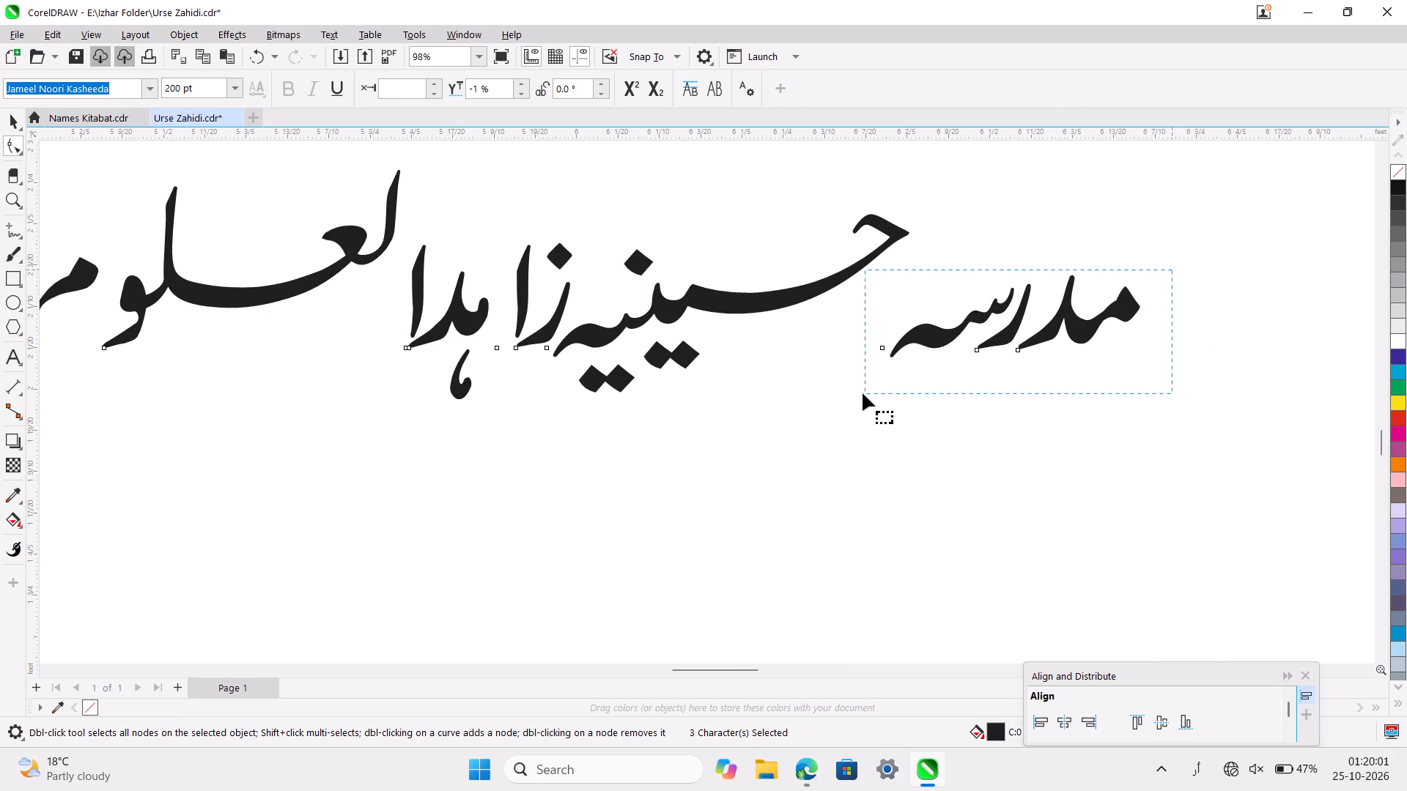
drag(863, 393, 860, 392)
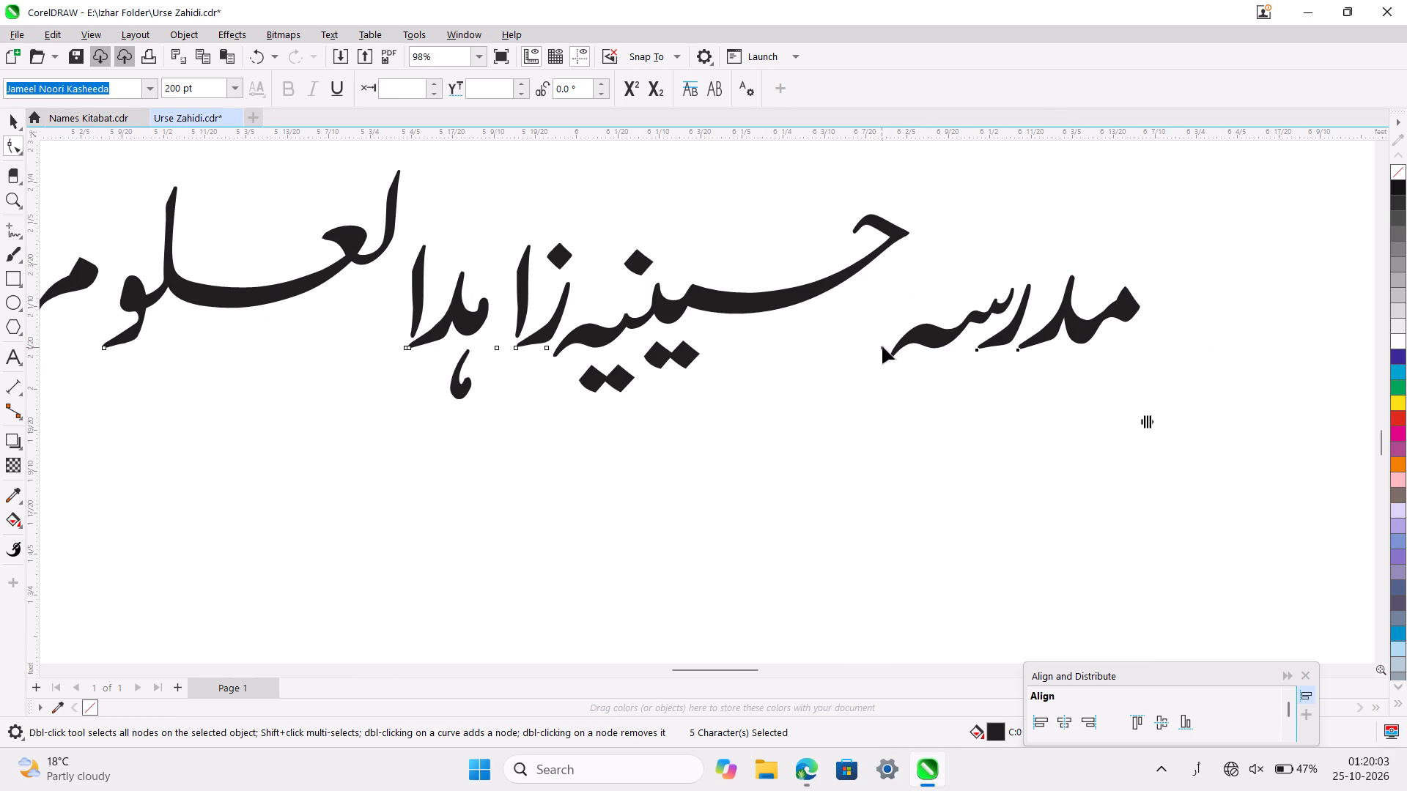
drag(882, 346, 818, 345)
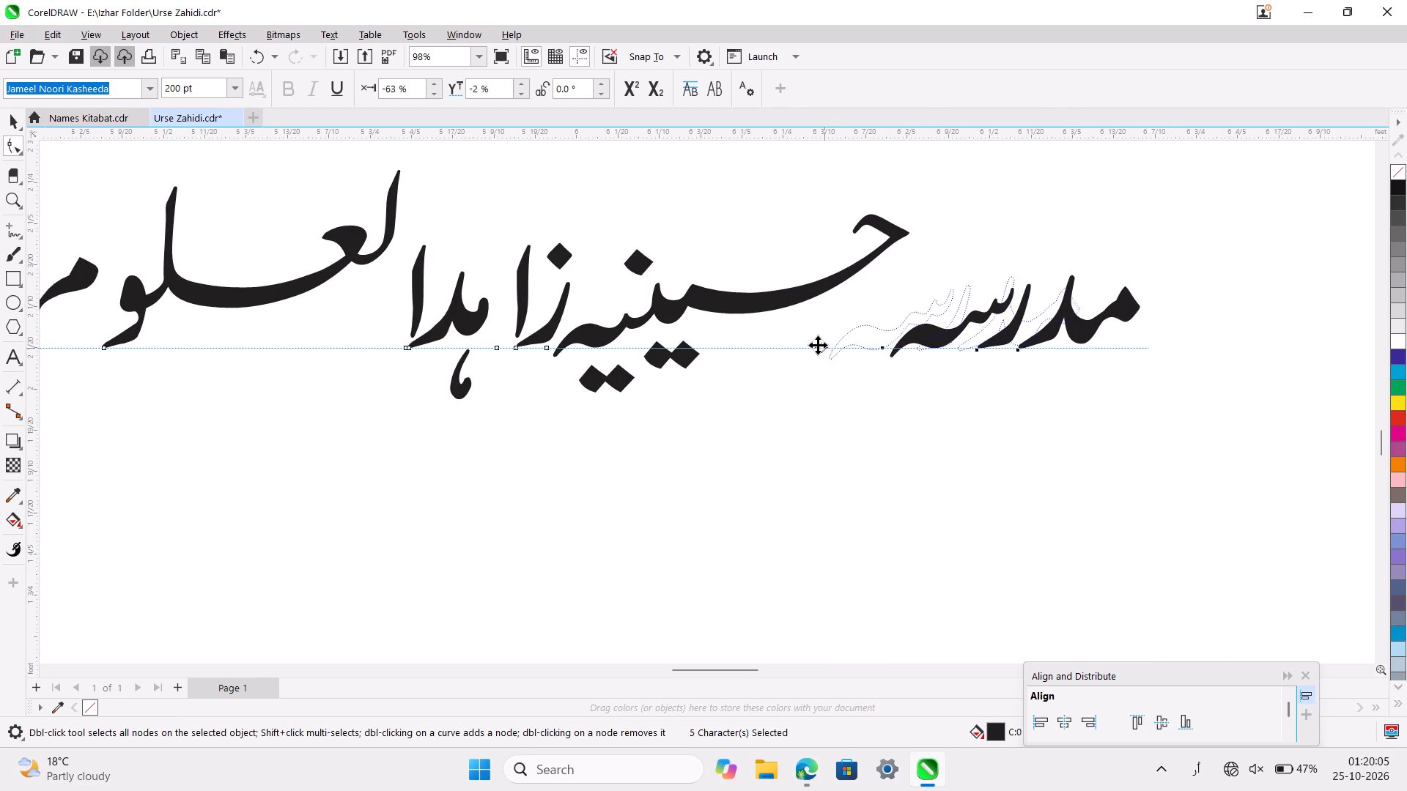
drag(818, 345, 760, 338)
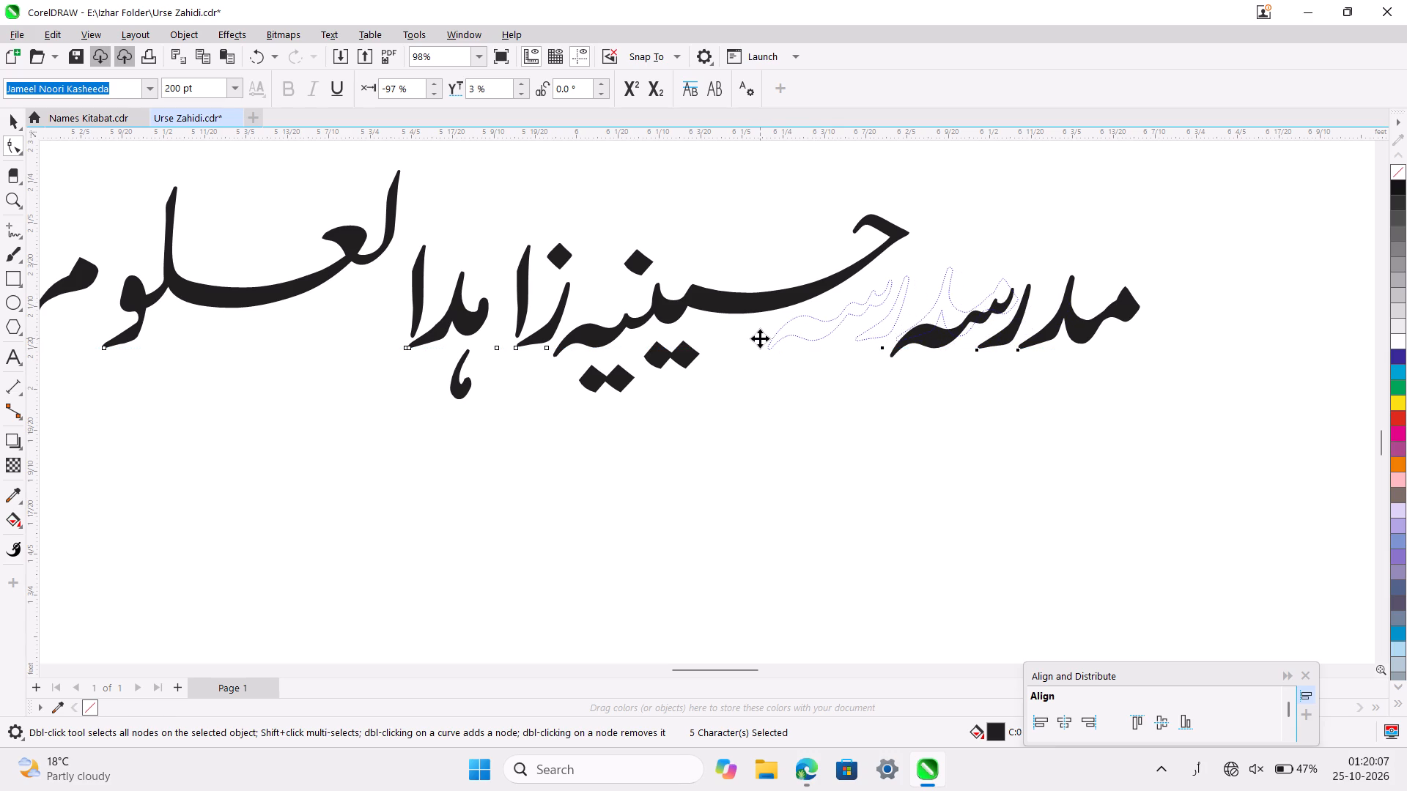
drag(760, 338, 766, 342)
Shift the final م of العلوم closer to the و.
scroll(766, 342, right, 3)
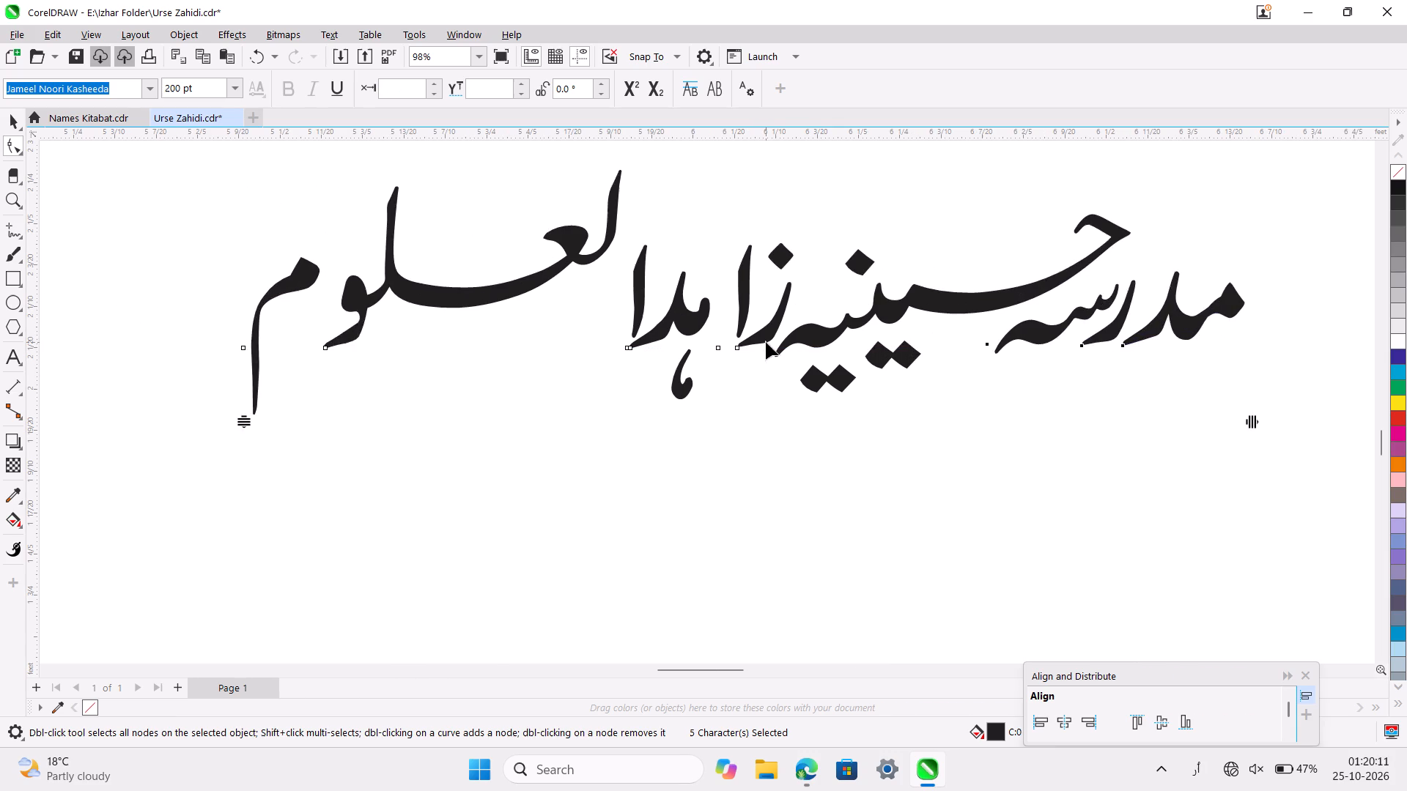
scroll(766, 342, right, 1)
ctrl+scroll(766, 342, down, 3)
ctrl+scroll(766, 342, up, 3)
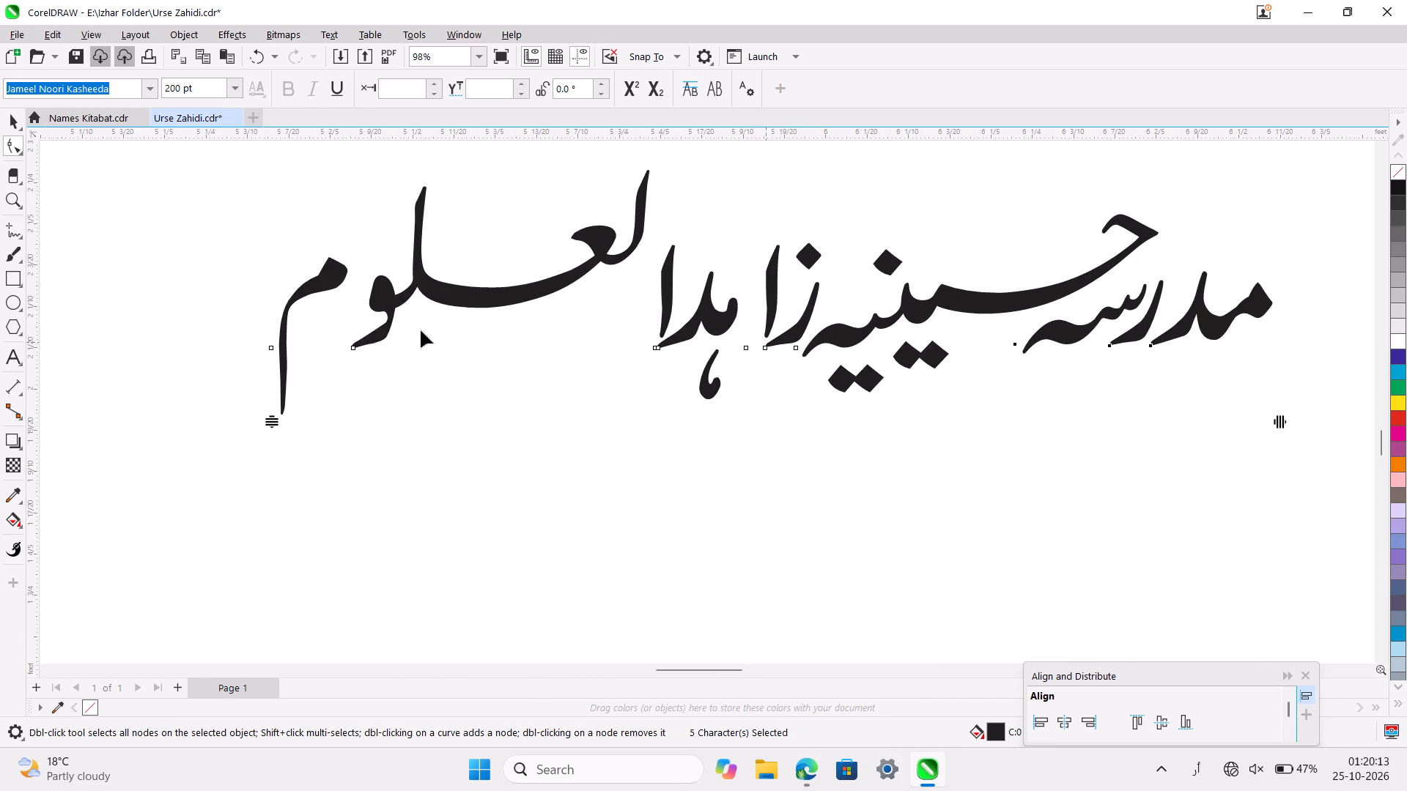
drag(249, 322, 303, 369)
drag(271, 351, 312, 348)
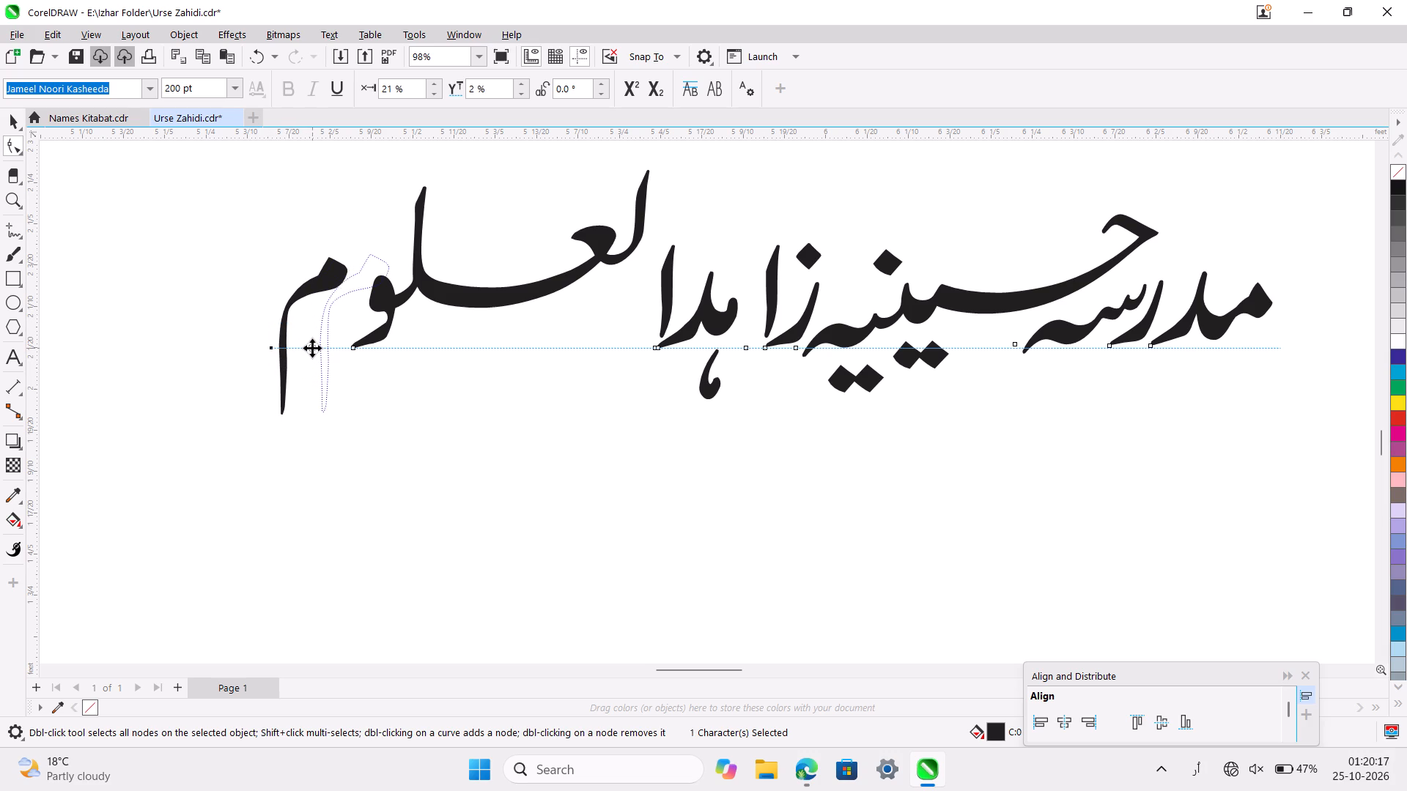
drag(312, 348, 295, 349)
Shift the five letters لعلوم together toward the preceding ا to close the gap.
drag(250, 311, 407, 361)
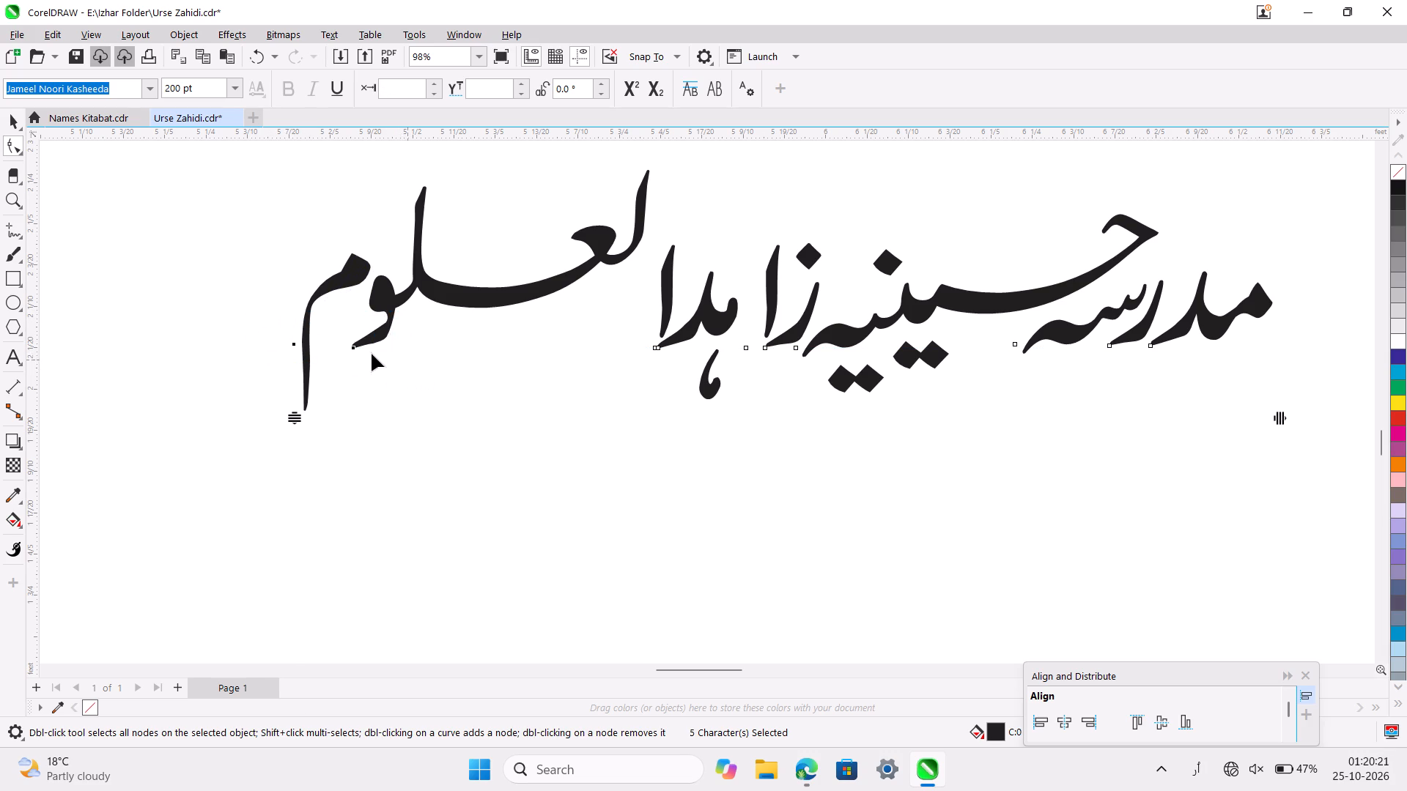
drag(352, 348, 369, 349)
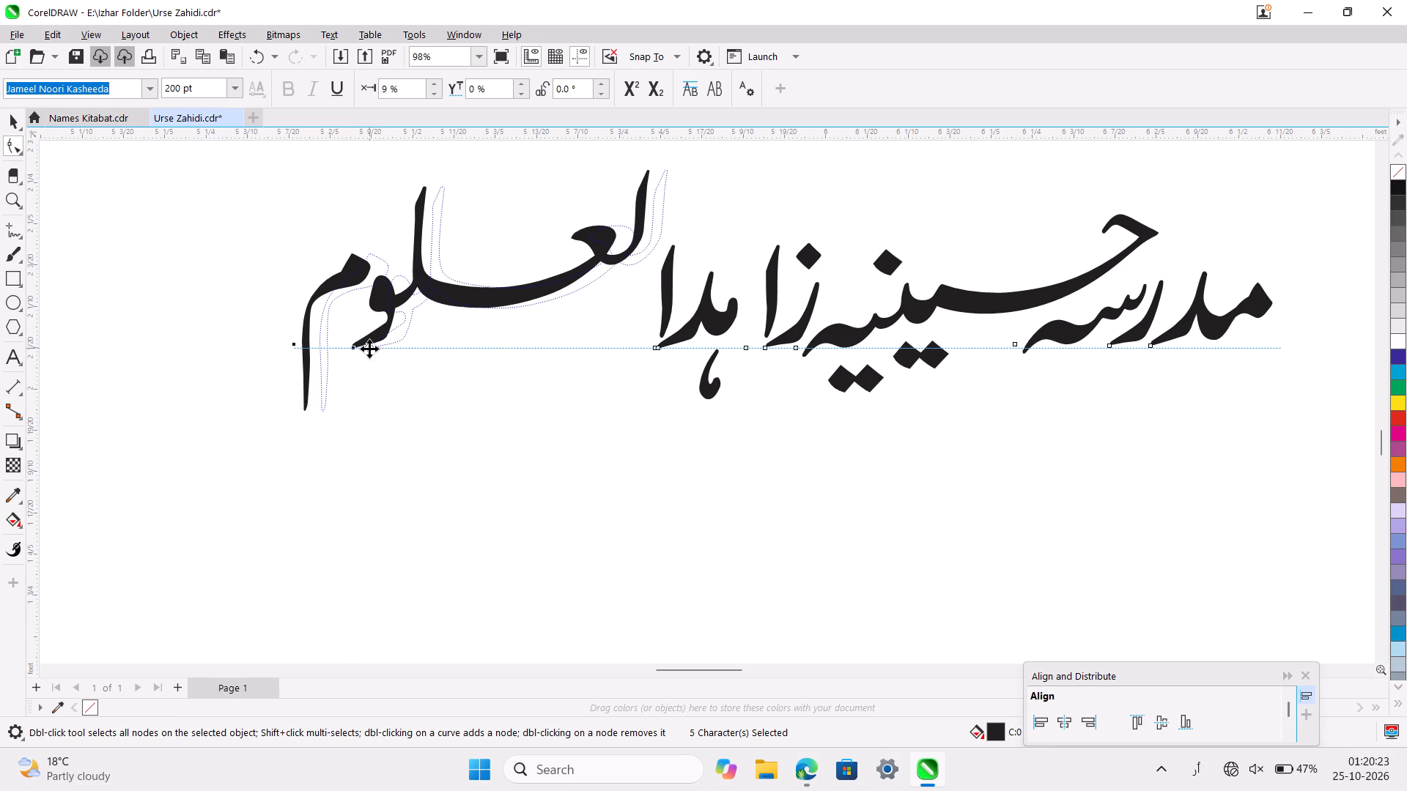
drag(369, 349, 375, 349)
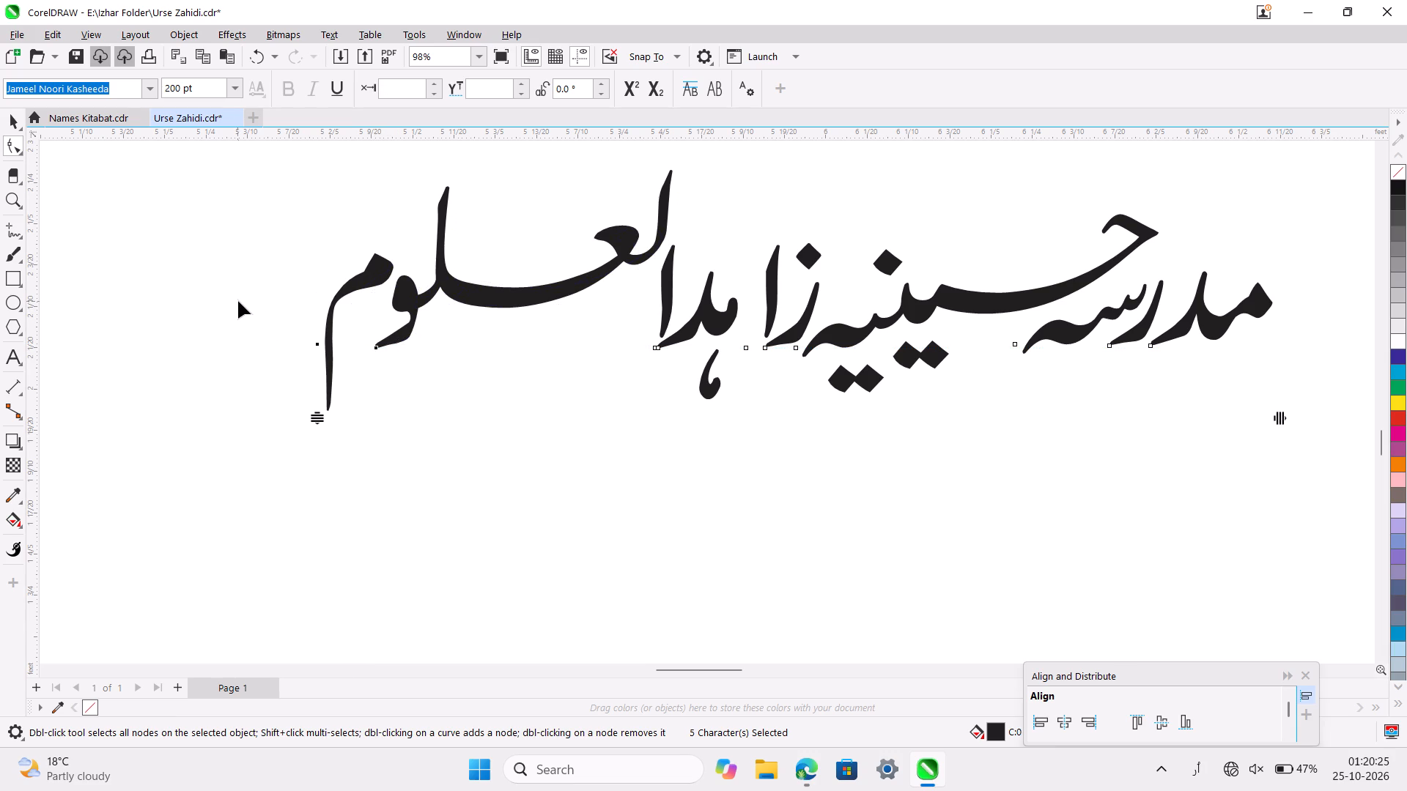
Shift the last eight letters ہدالعلوم together closer to زا.
drag(276, 303, 591, 349)
drag(198, 323, 660, 368)
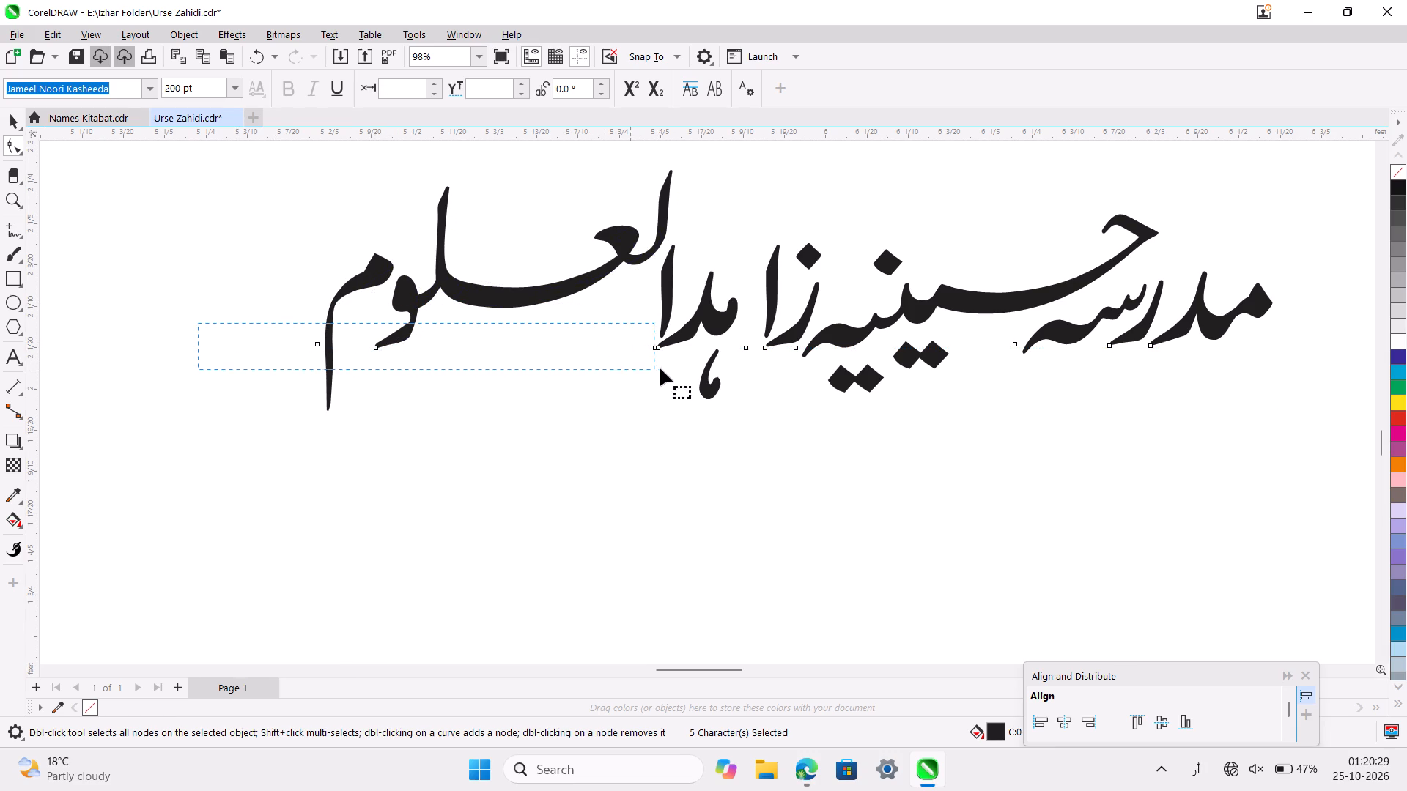
drag(660, 368, 685, 365)
drag(660, 346, 660, 346)
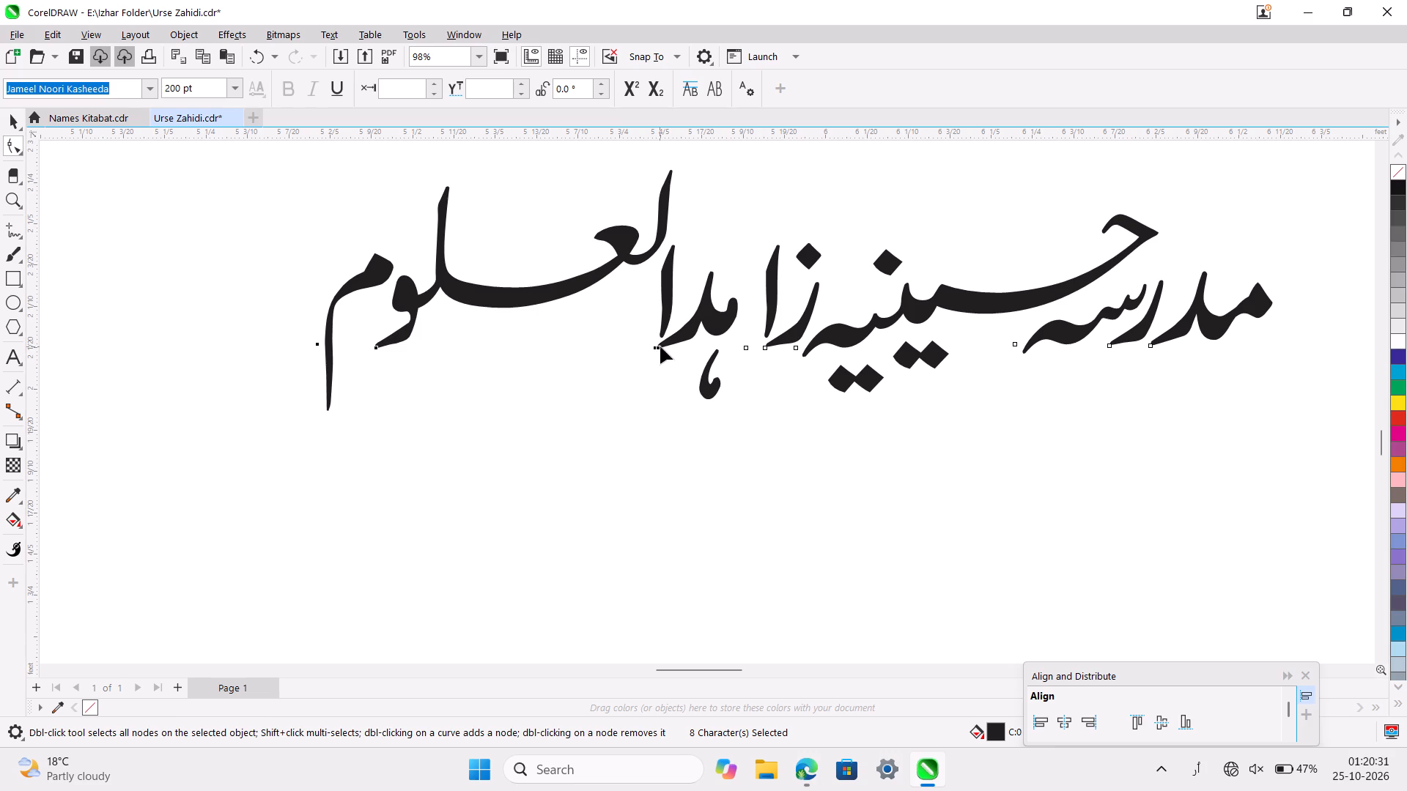
drag(660, 346, 677, 346)
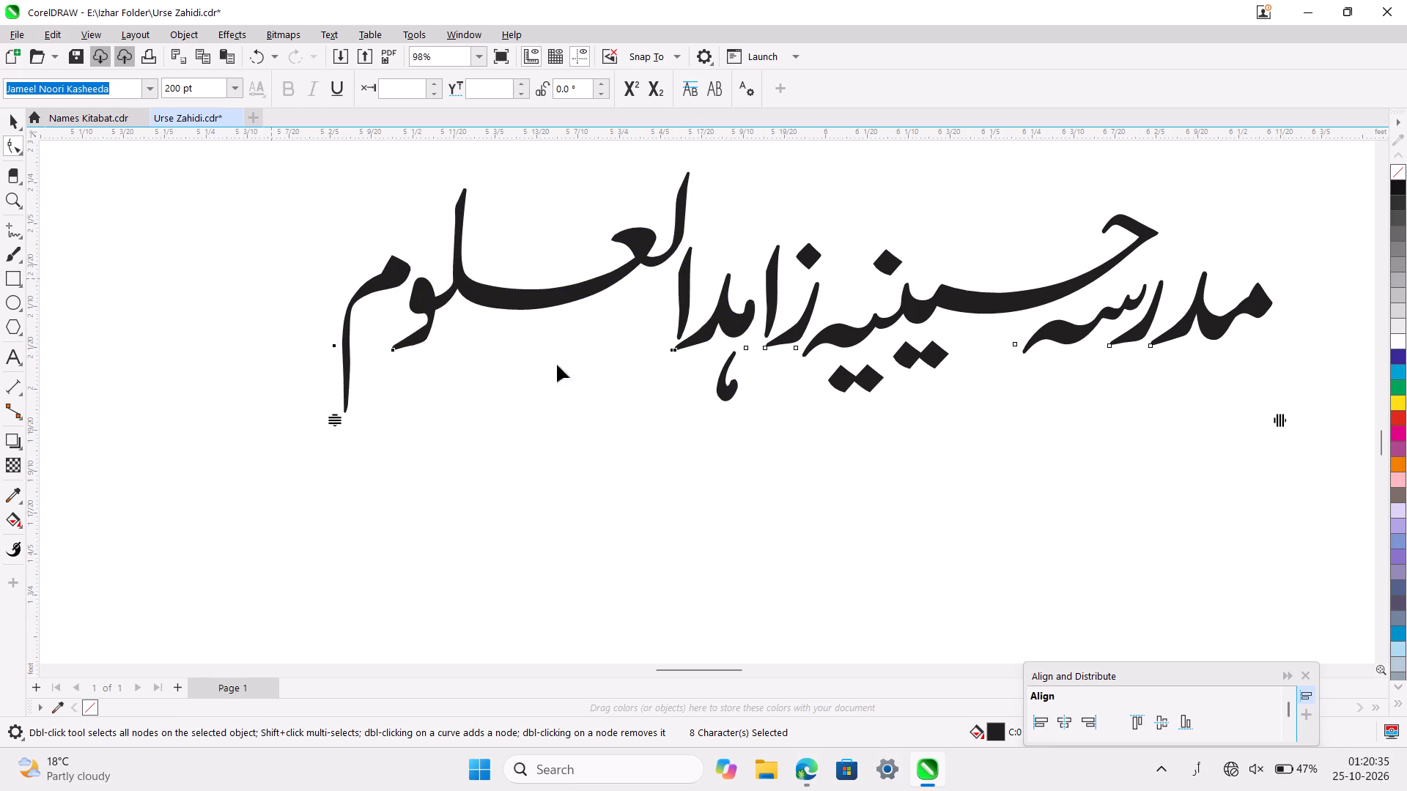
click(627, 411)
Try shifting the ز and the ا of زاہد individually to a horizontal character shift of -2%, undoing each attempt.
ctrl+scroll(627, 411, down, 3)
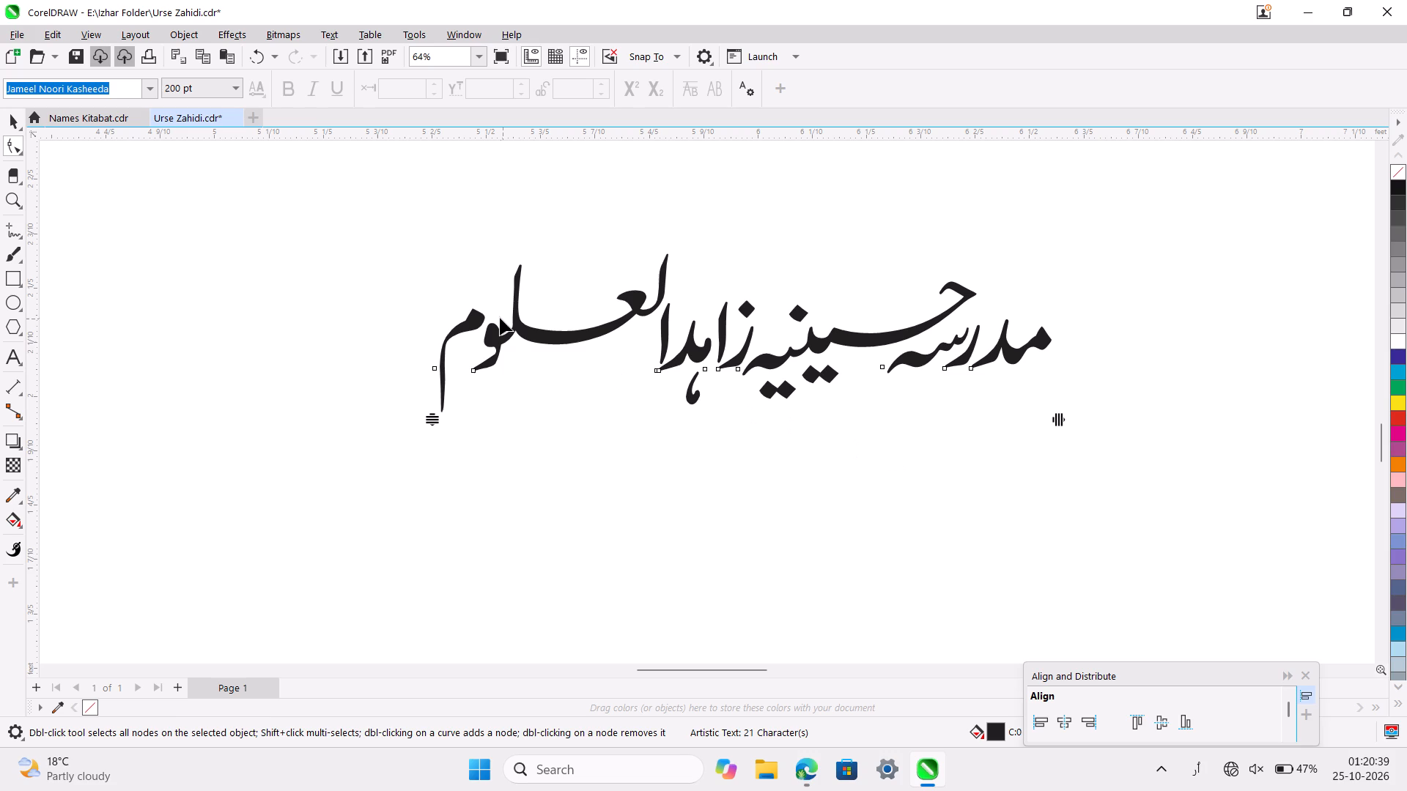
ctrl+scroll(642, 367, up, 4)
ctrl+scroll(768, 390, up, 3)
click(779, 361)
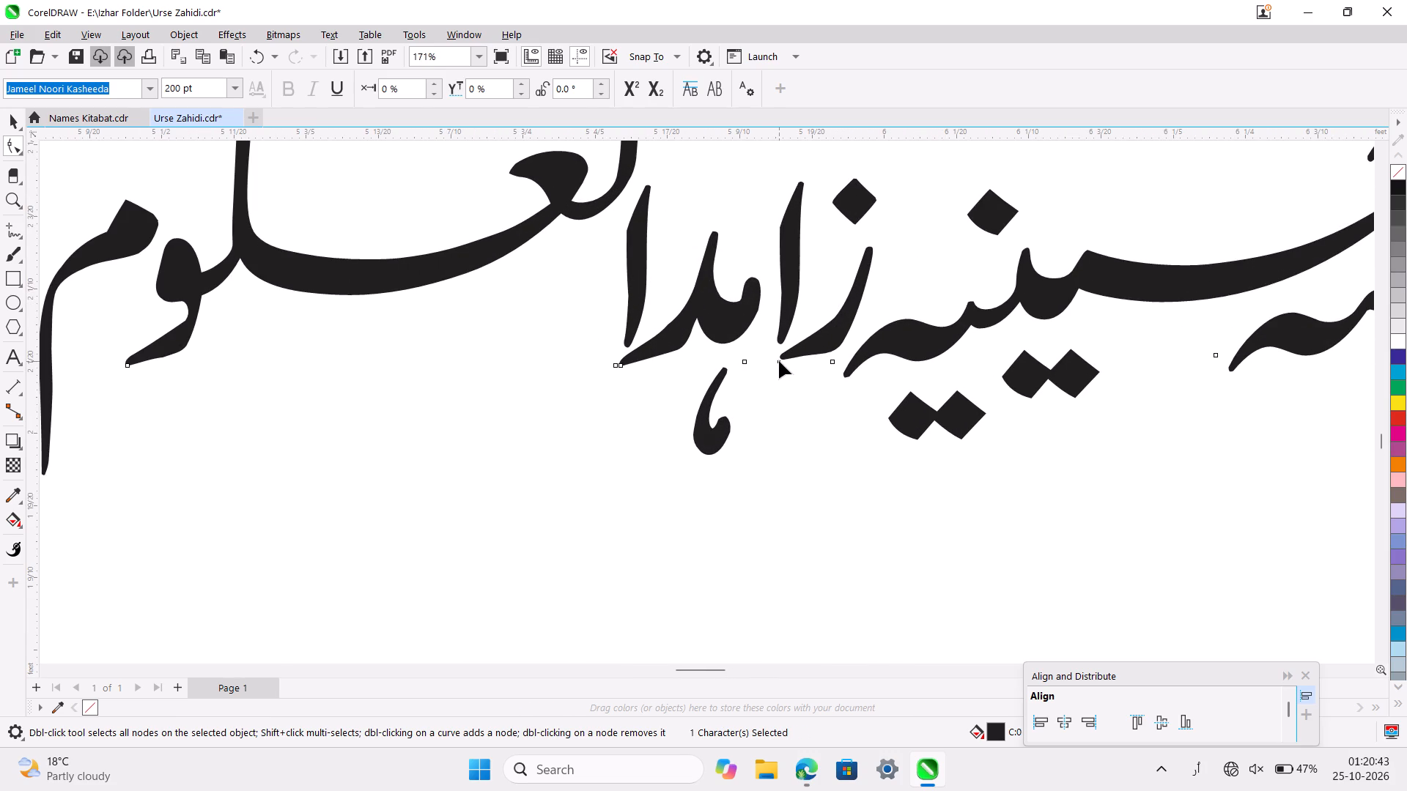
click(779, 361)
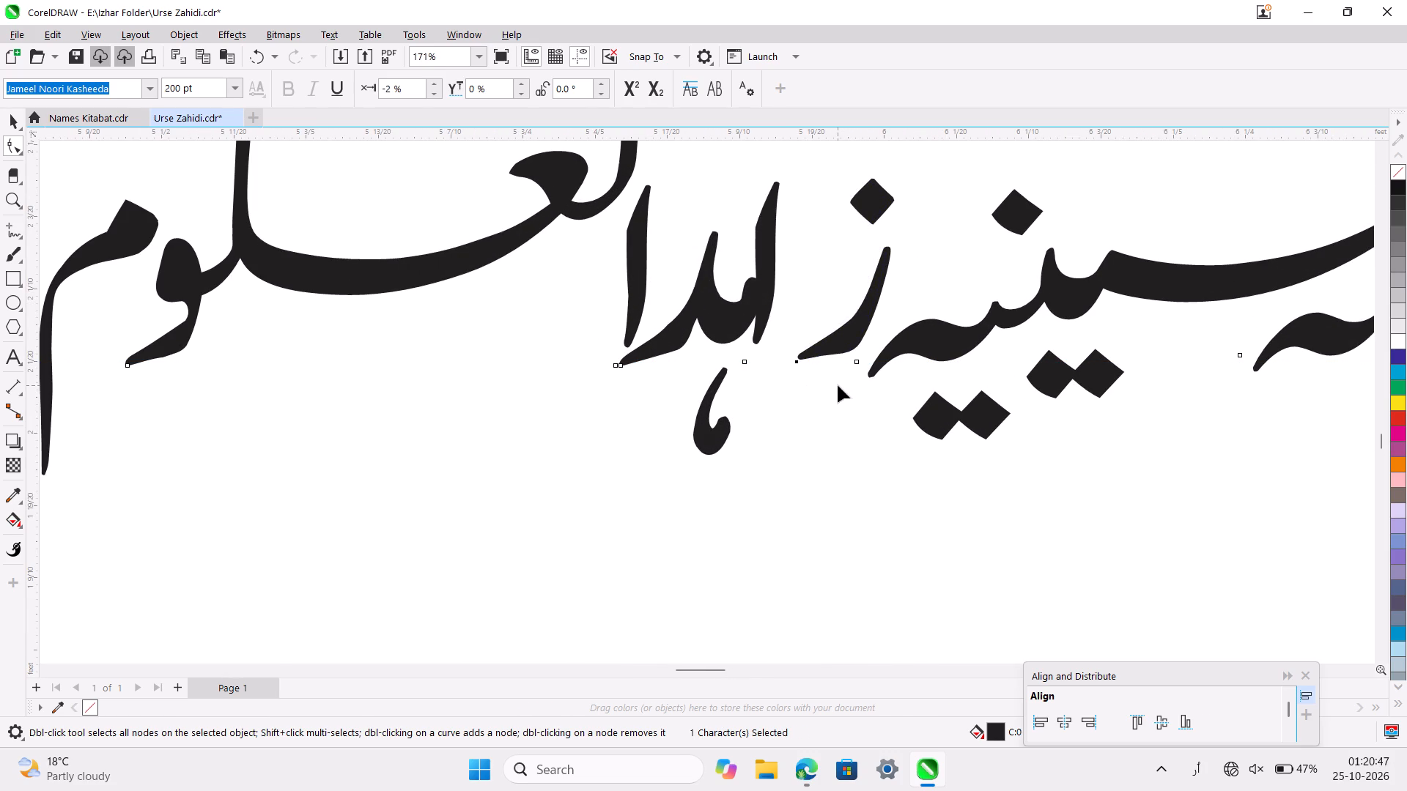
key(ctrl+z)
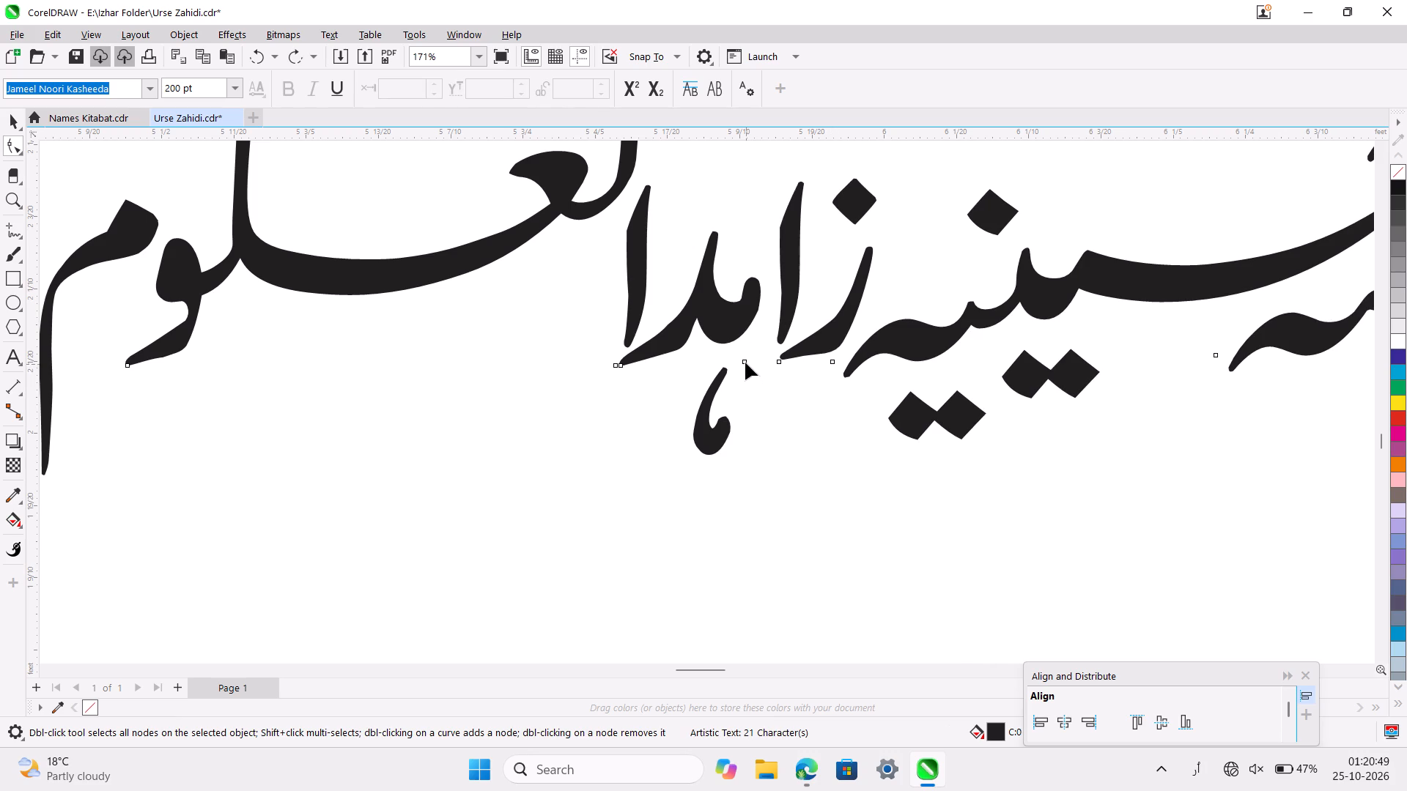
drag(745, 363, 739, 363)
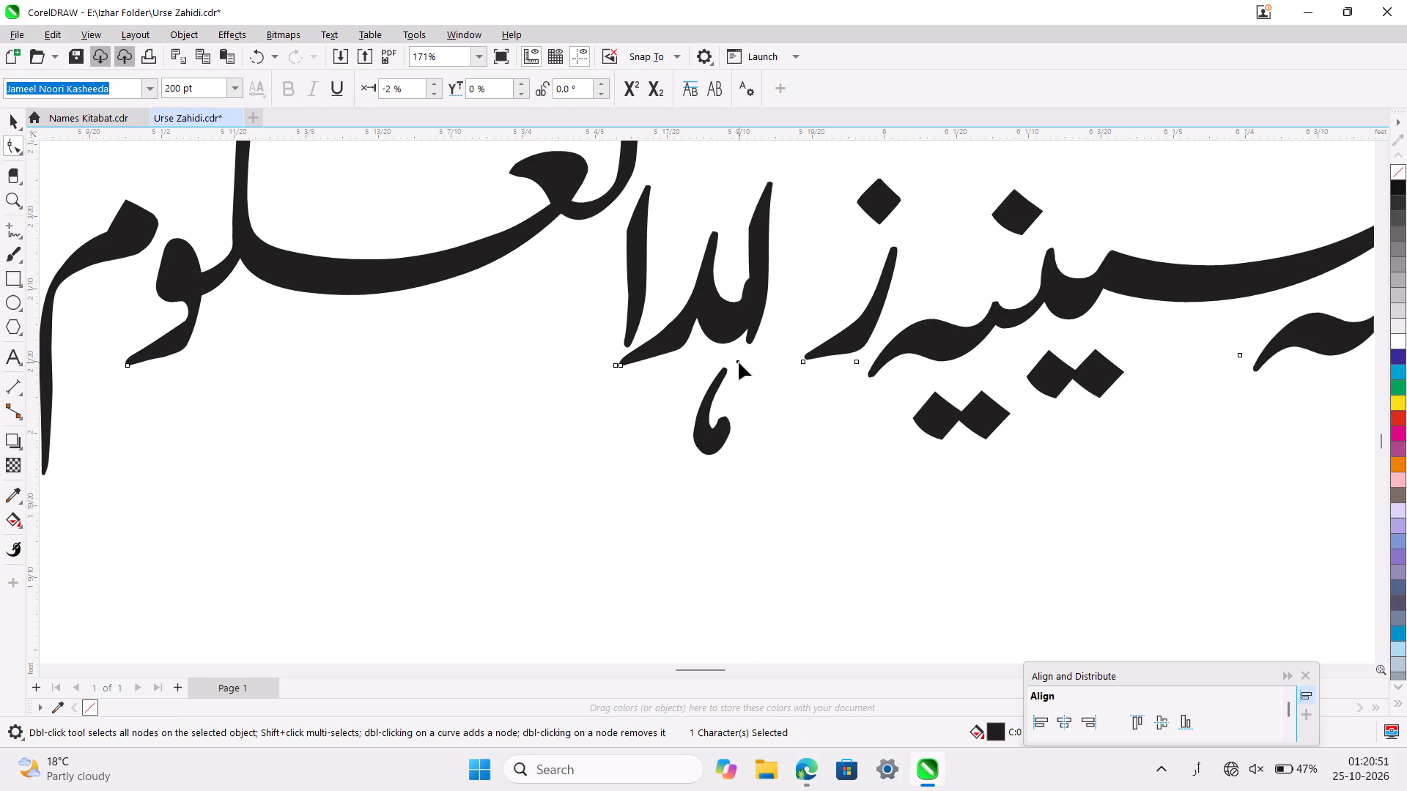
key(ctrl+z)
Leave character editing, deselect the madrasa name, and examine its spacing and placement below the calligraphy title.
ctrl+scroll(739, 363, down, 4)
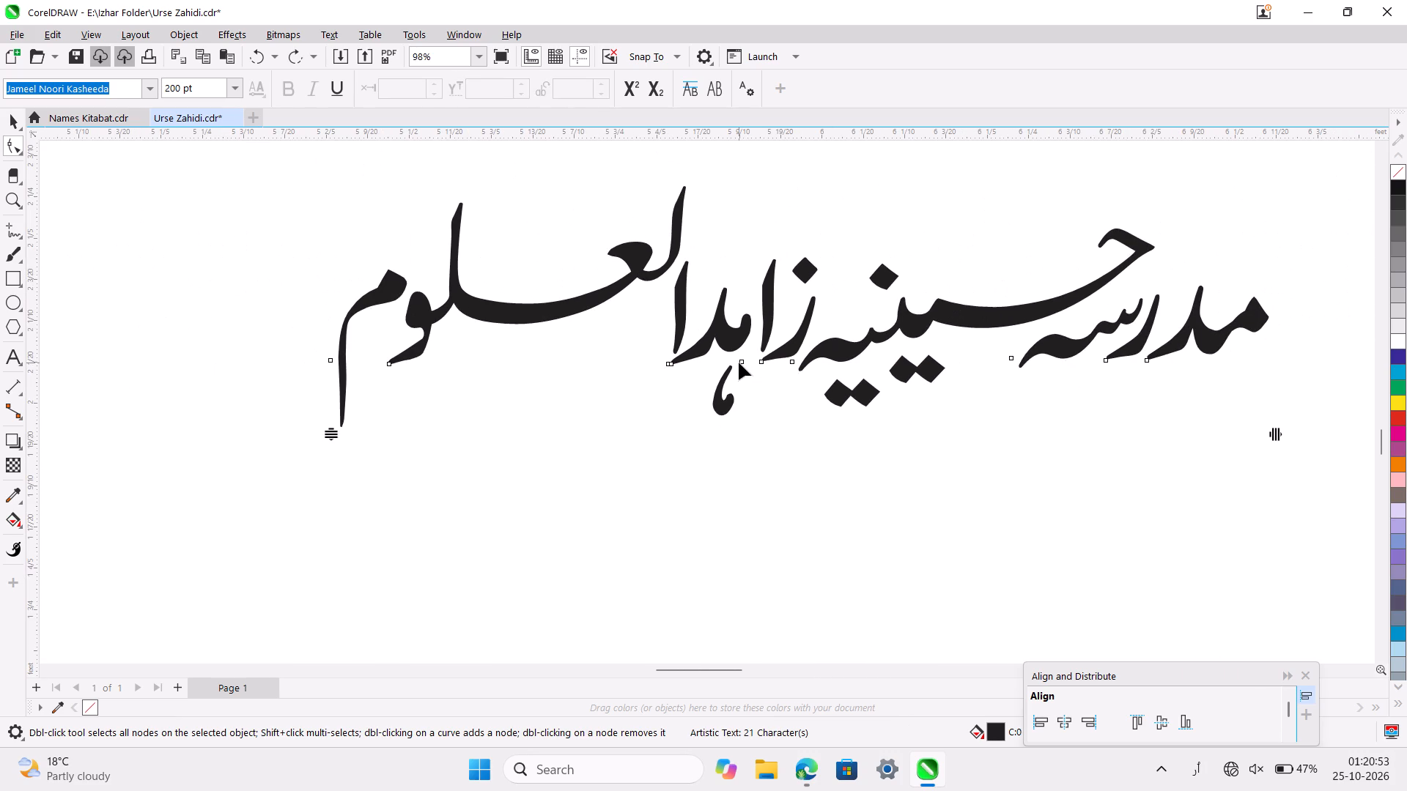
key(ctrl+space)
ctrl+scroll(525, 371, down, 2)
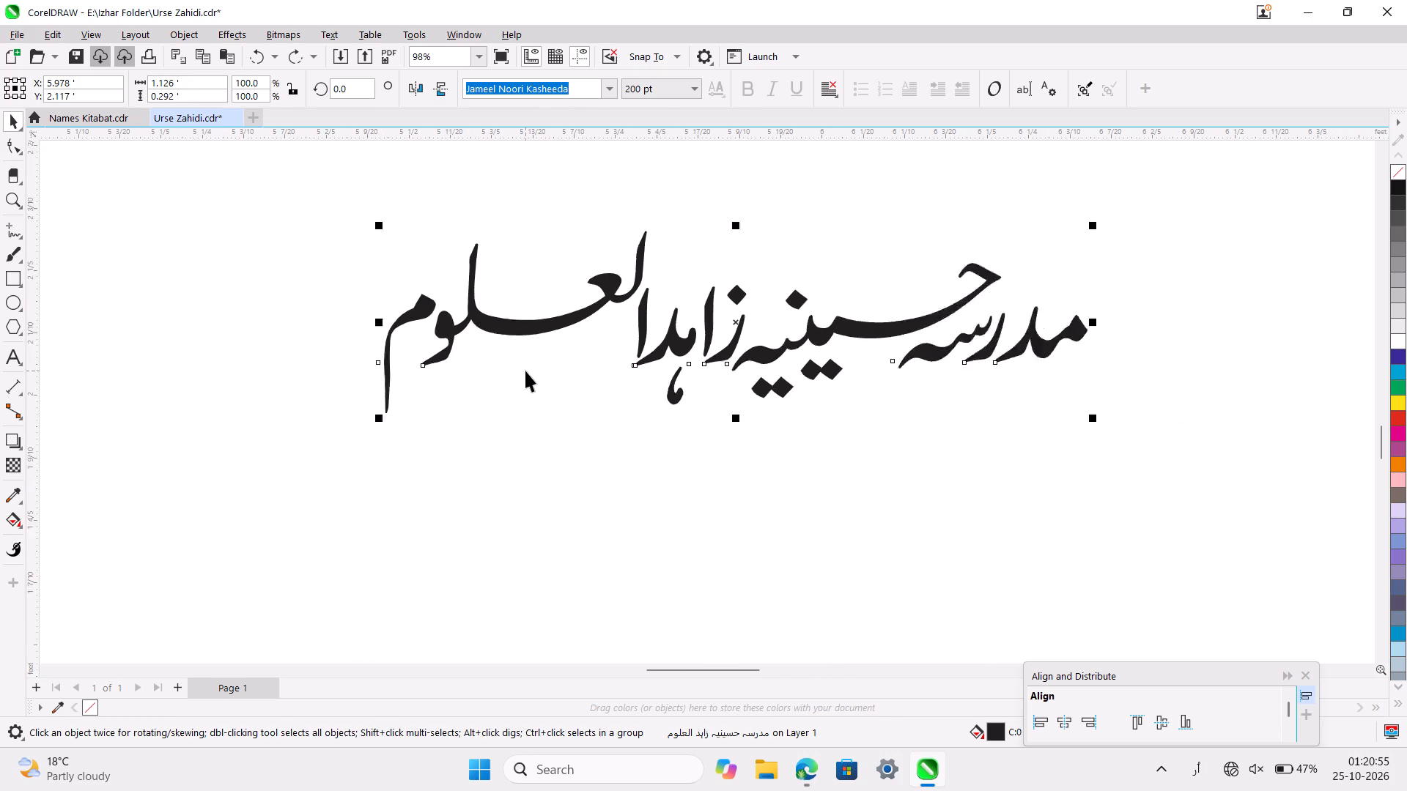
ctrl+scroll(525, 371, down, 9)
click(859, 404)
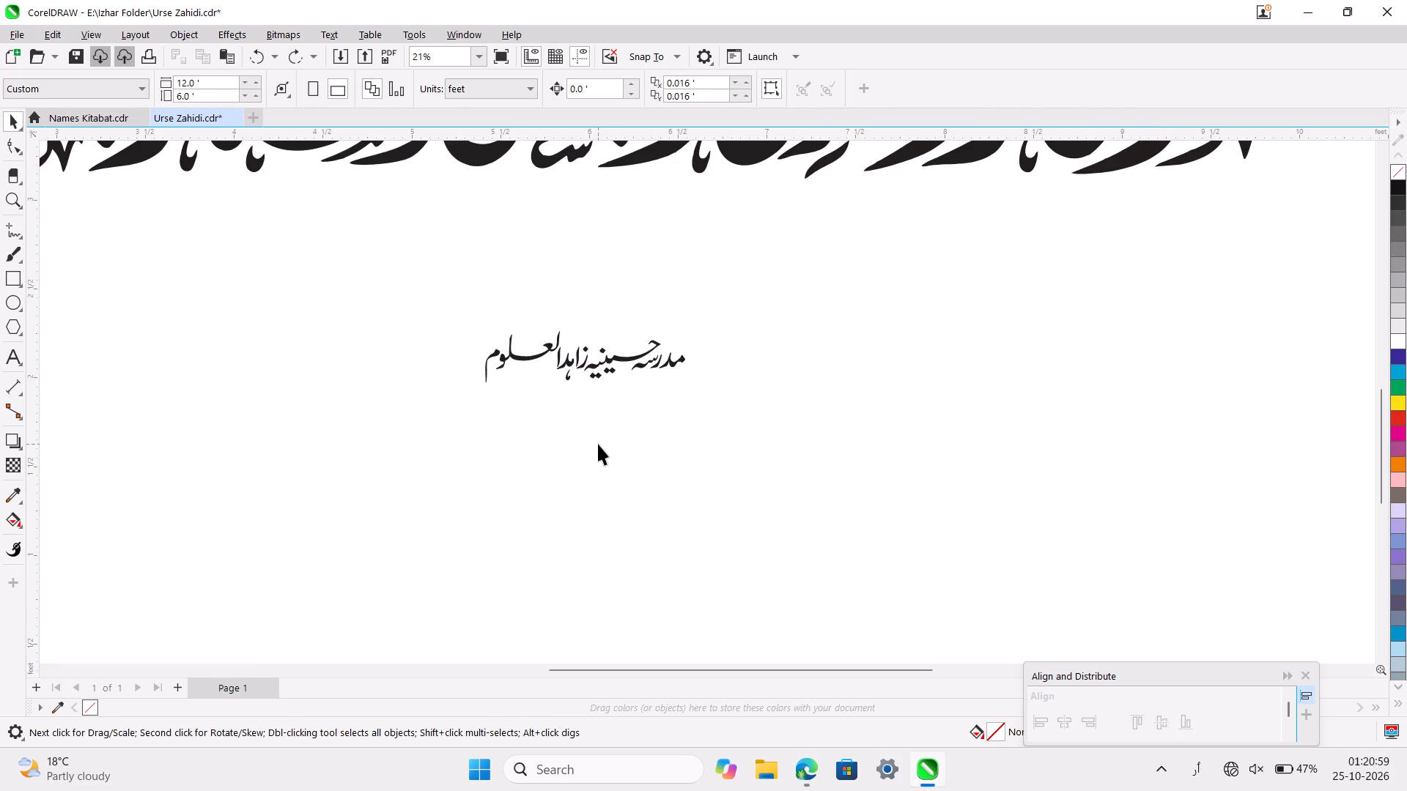
ctrl+scroll(598, 444, up, 4)
scroll(598, 444, right, 3)
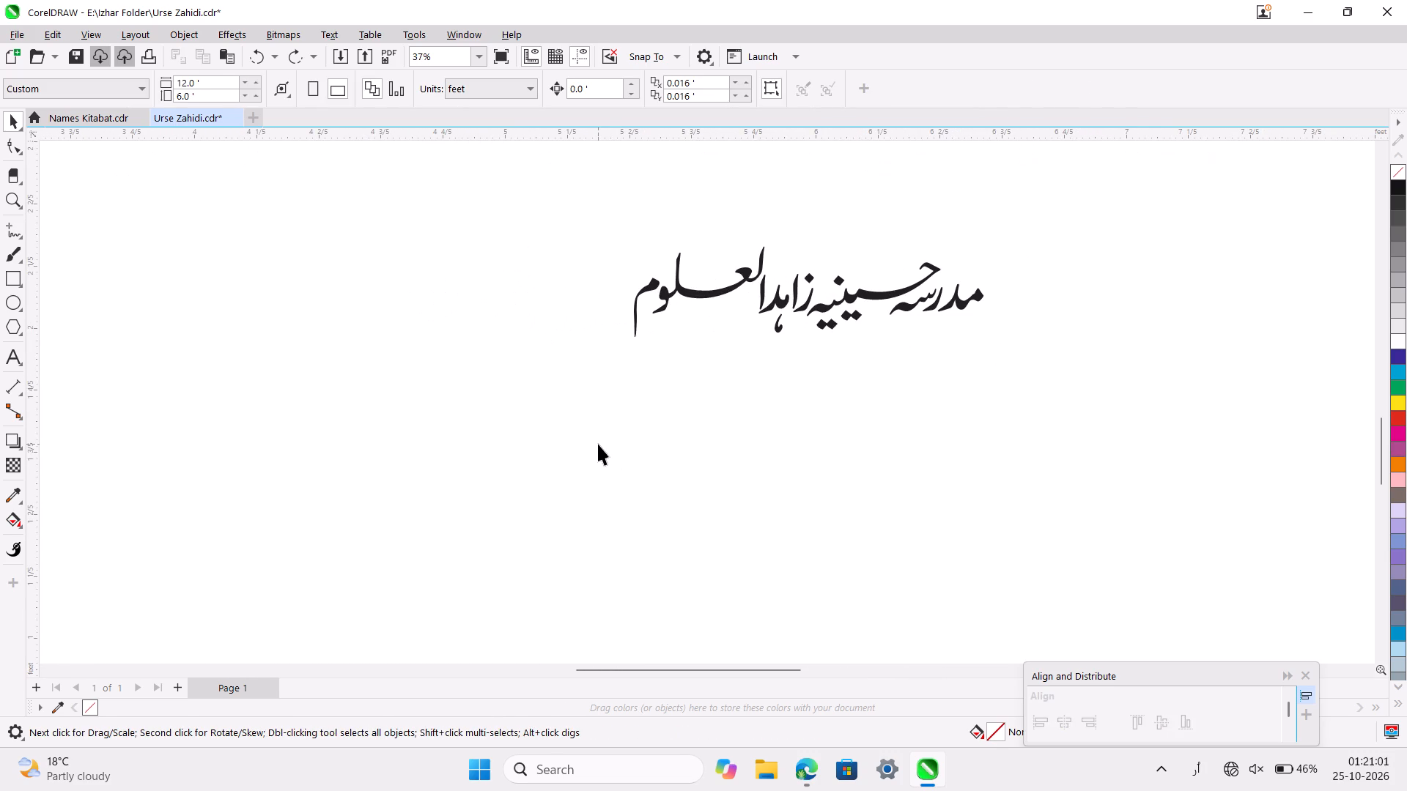
scroll(598, 444, up, 2)
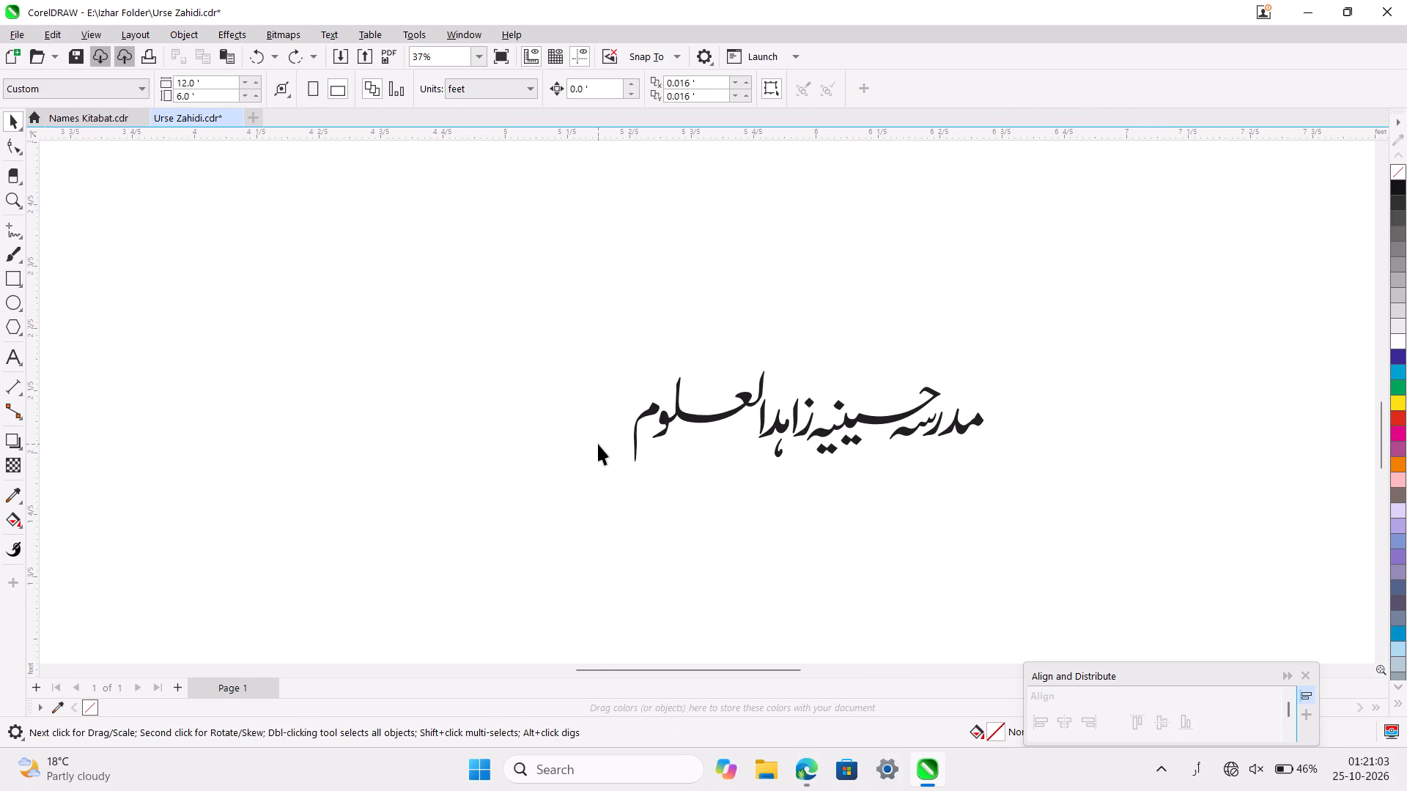
scroll(598, 444, up, 1)
ctrl+scroll(598, 444, down, 5)
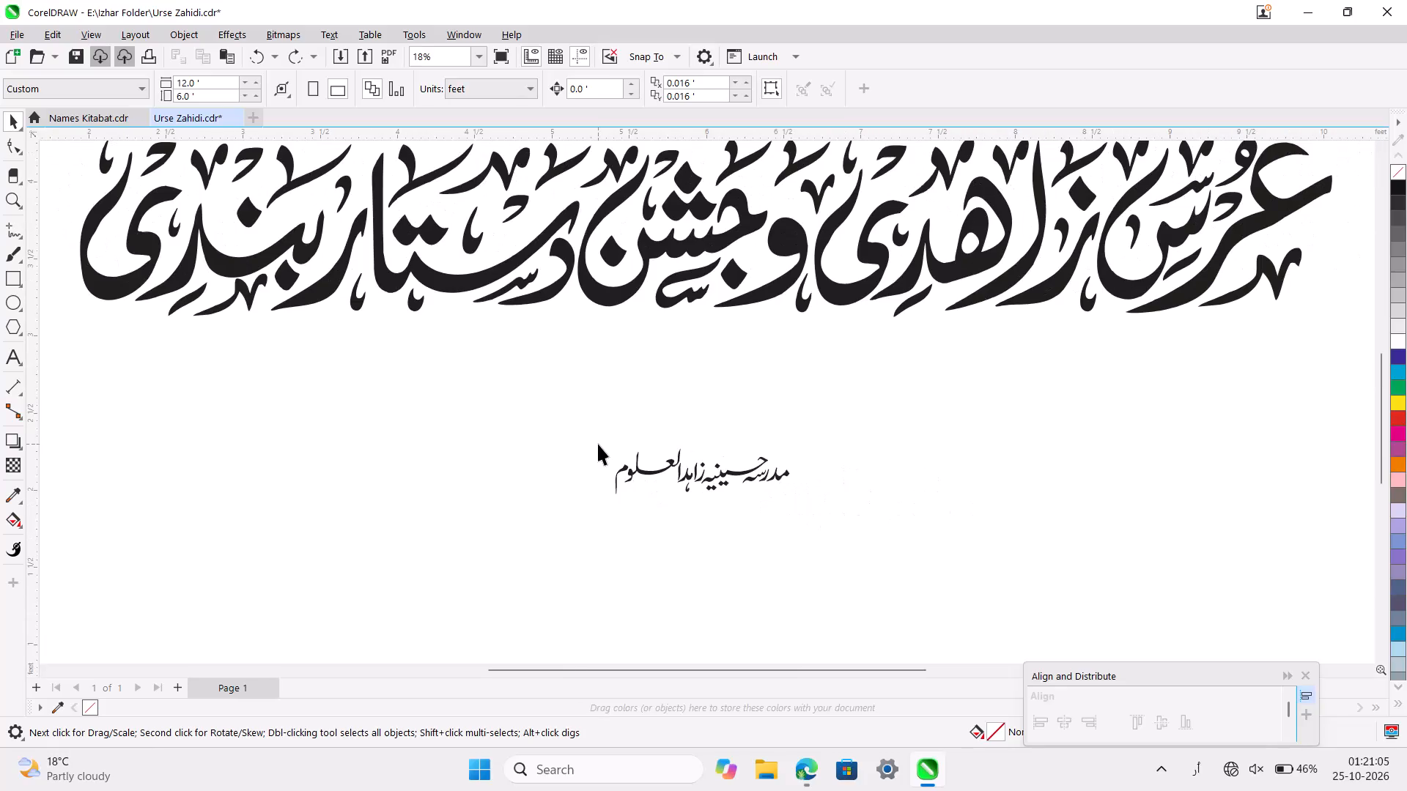
ctrl+scroll(799, 452, up, 4)
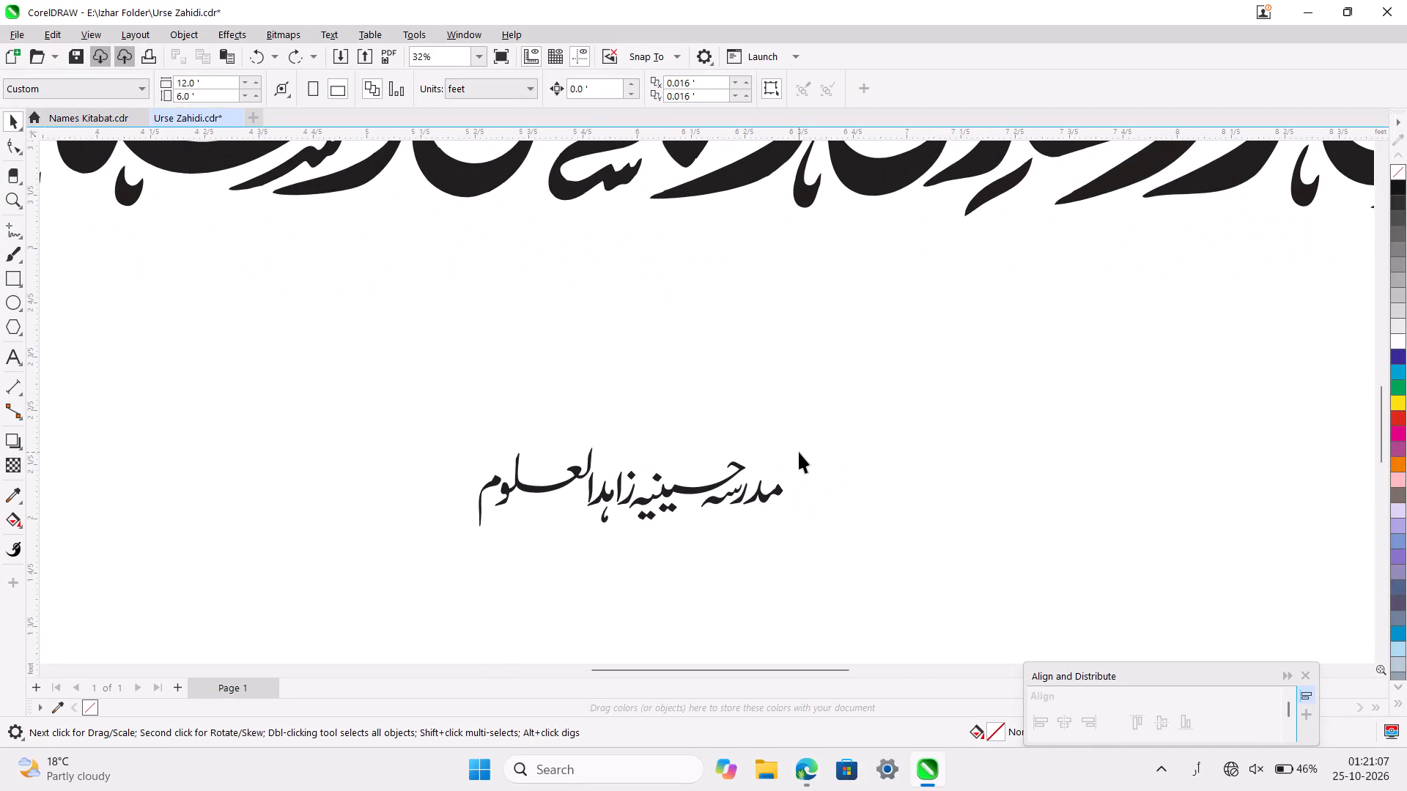
ctrl+scroll(799, 452, down, 5)
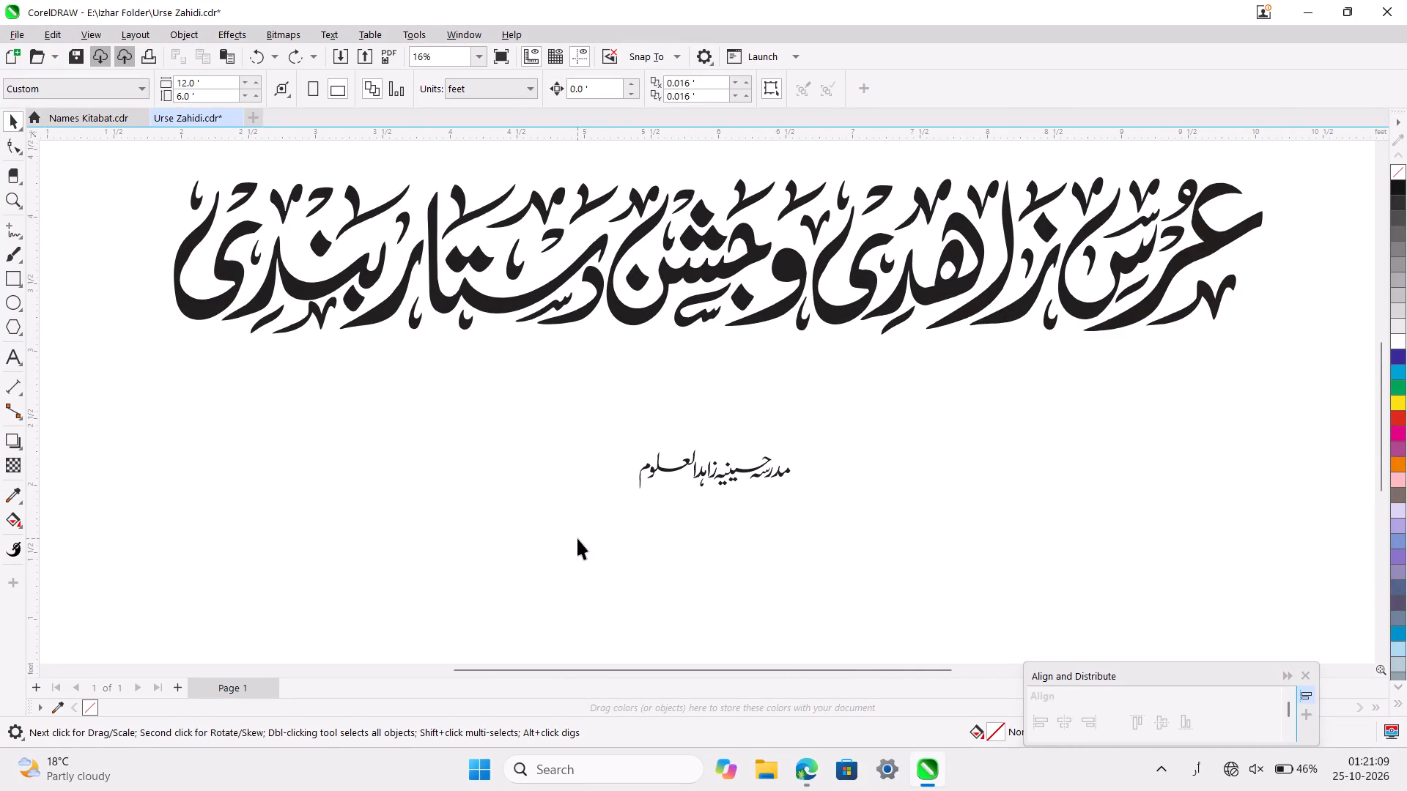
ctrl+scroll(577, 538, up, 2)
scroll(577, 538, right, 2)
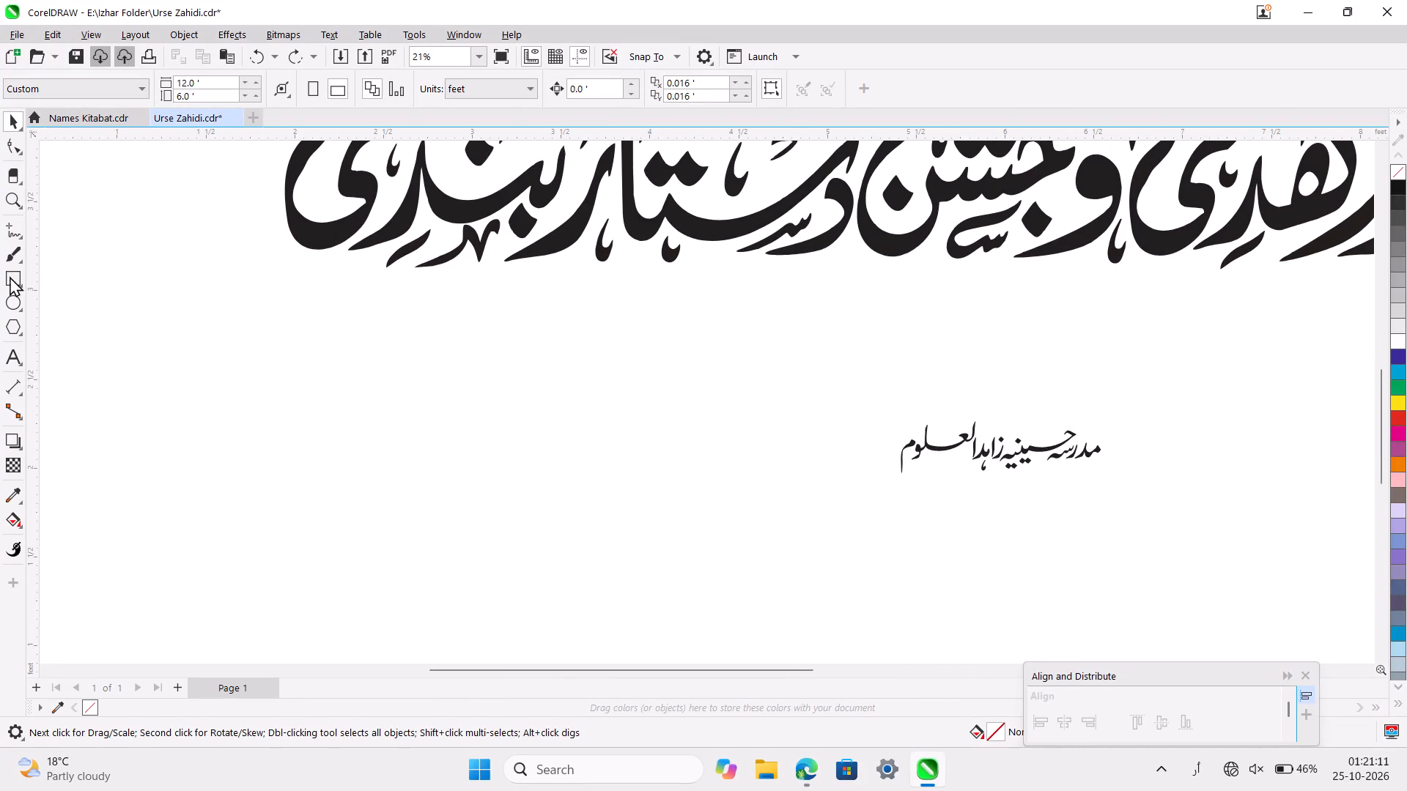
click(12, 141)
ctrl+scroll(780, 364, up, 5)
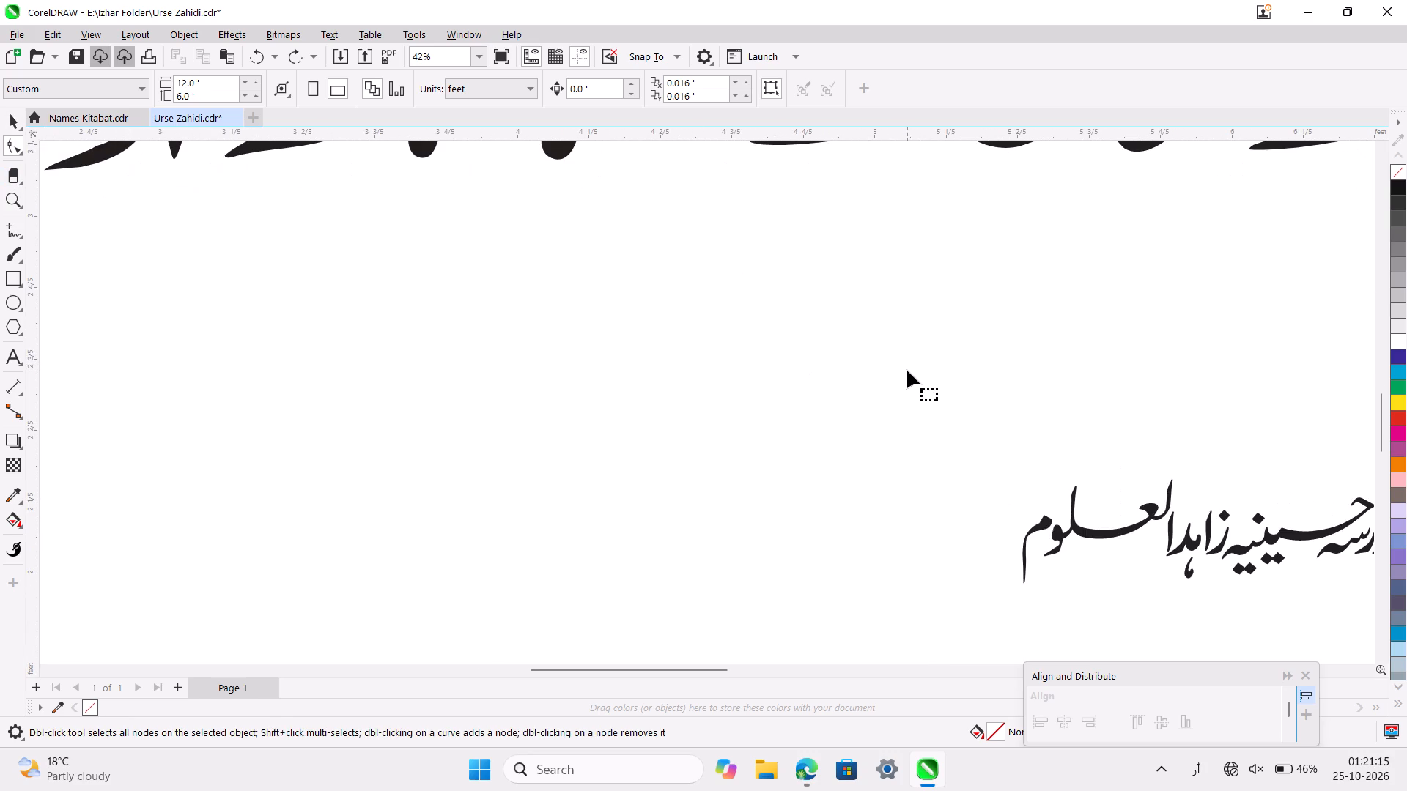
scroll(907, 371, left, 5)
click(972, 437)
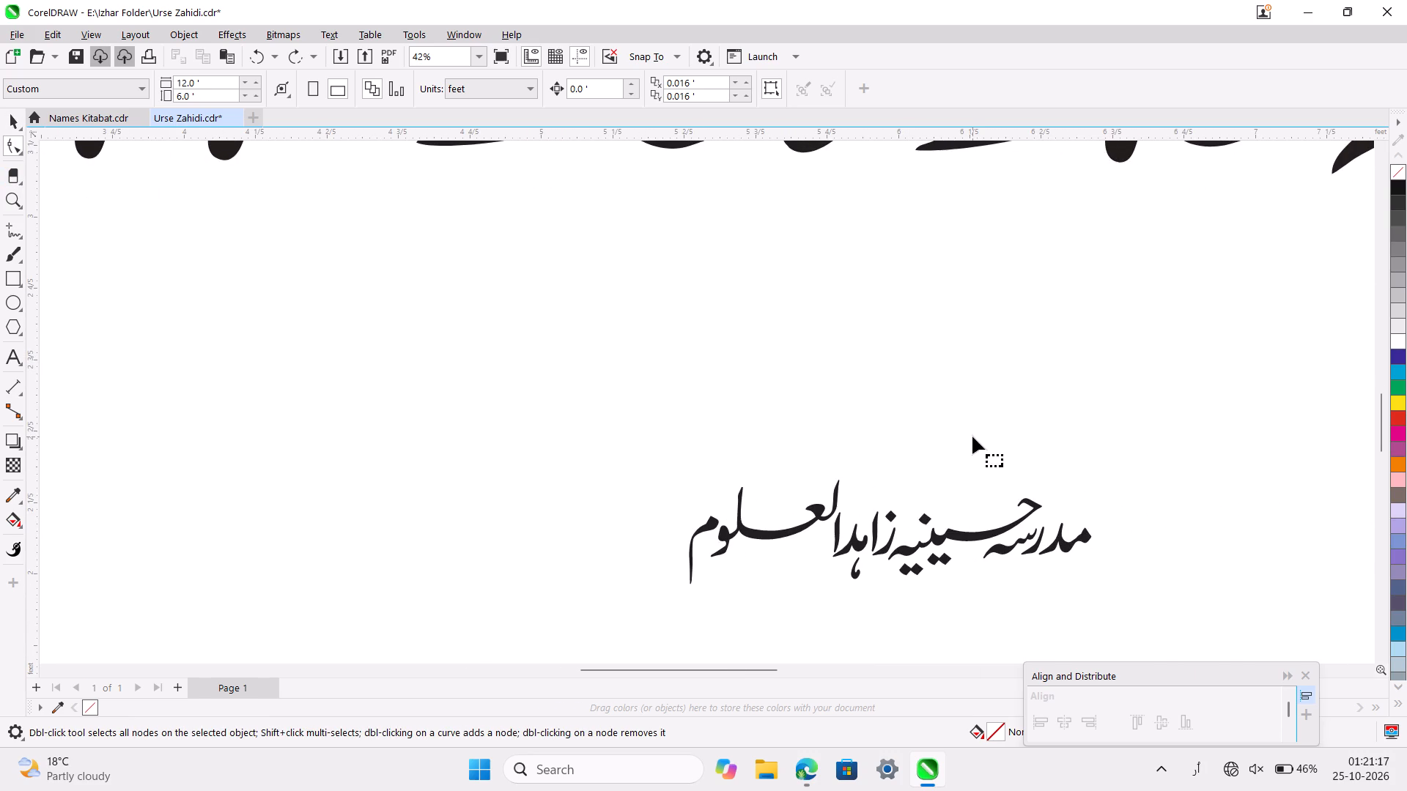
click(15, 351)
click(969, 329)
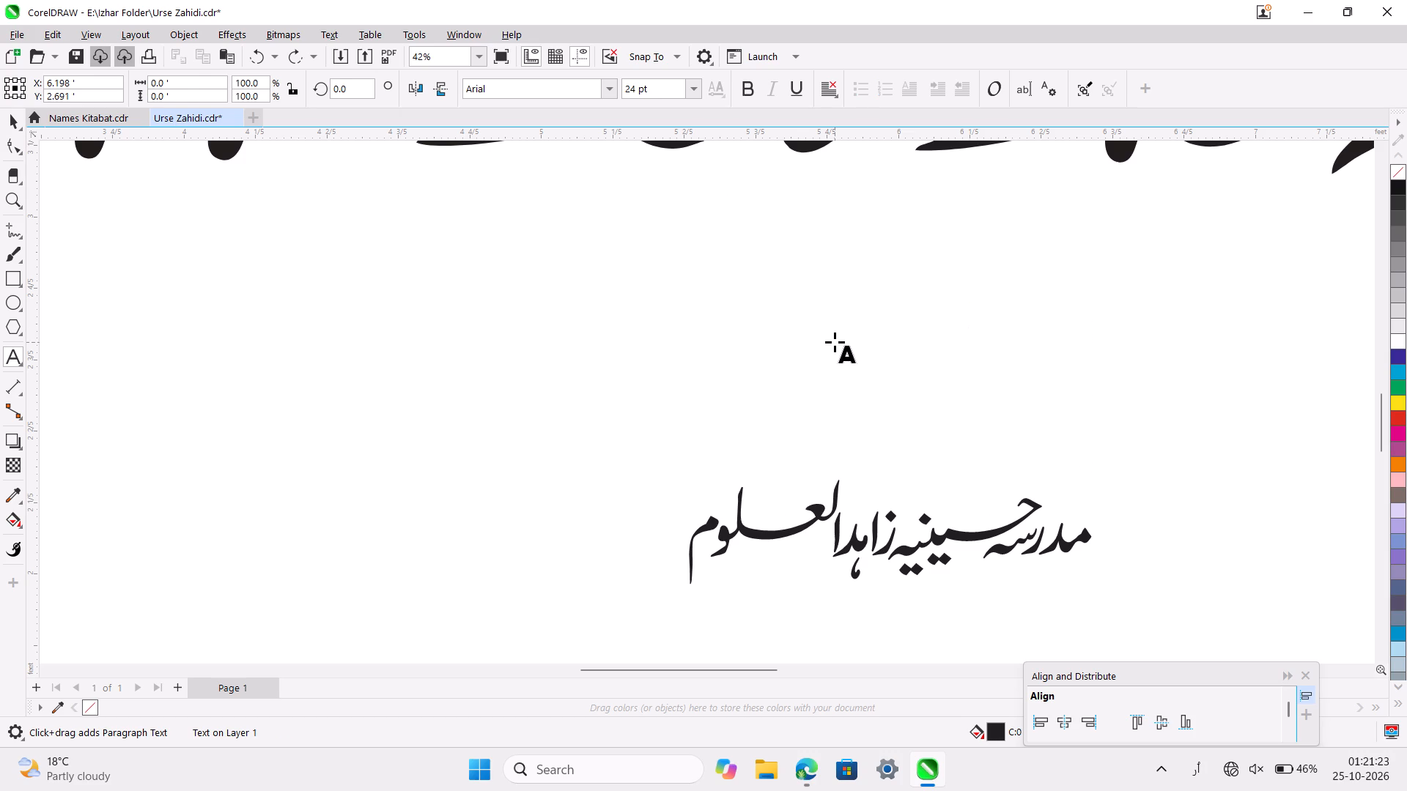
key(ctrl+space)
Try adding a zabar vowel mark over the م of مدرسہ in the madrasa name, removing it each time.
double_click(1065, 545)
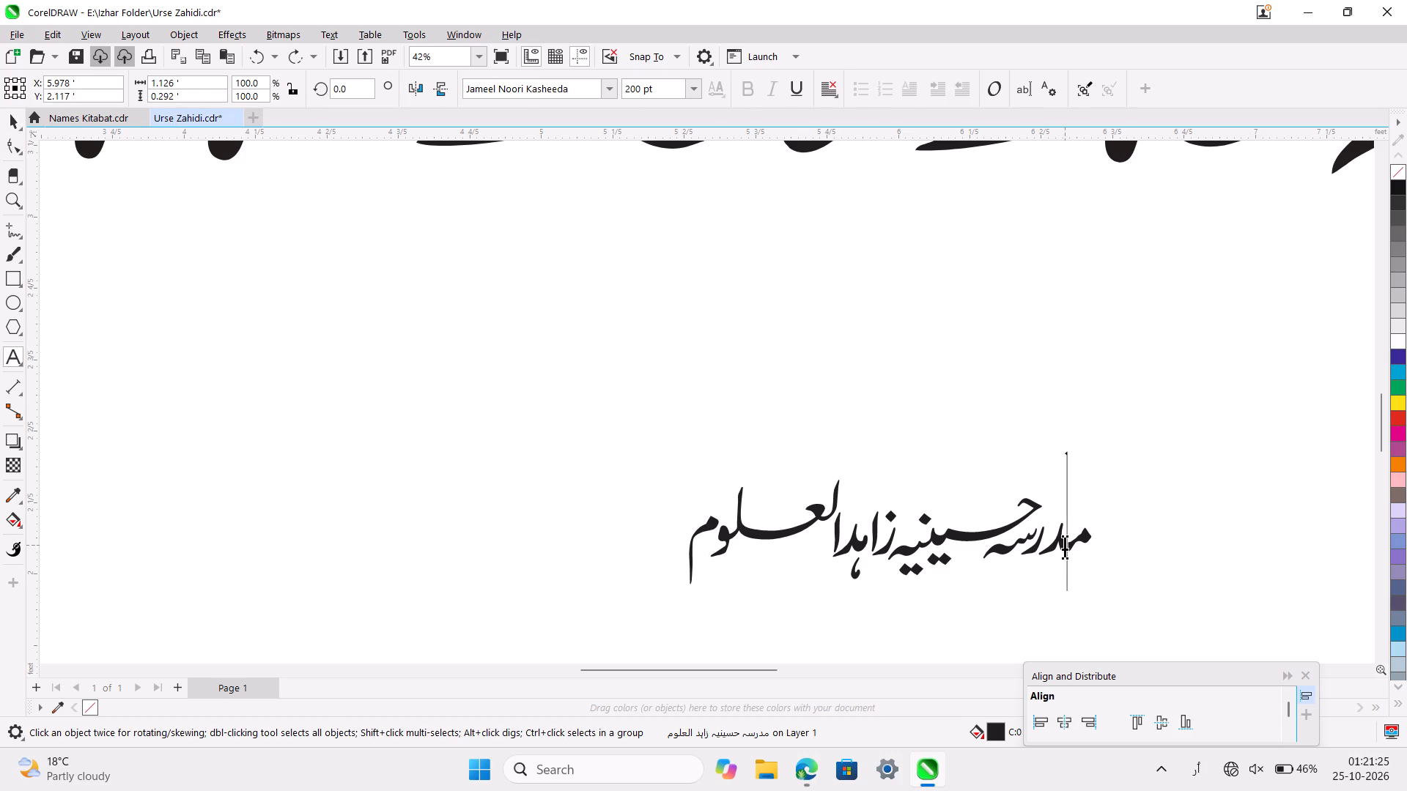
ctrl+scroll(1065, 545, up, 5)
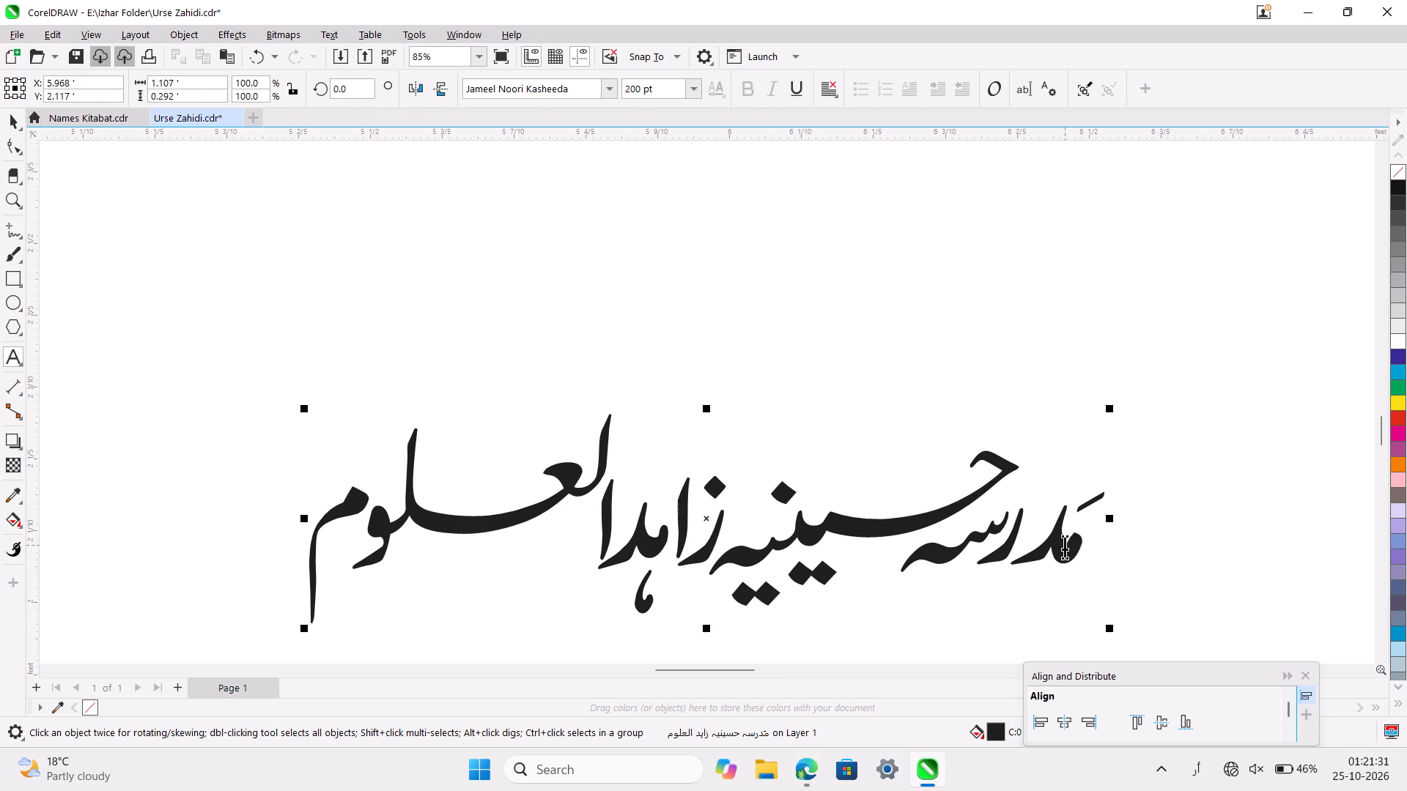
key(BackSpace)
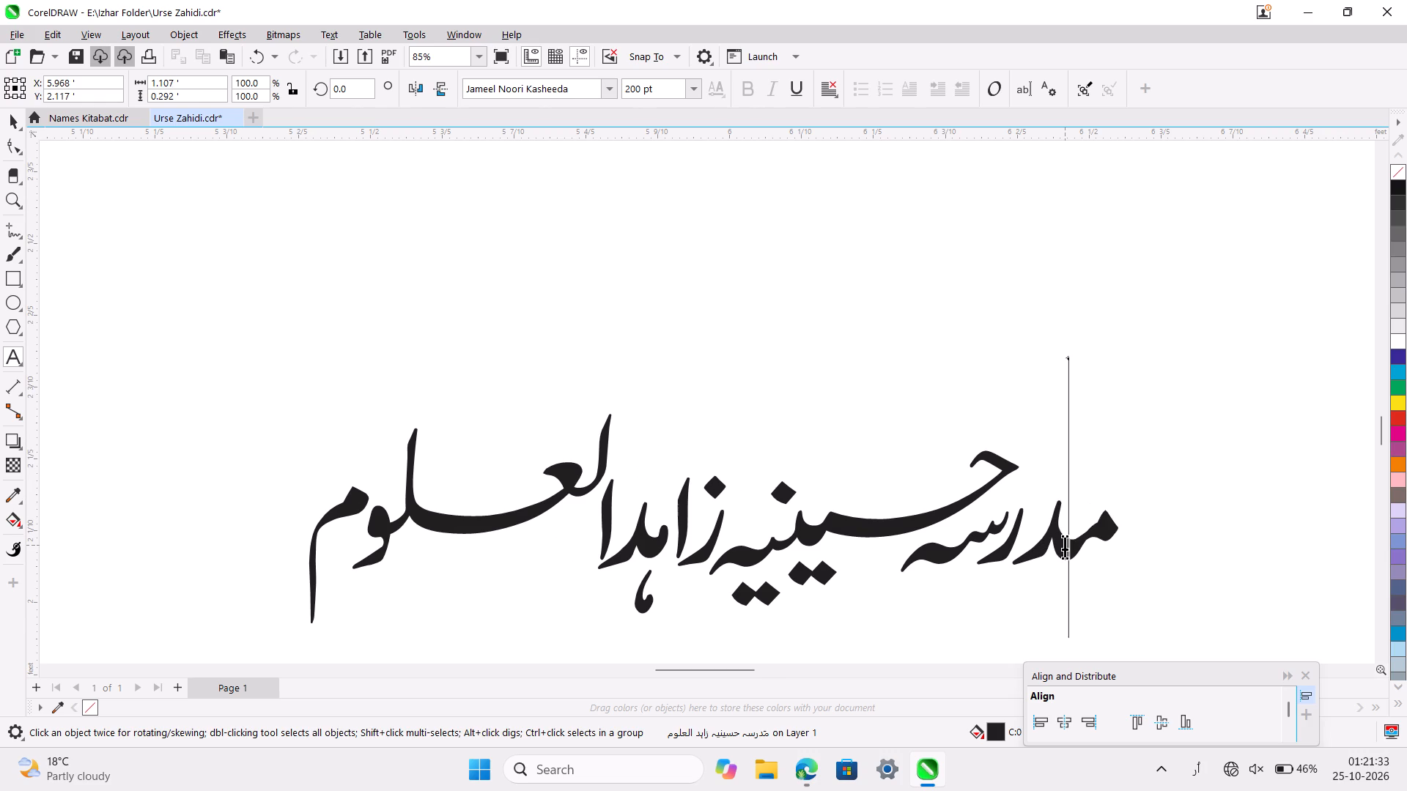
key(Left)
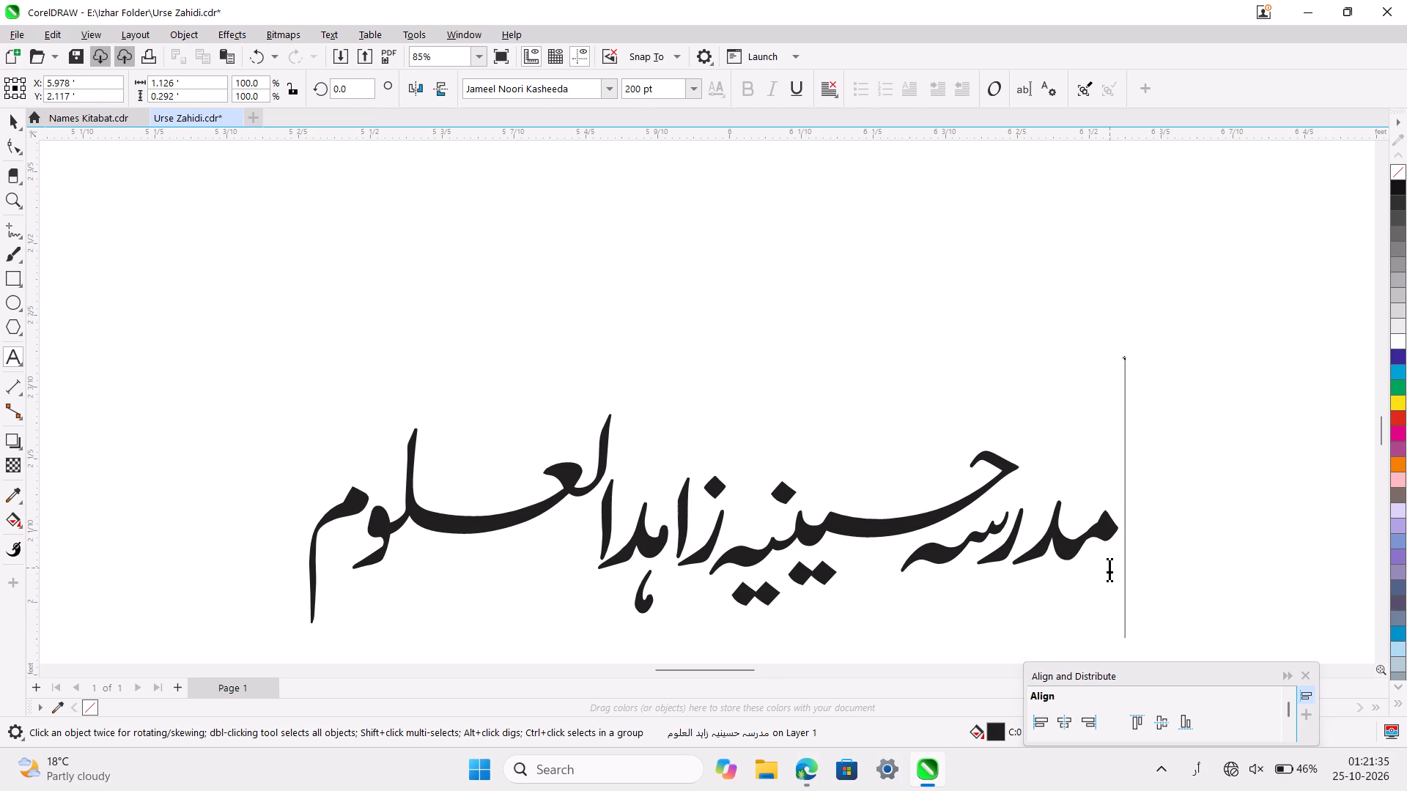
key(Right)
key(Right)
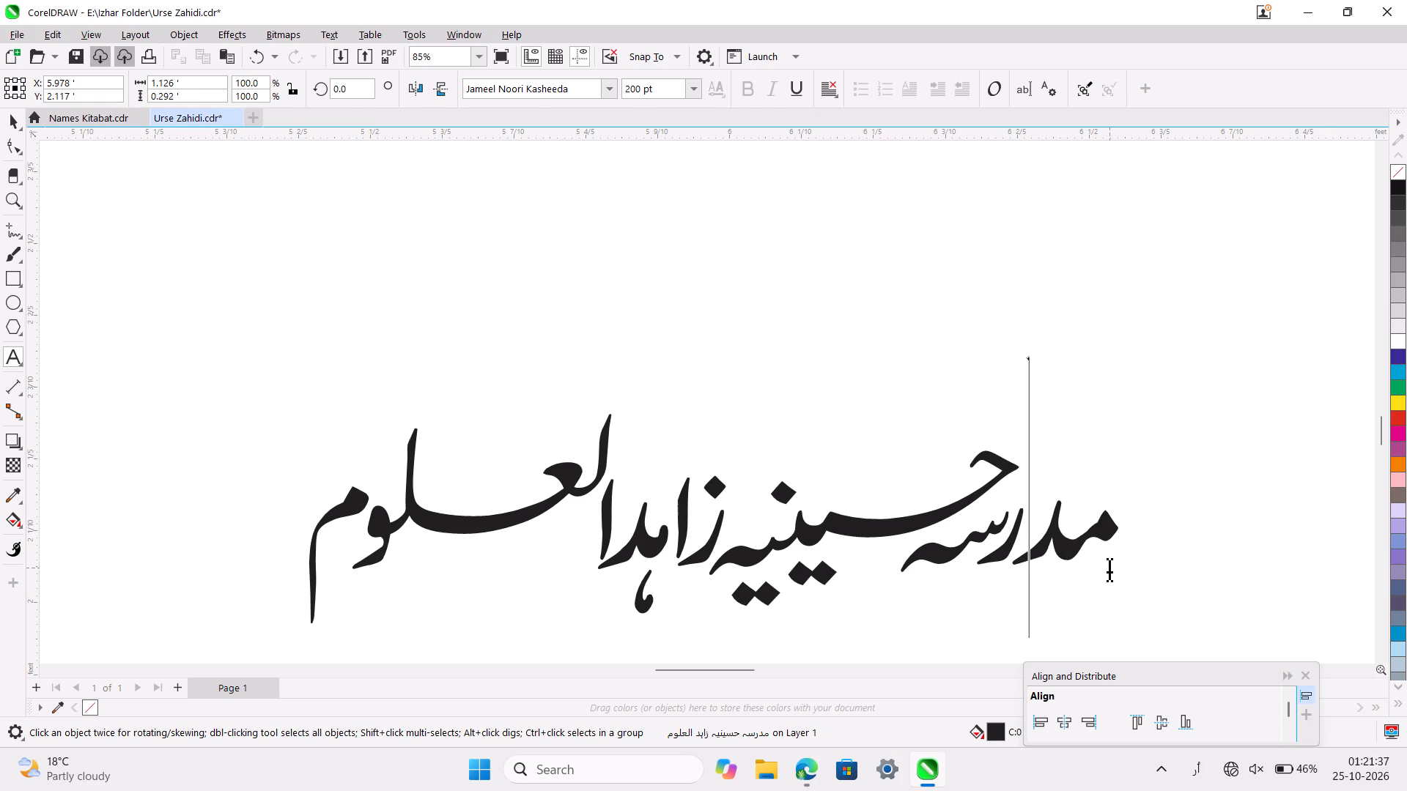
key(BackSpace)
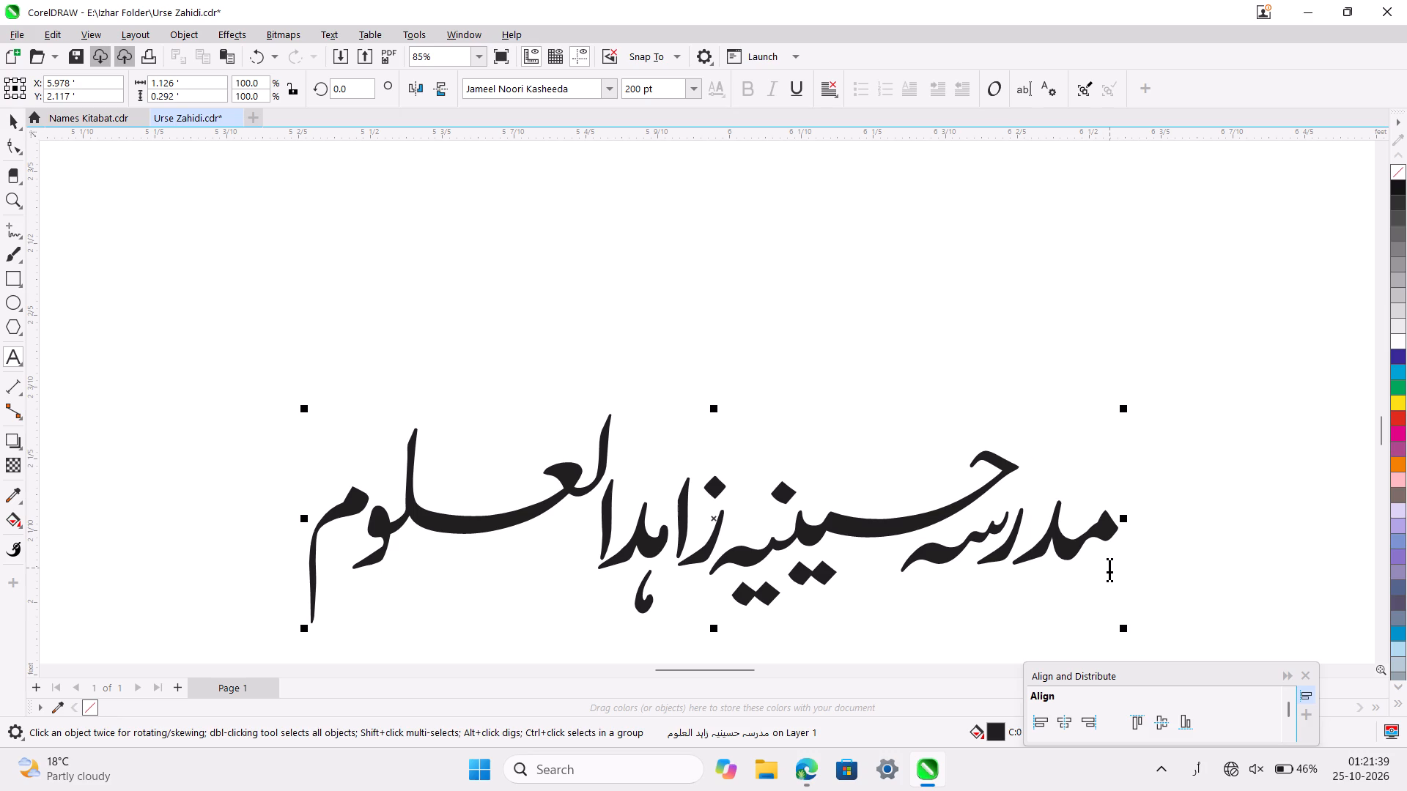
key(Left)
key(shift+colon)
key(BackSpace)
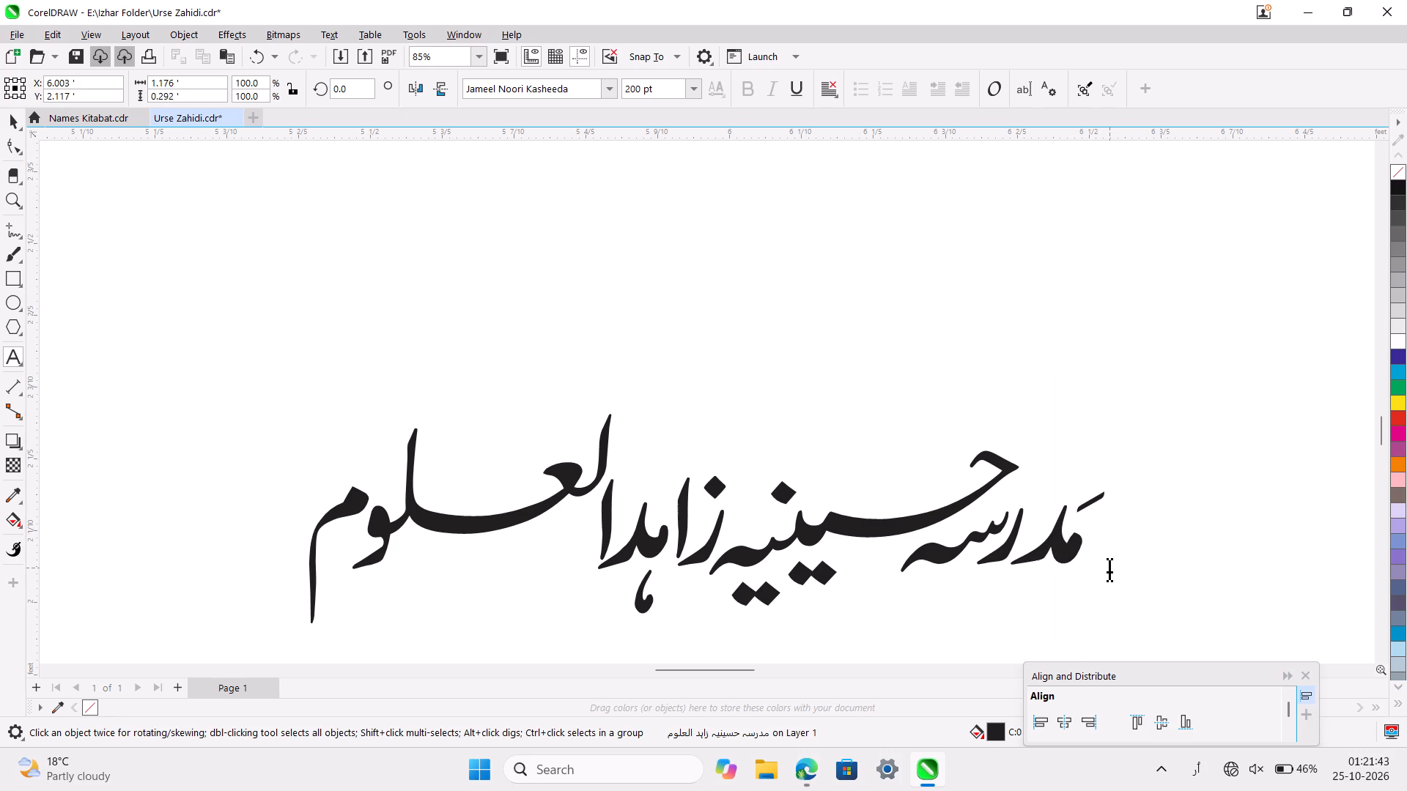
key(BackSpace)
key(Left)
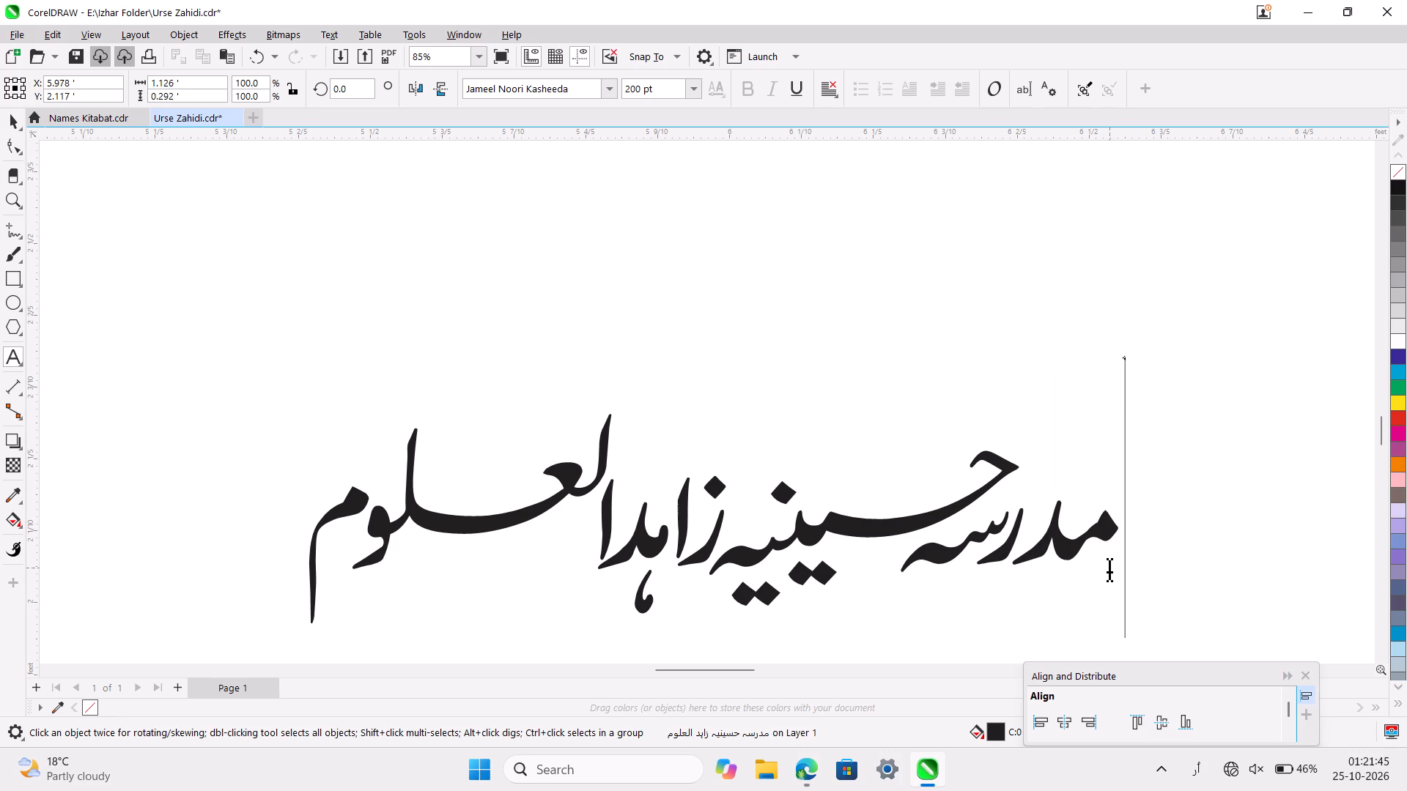
Insert a pesh and two zabar marks before مدرسہ and break them onto their own line above the madrasa name.
key(Right)
key(Left)
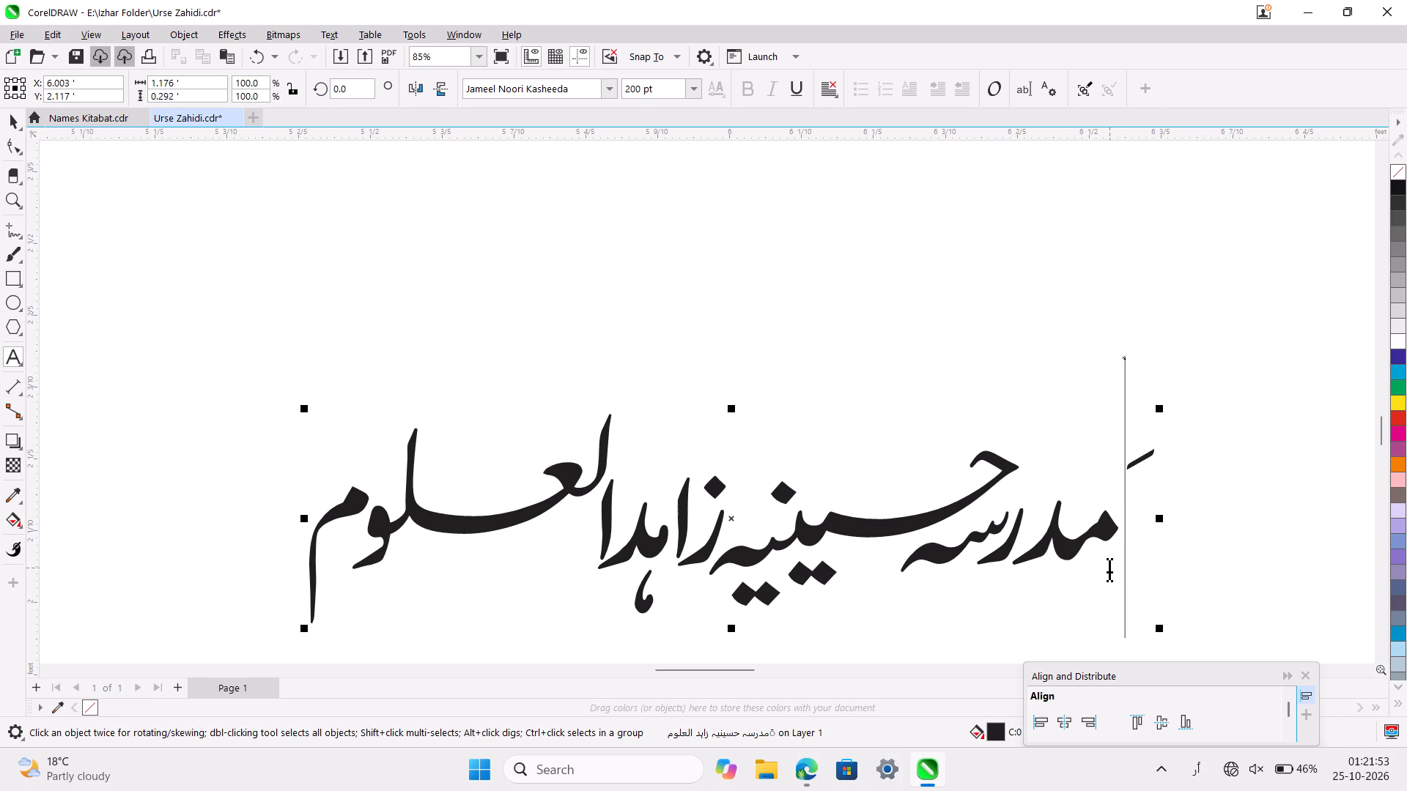
key(shift+BackSpace)
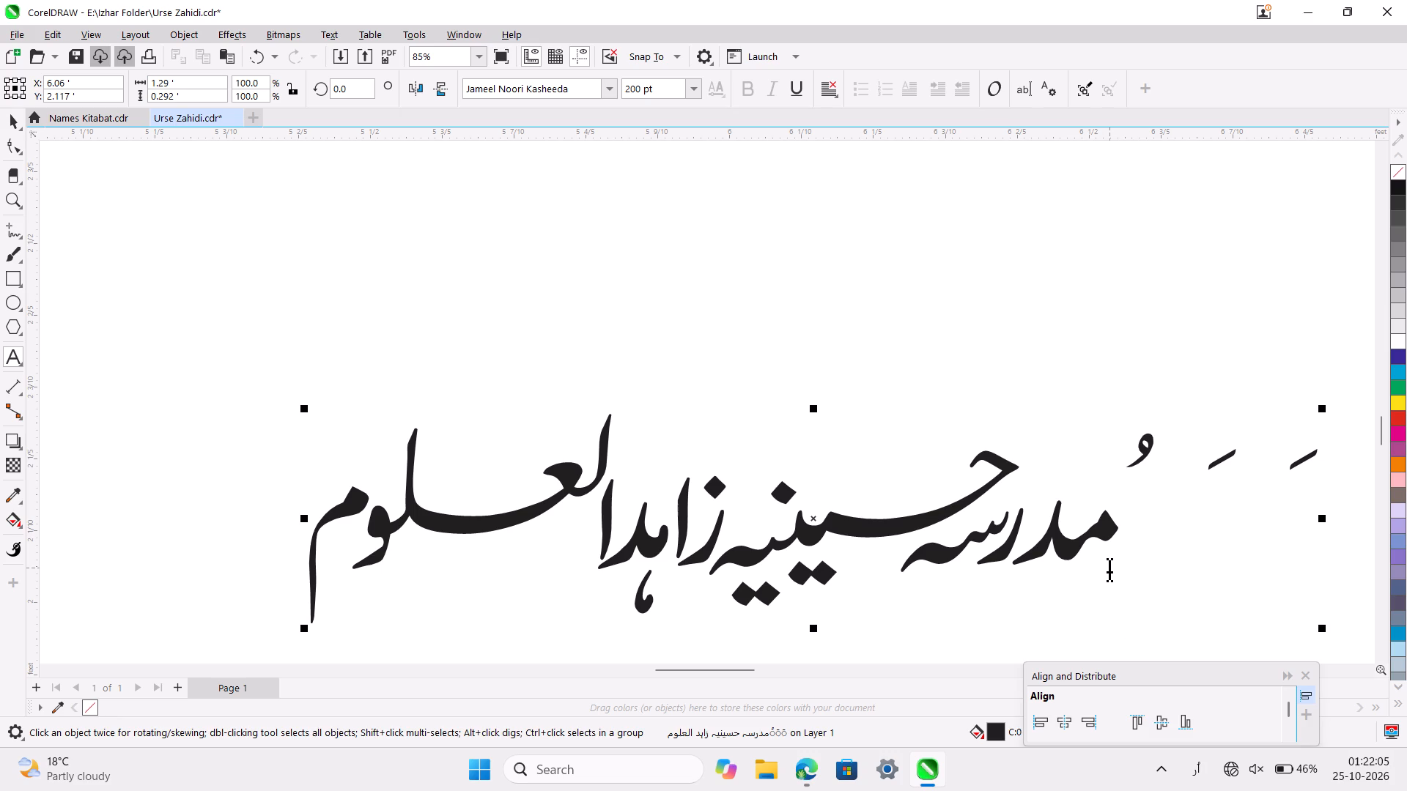
key(BackSpace)
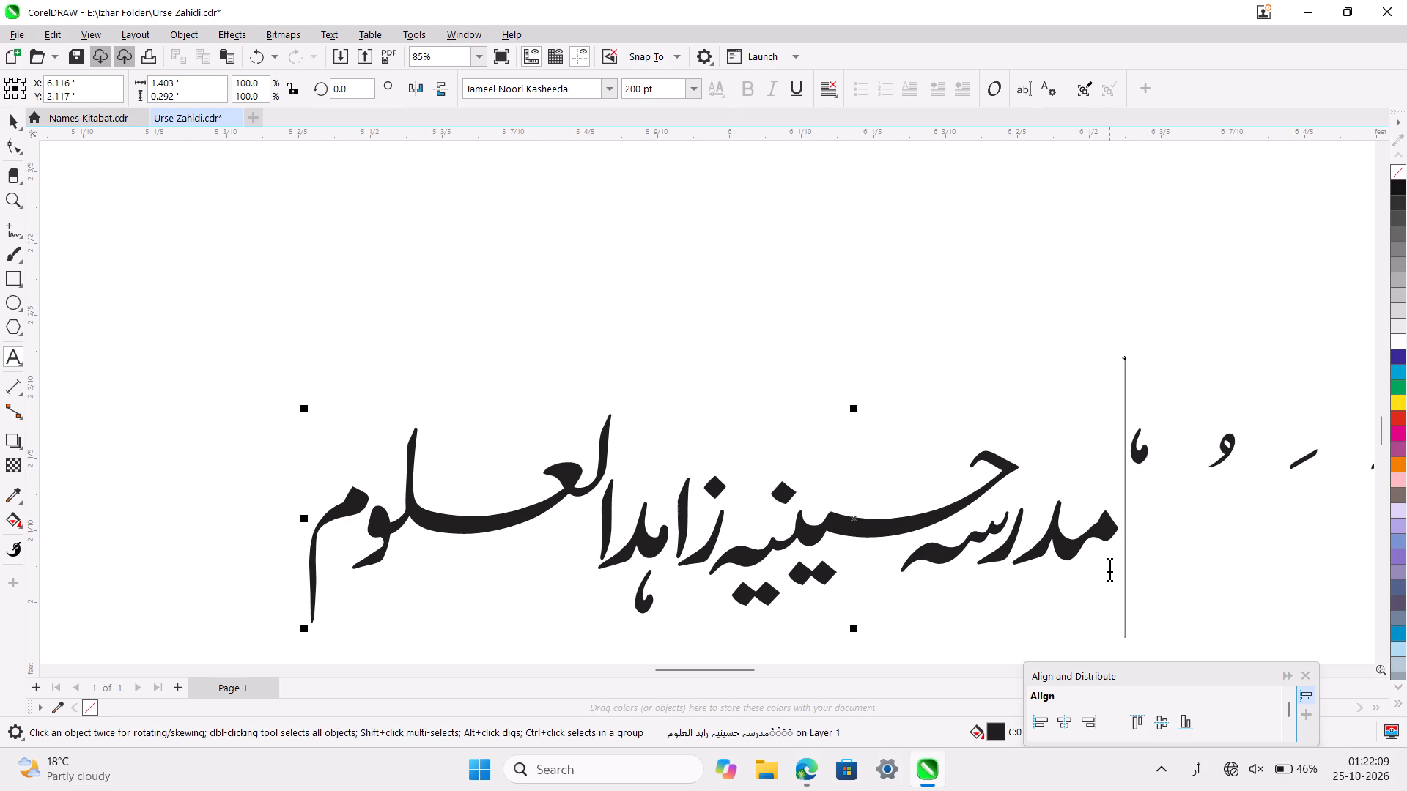
key(BackSpace)
key(BackSpace)
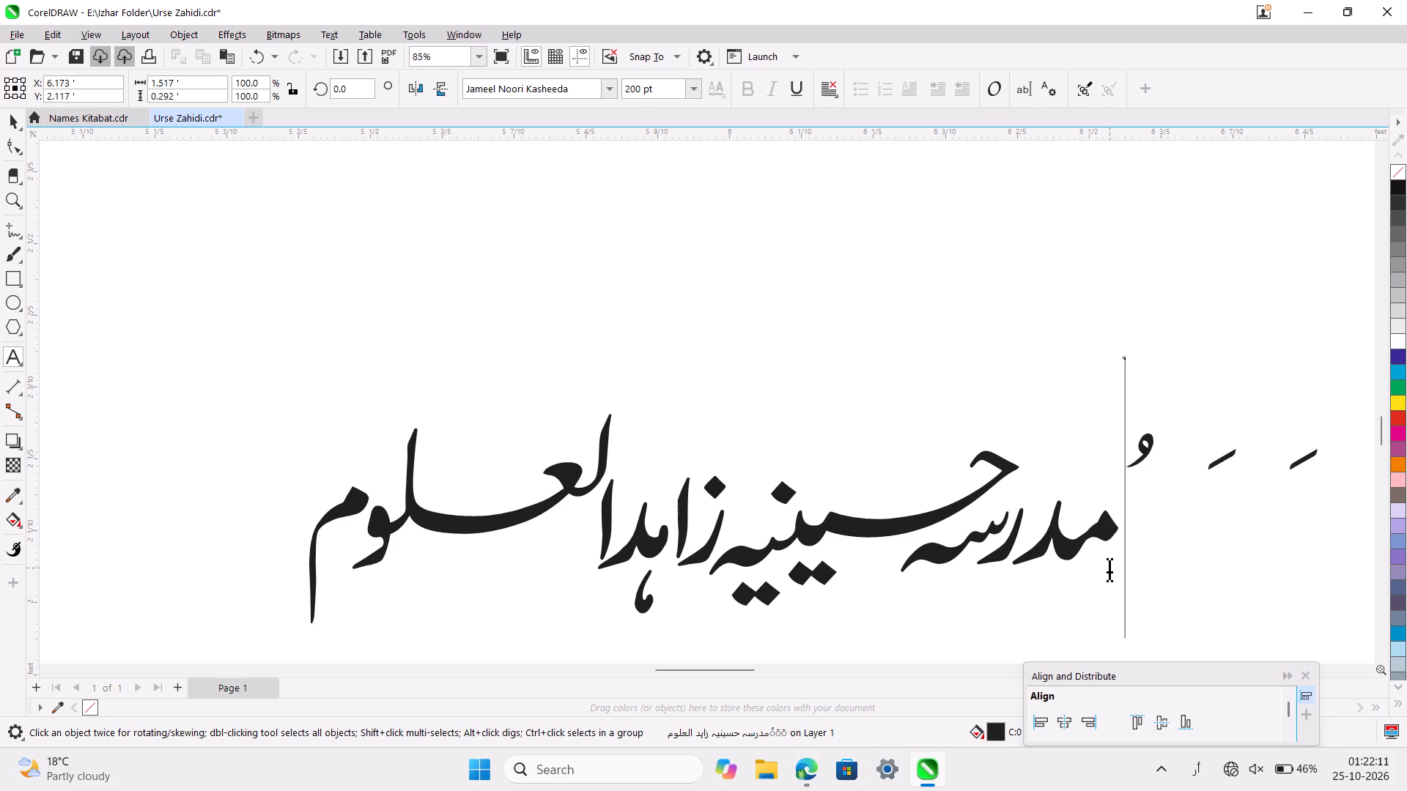
key(BackSpace)
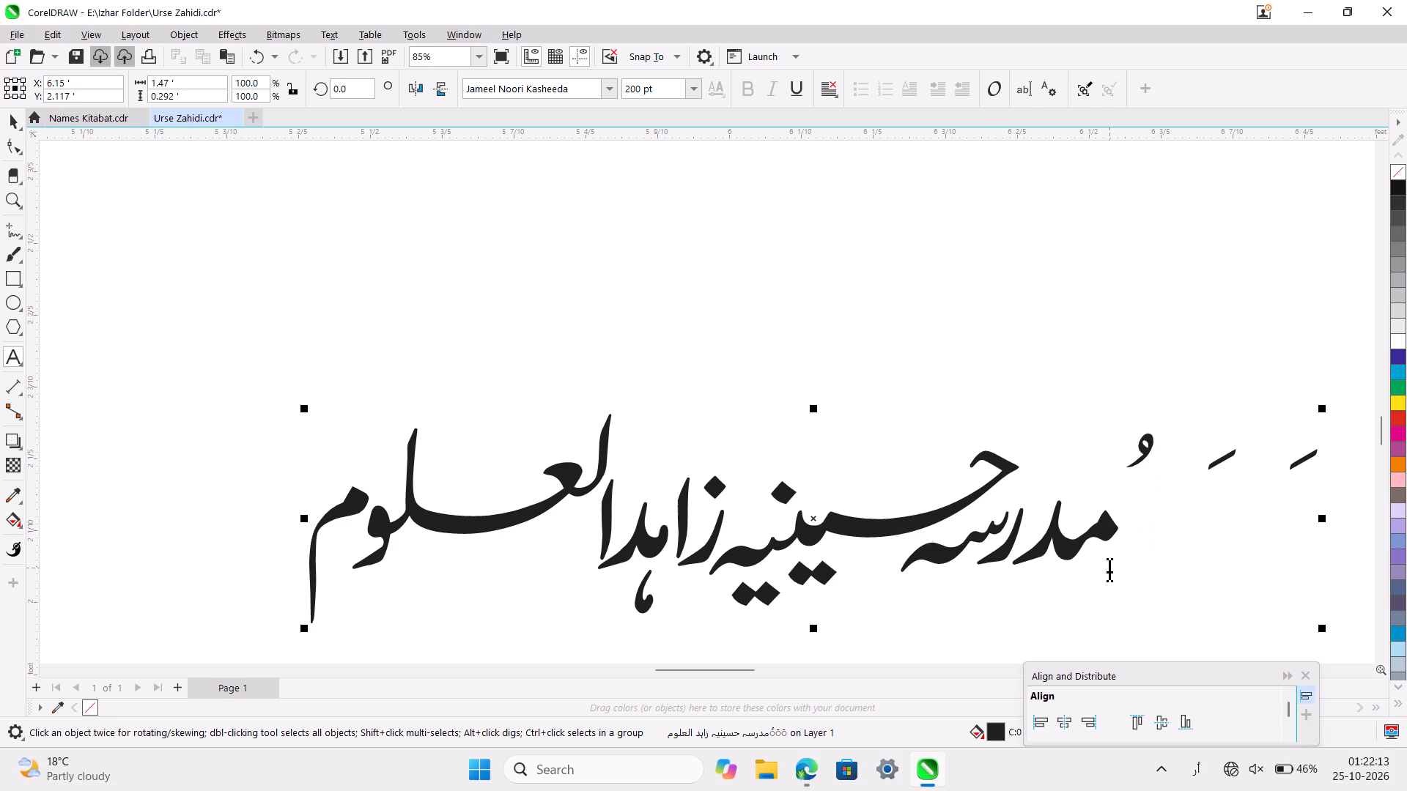
key(Return)
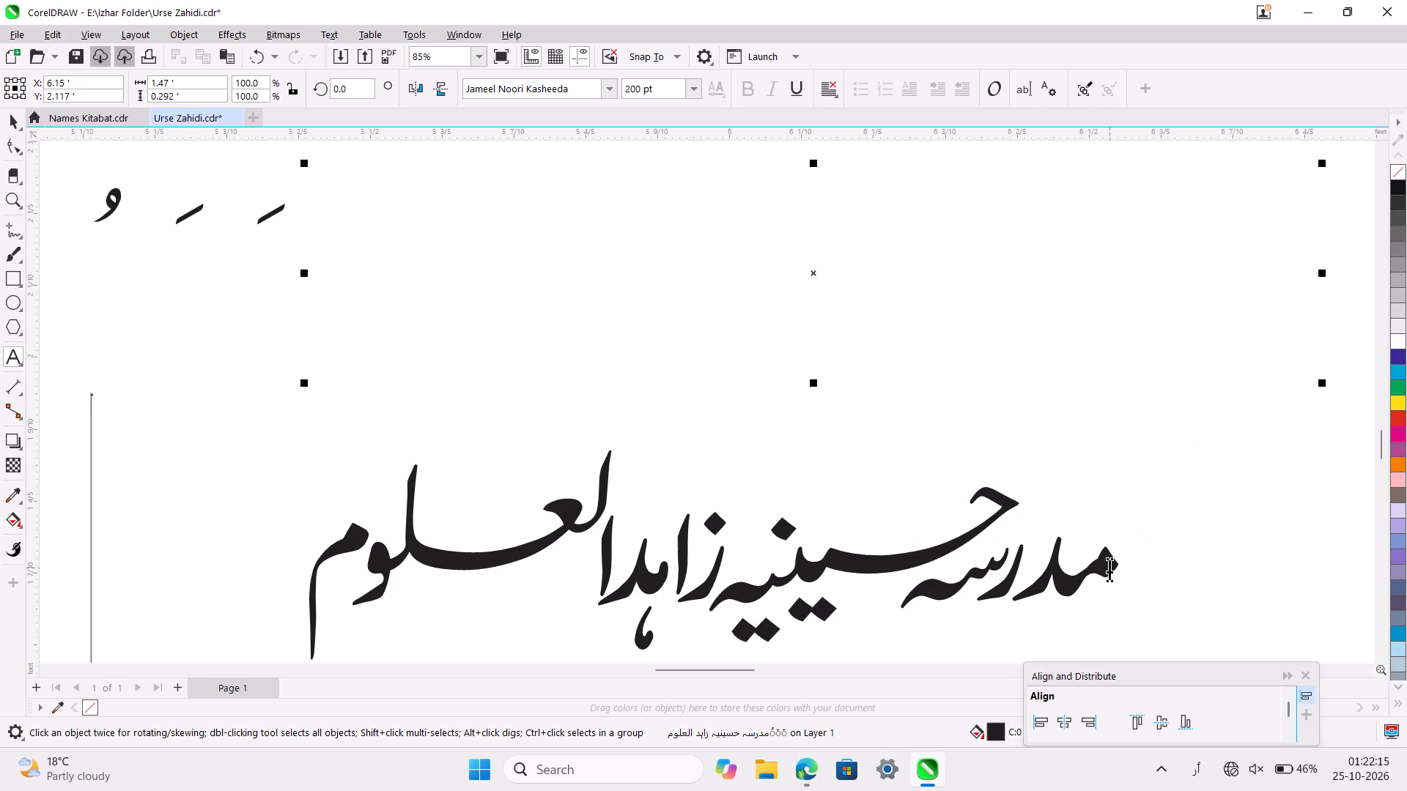
Add a zer mark beneath the pesh in the group of vowel marks and finish editing the text.
ctrl+scroll(1109, 568, down, 3)
scroll(1109, 568, right, 1)
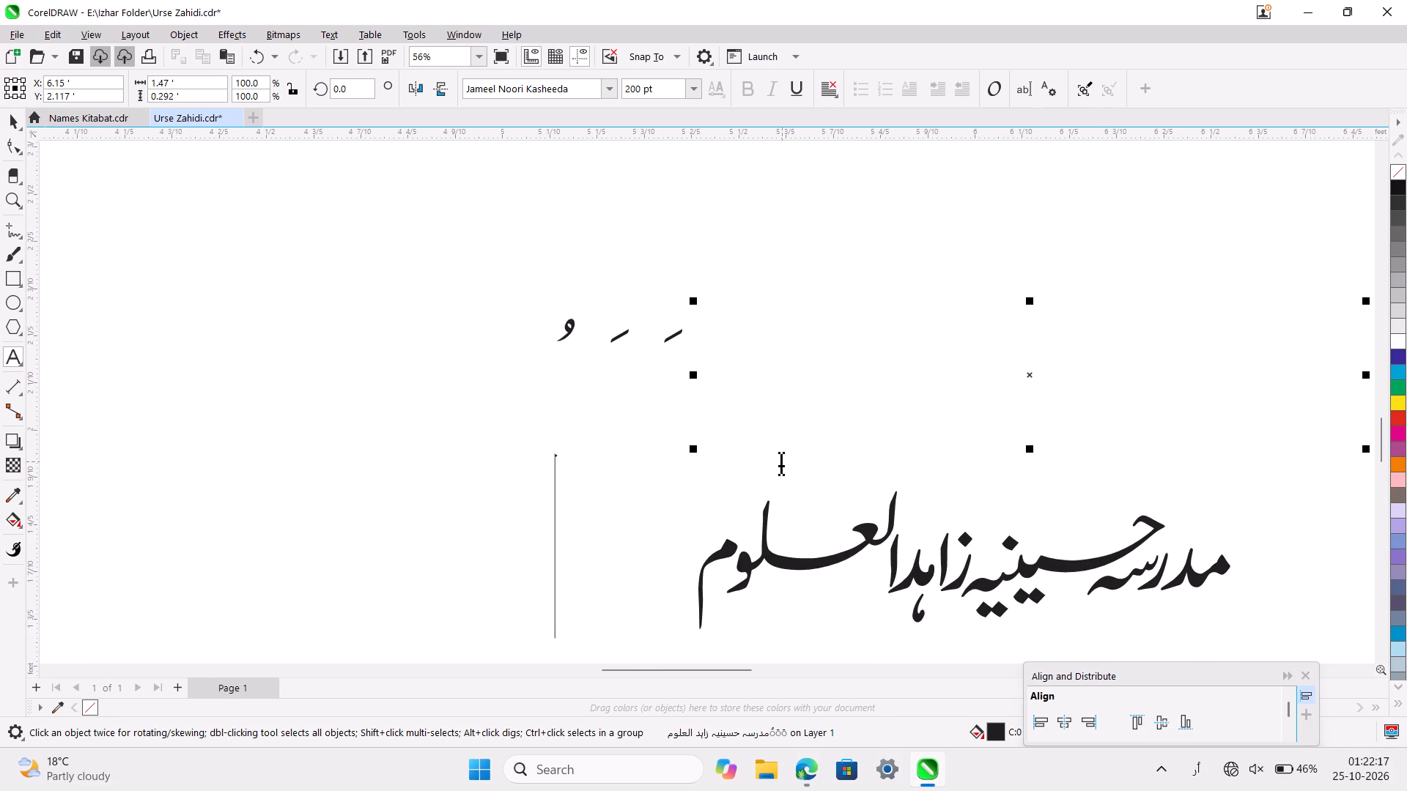
double_click(561, 336)
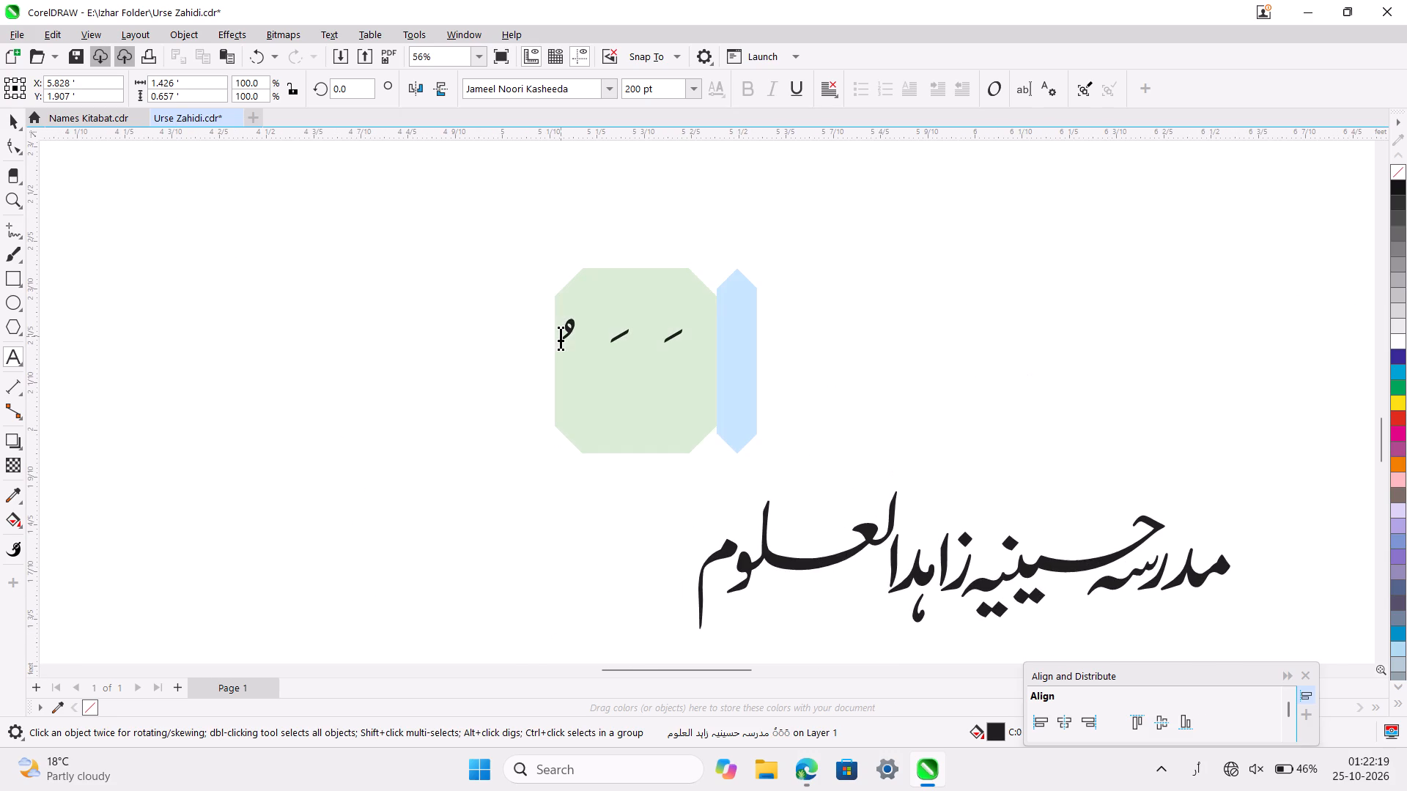
click(561, 336)
ctrl+scroll(561, 336, up, 4)
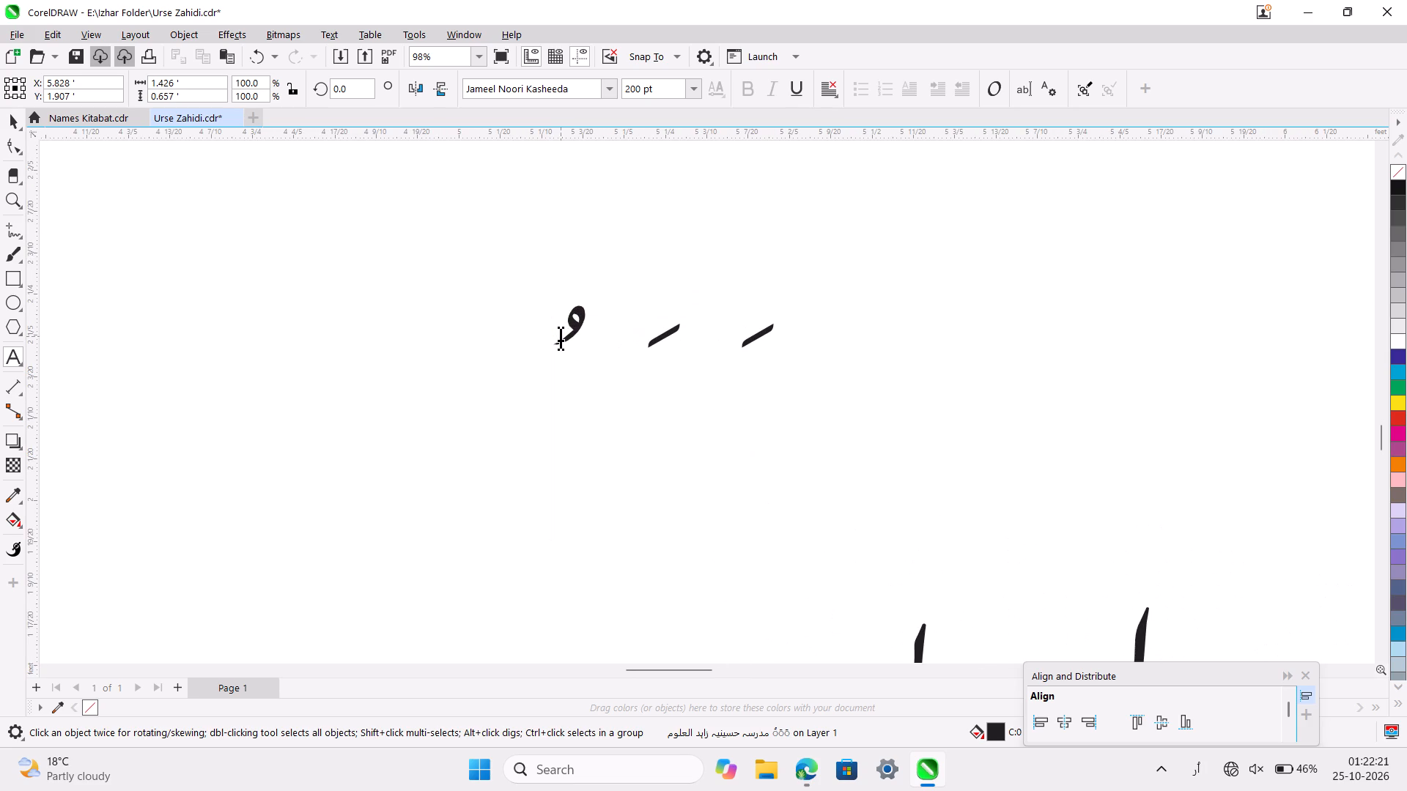
key(space)
scroll(561, 336, right, 2)
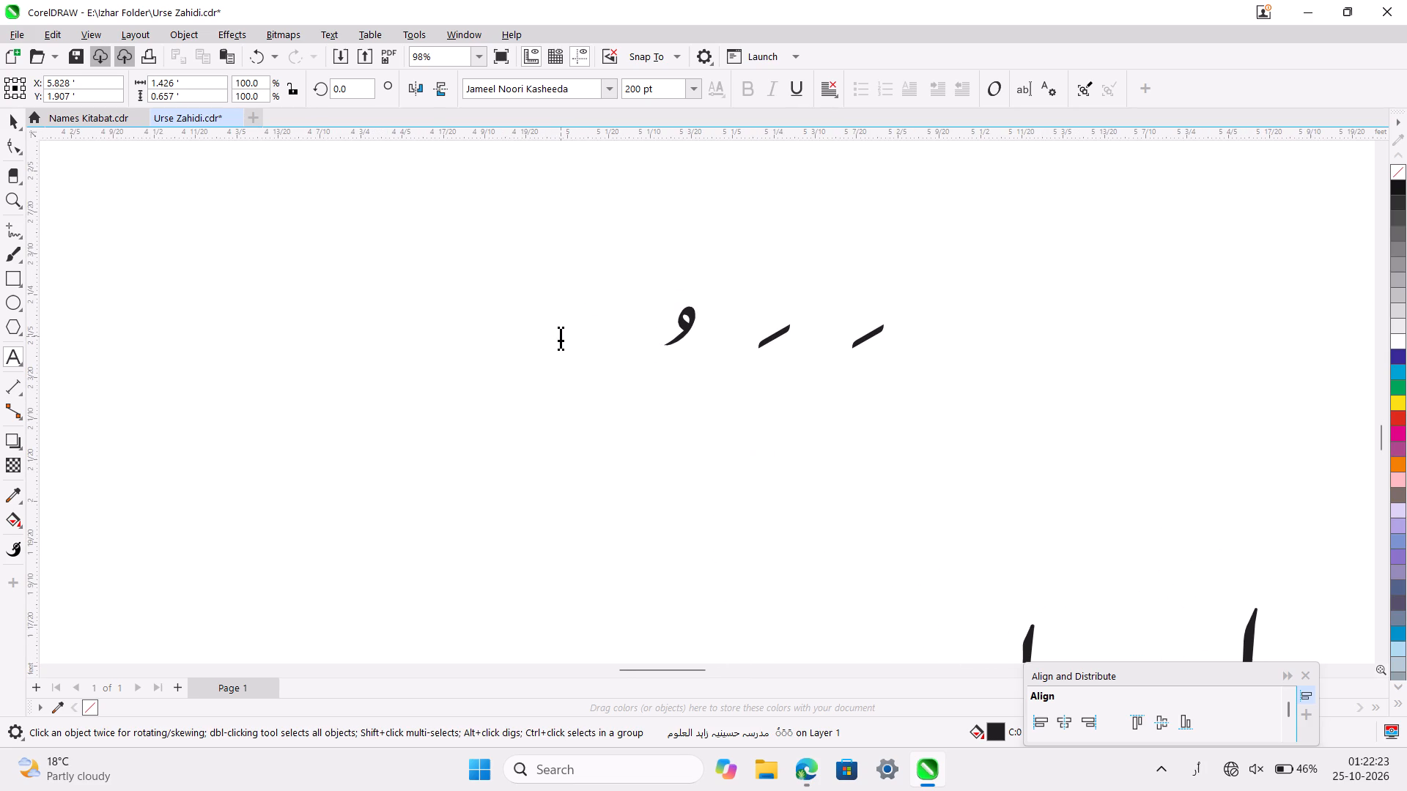
key(BackSpace)
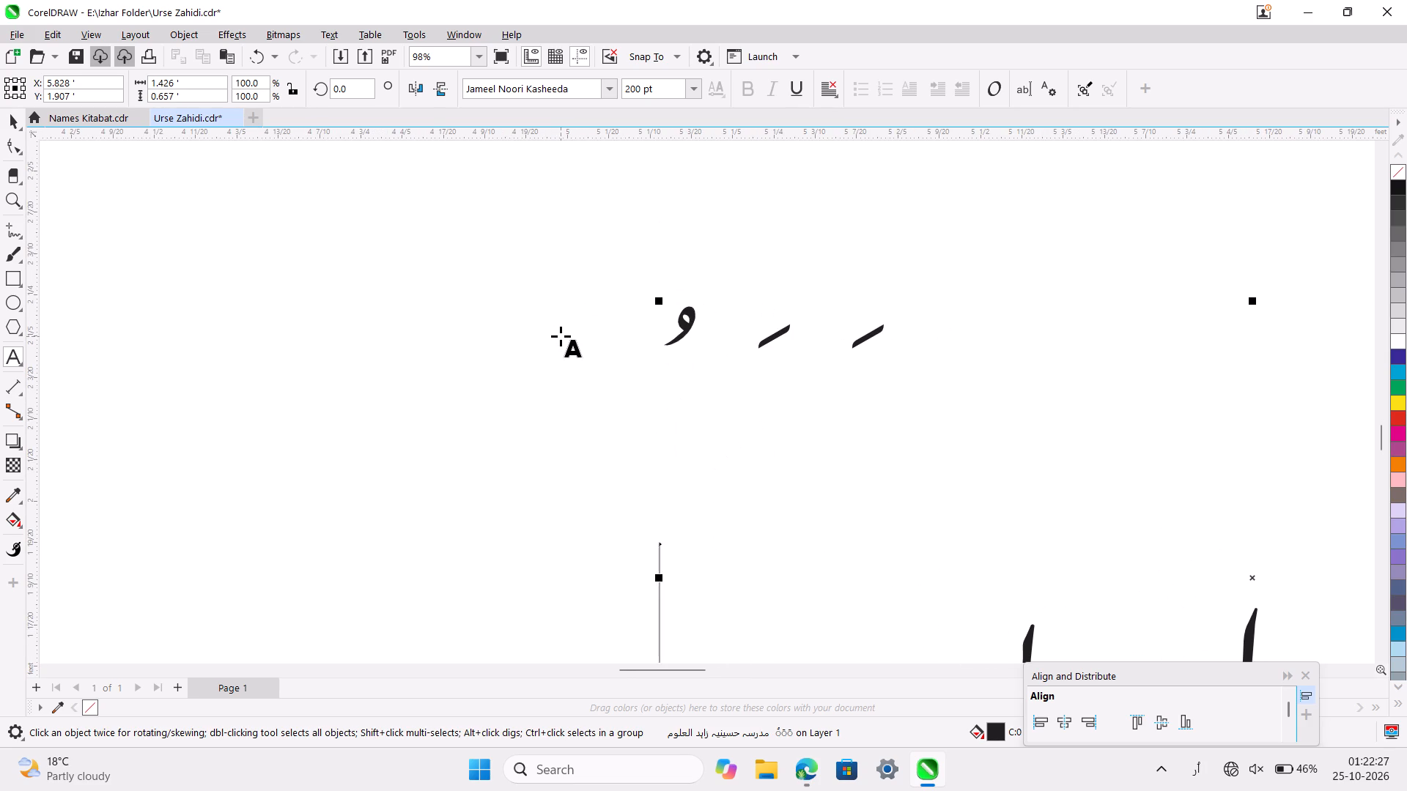
key(BackSpace)
key(ctrl+space)
Break the text apart so the vowel marks separate from the madrasa name and become individual objects.
ctrl+scroll(561, 336, down, 5)
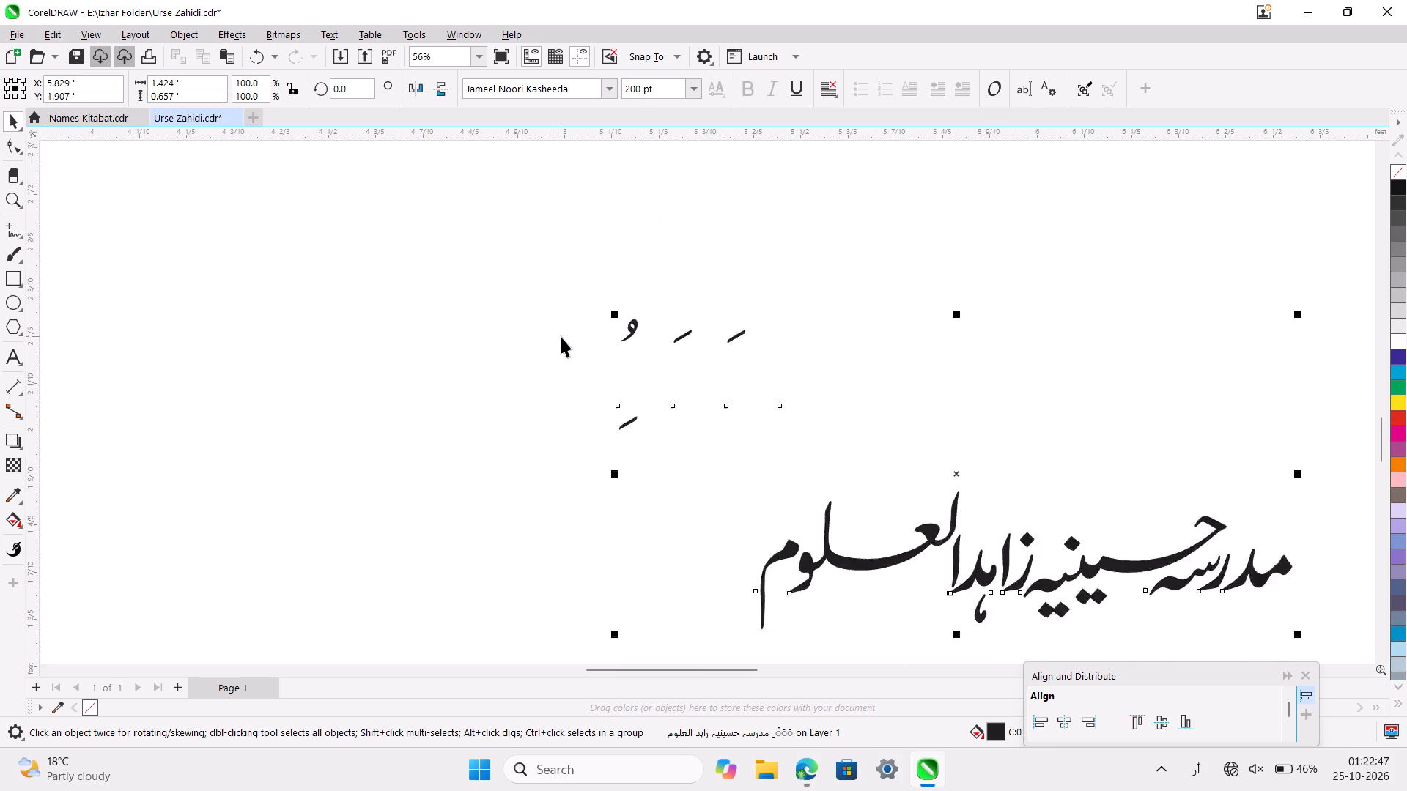
ctrl+scroll(561, 336, down, 1)
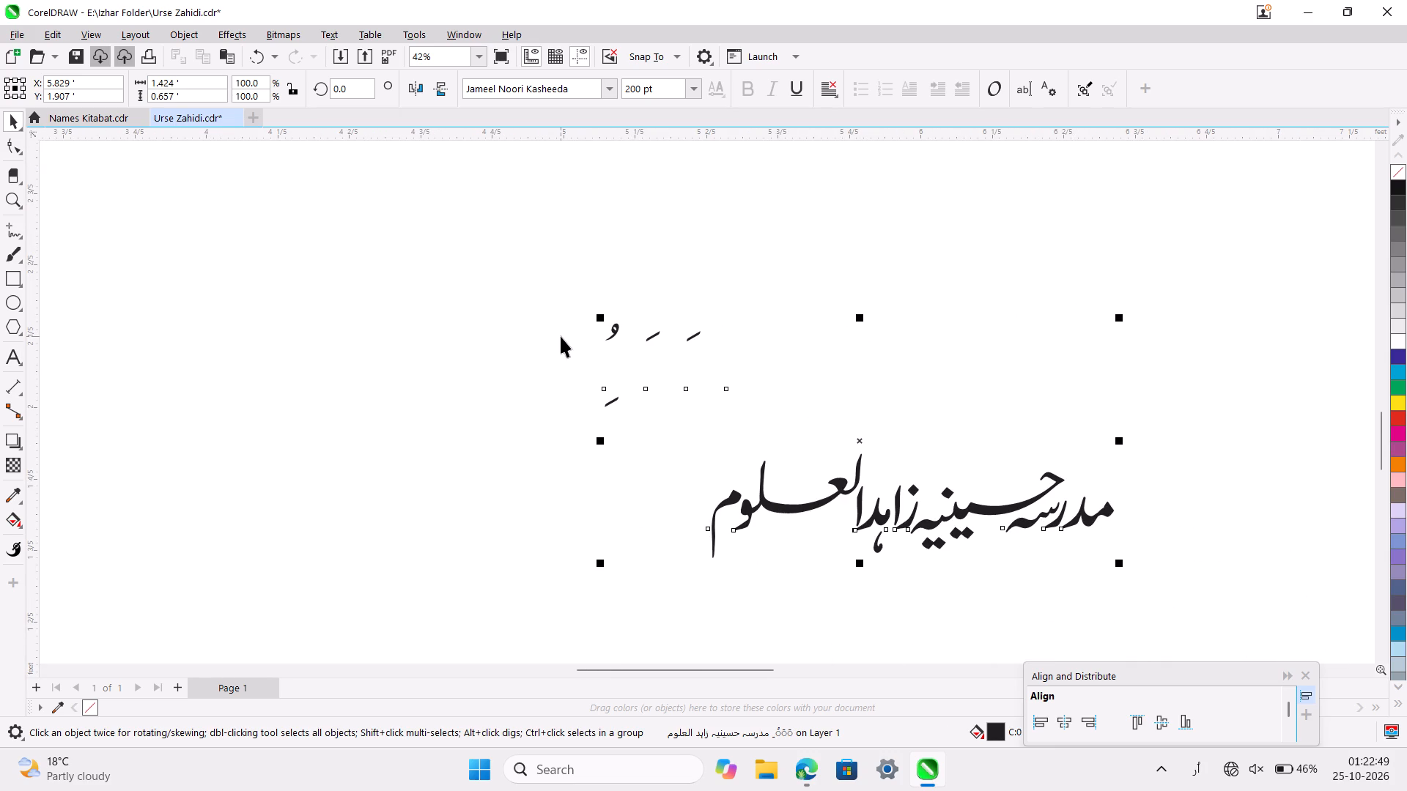
key(ctrl+k)
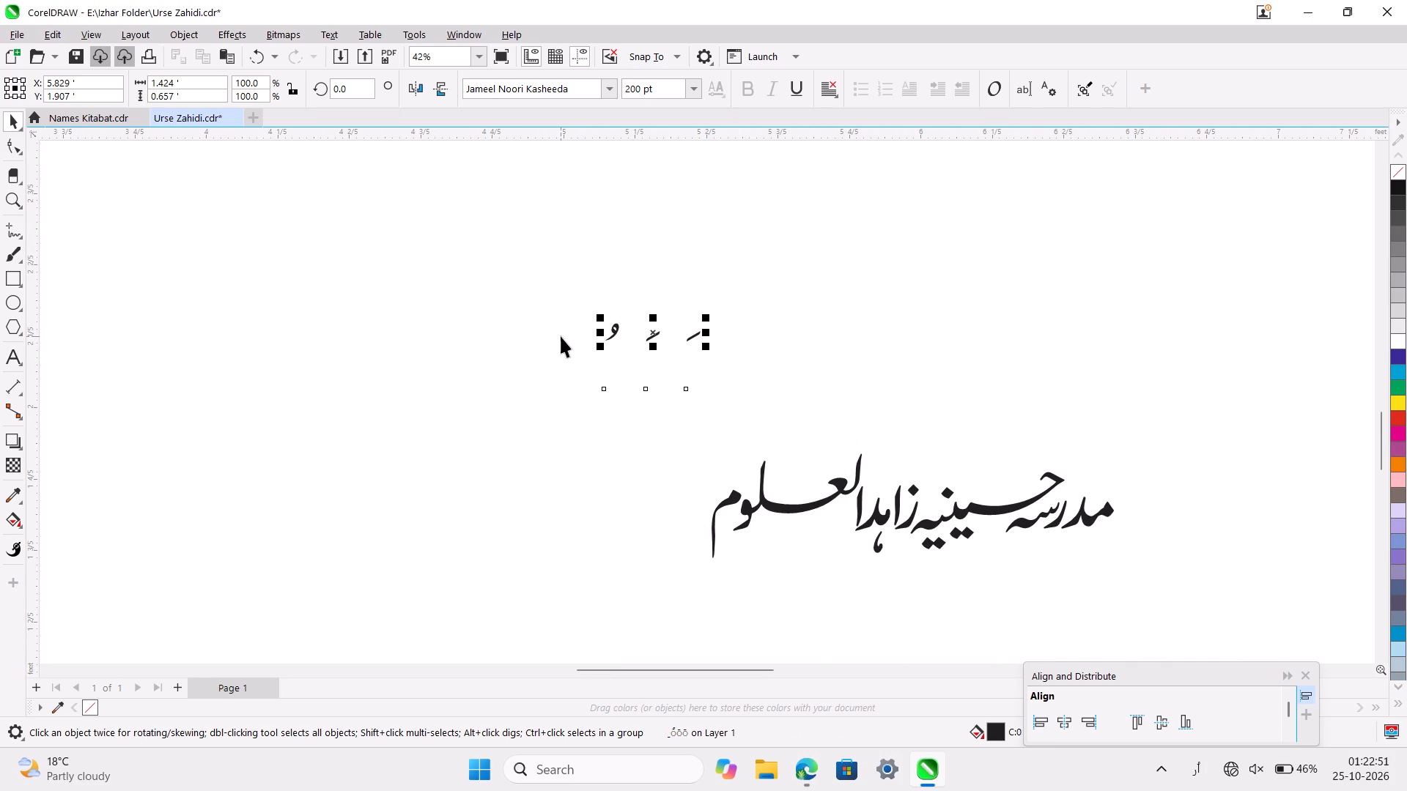
key(ctrl+k)
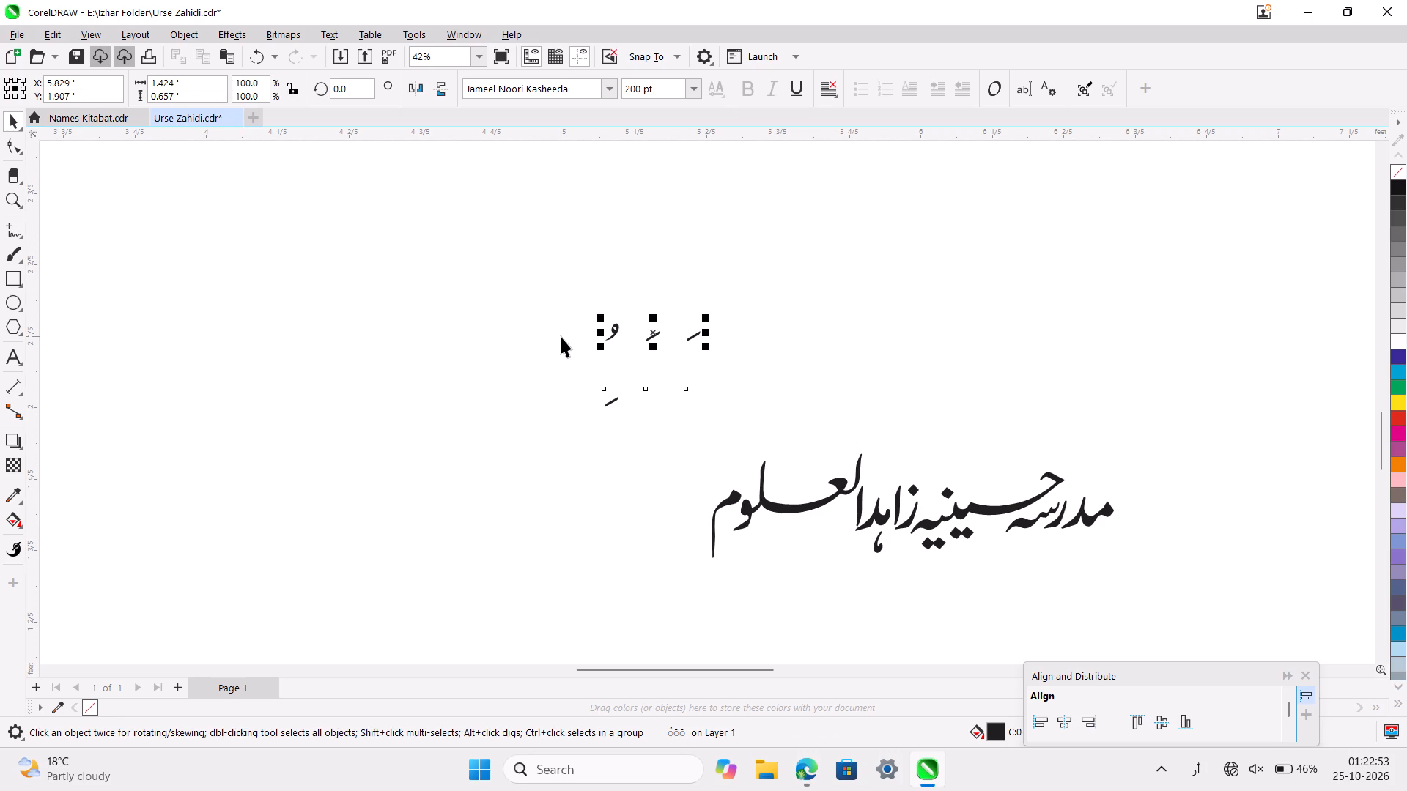
click(561, 336)
click(612, 401)
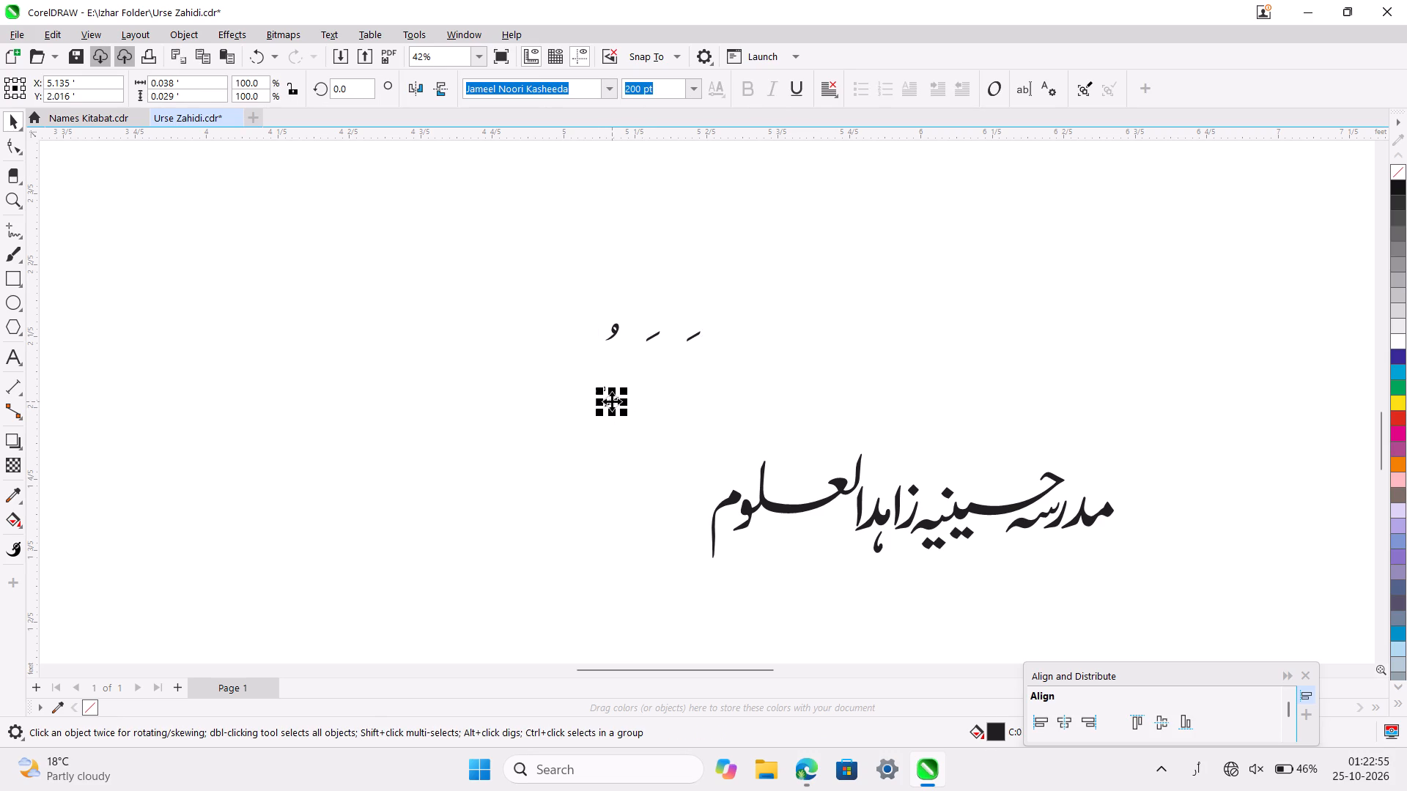
click(653, 335)
key(ctrl+k)
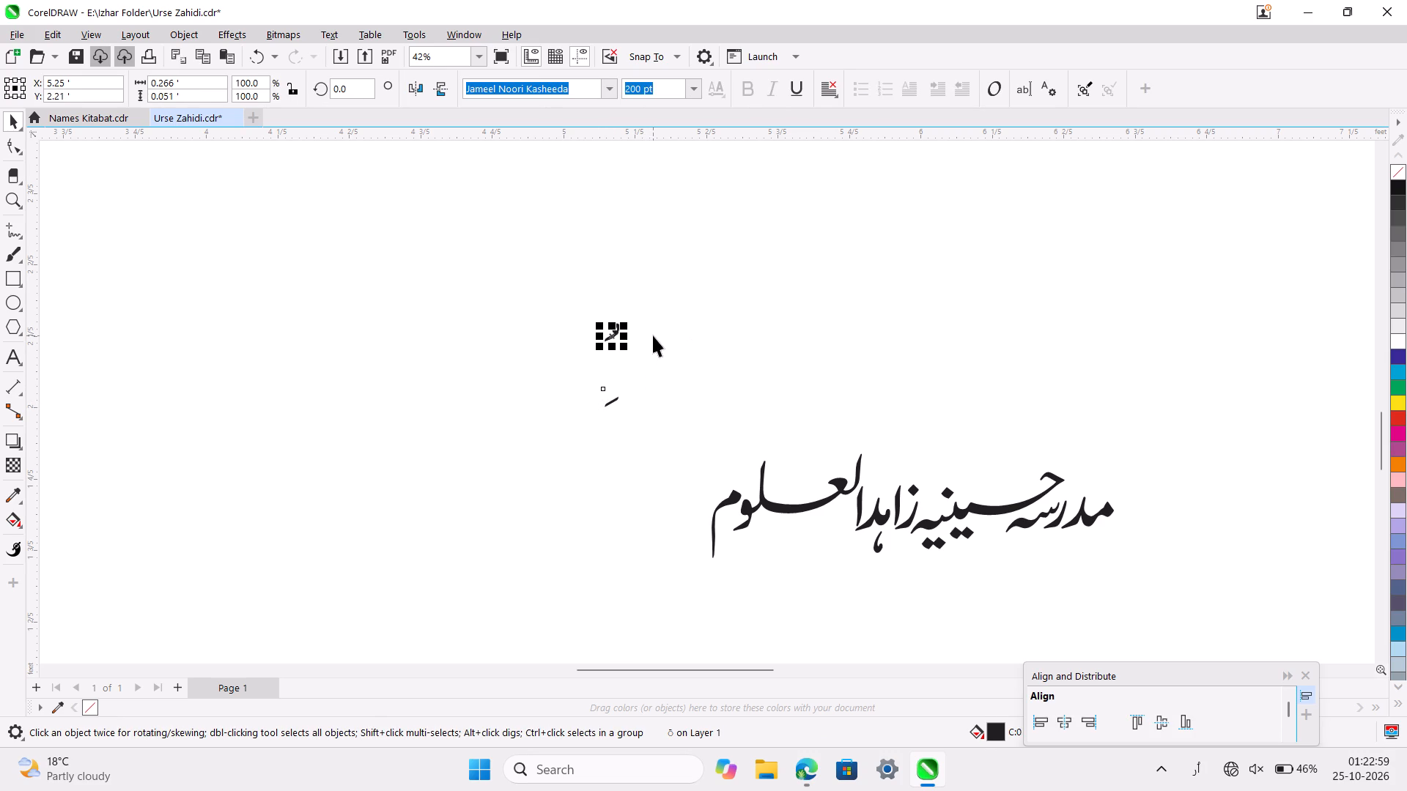
Move the pesh and one zabar out of the stacked marks to separate spots in the empty area above the madrasa name.
ctrl+scroll(651, 361, up, 5)
click(647, 325)
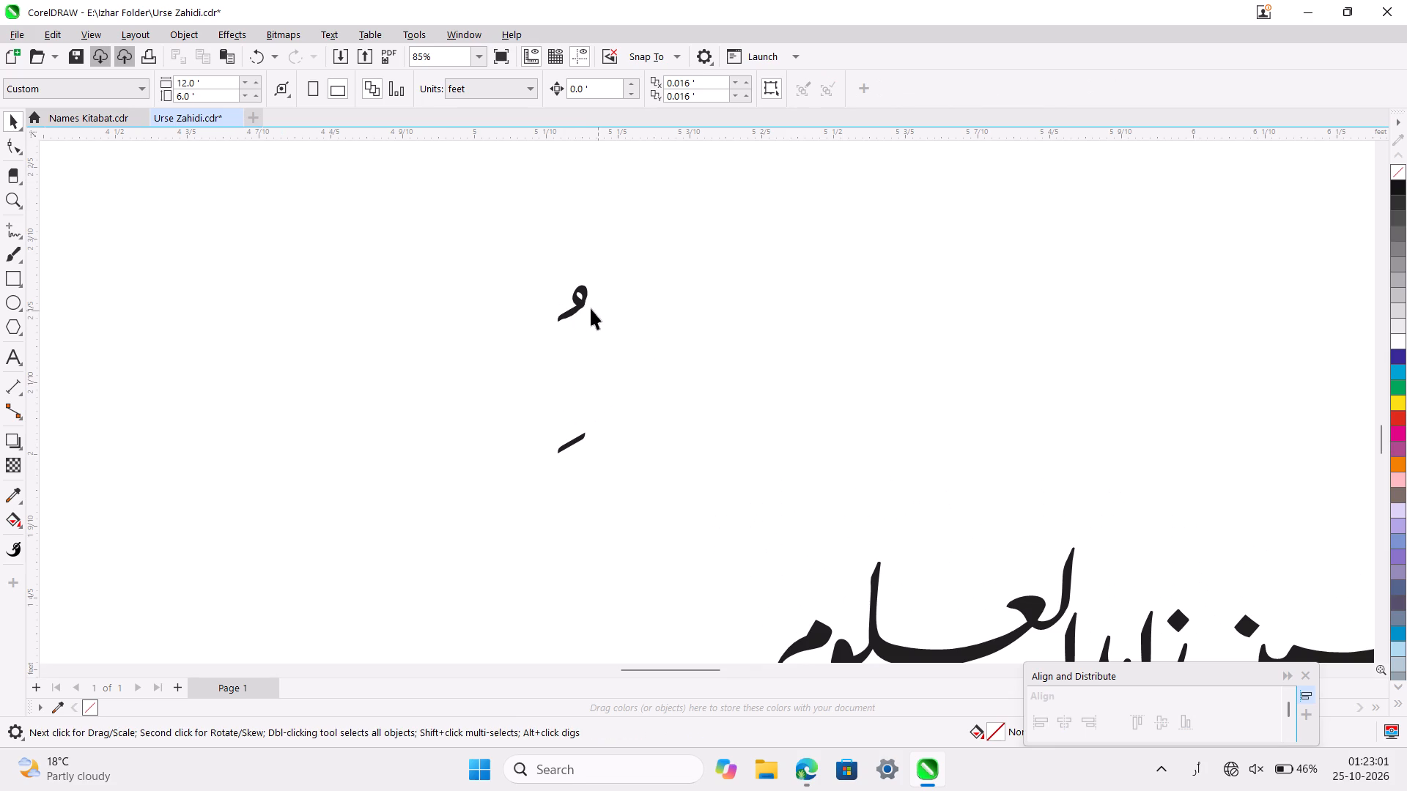
click(585, 292)
drag(585, 292, 690, 307)
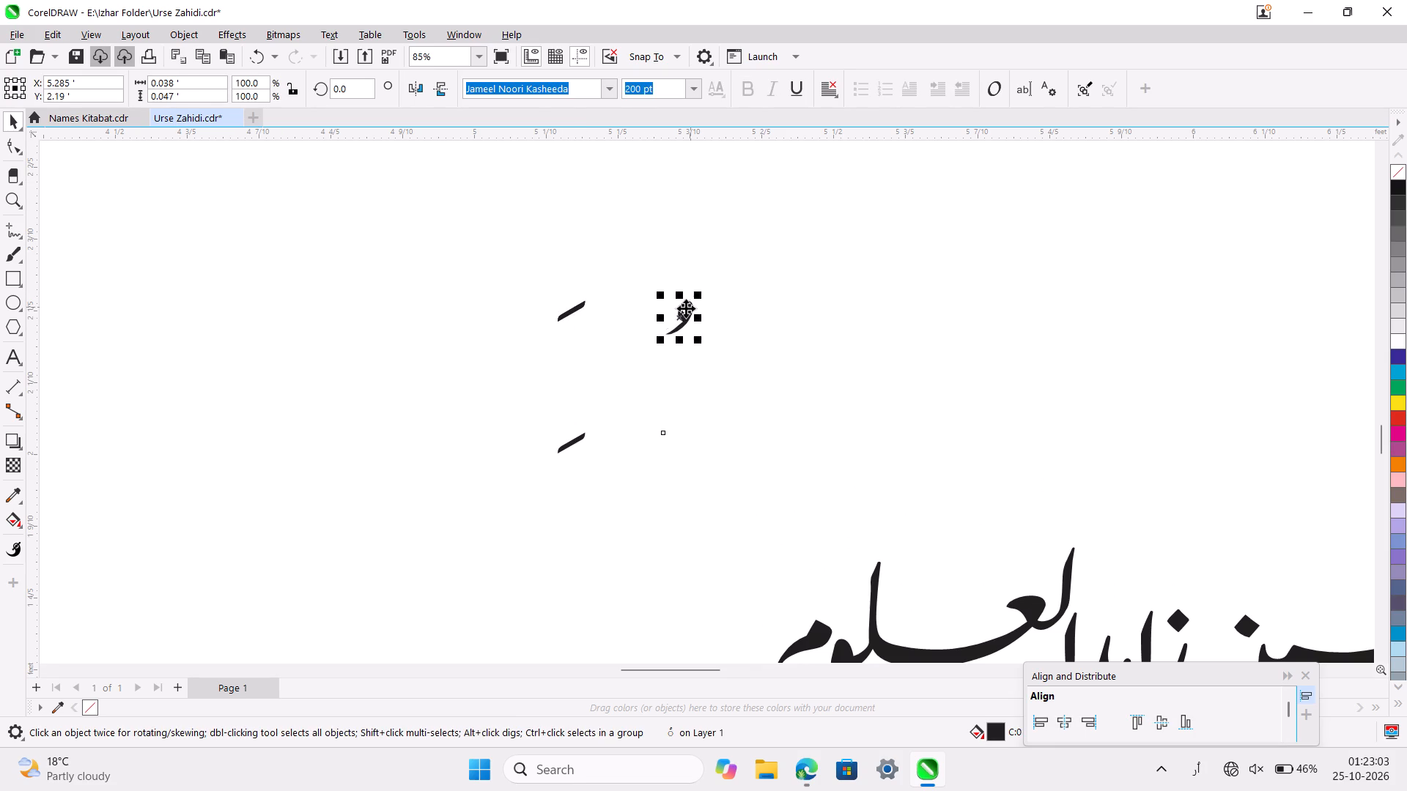
click(578, 305)
drag(578, 305, 651, 373)
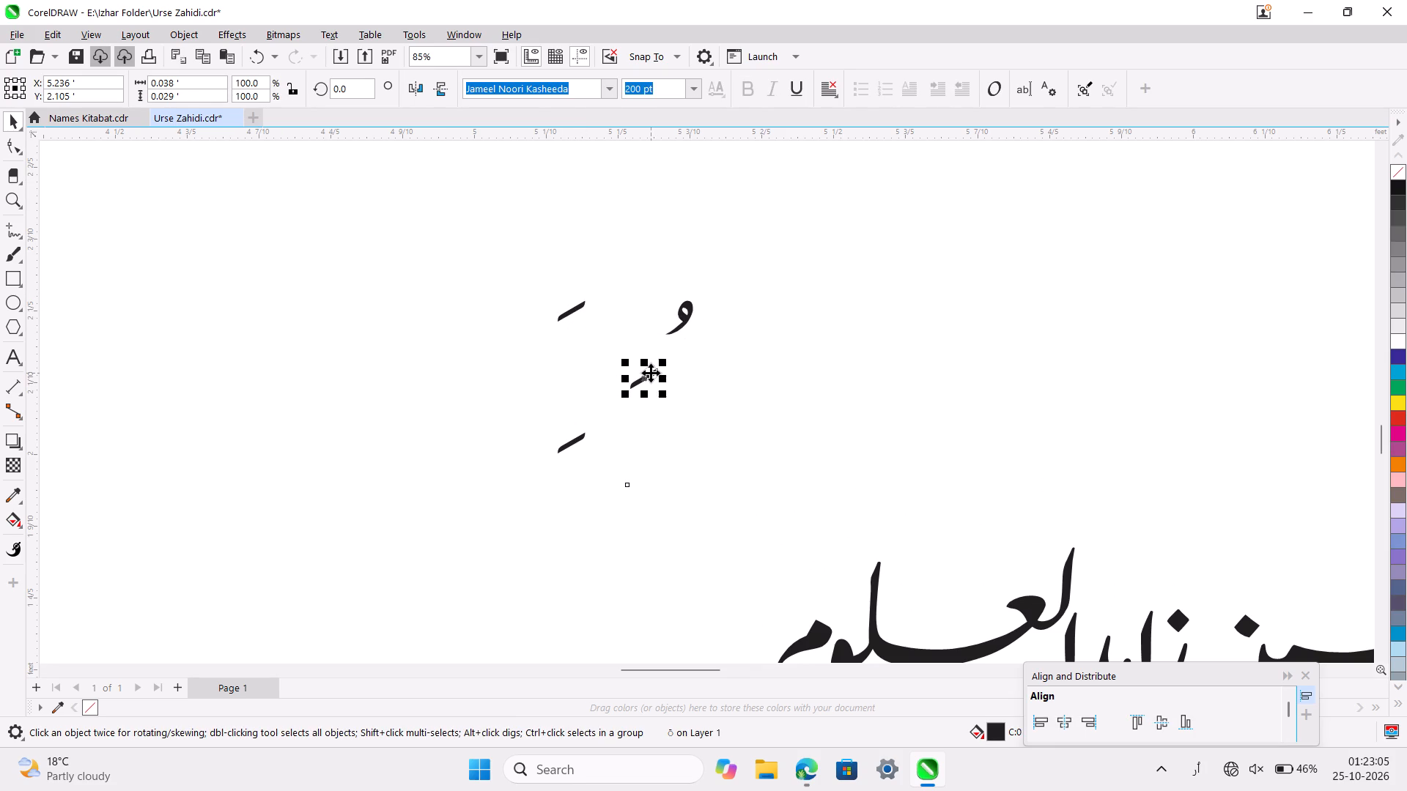
ctrl+scroll(651, 373, up, 4)
ctrl+scroll(651, 373, down, 5)
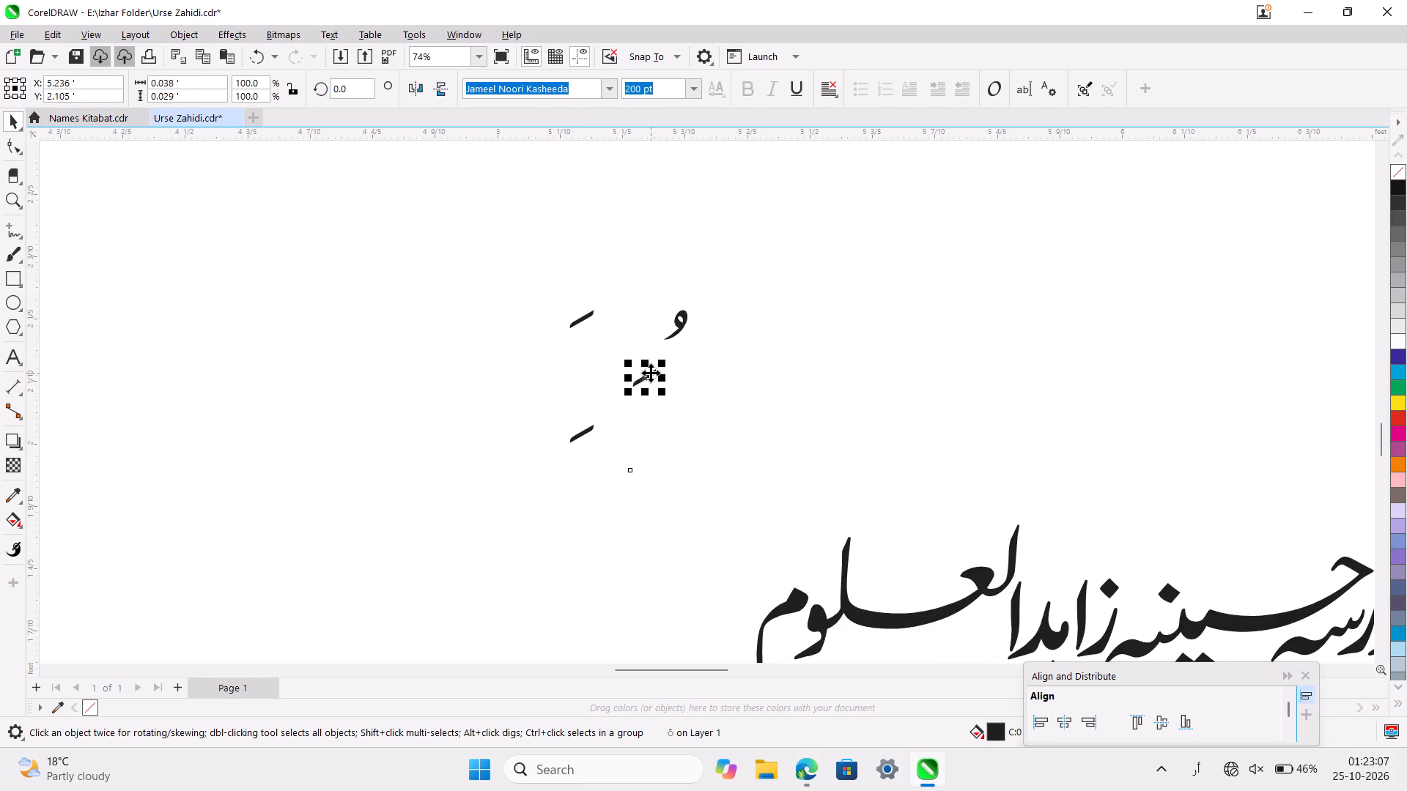
Move the slanted zabar mark below the pesh to above the م of مدرسہ and nudge it slightly up and left.
ctrl+scroll(651, 373, down, 7)
ctrl+scroll(651, 373, up, 6)
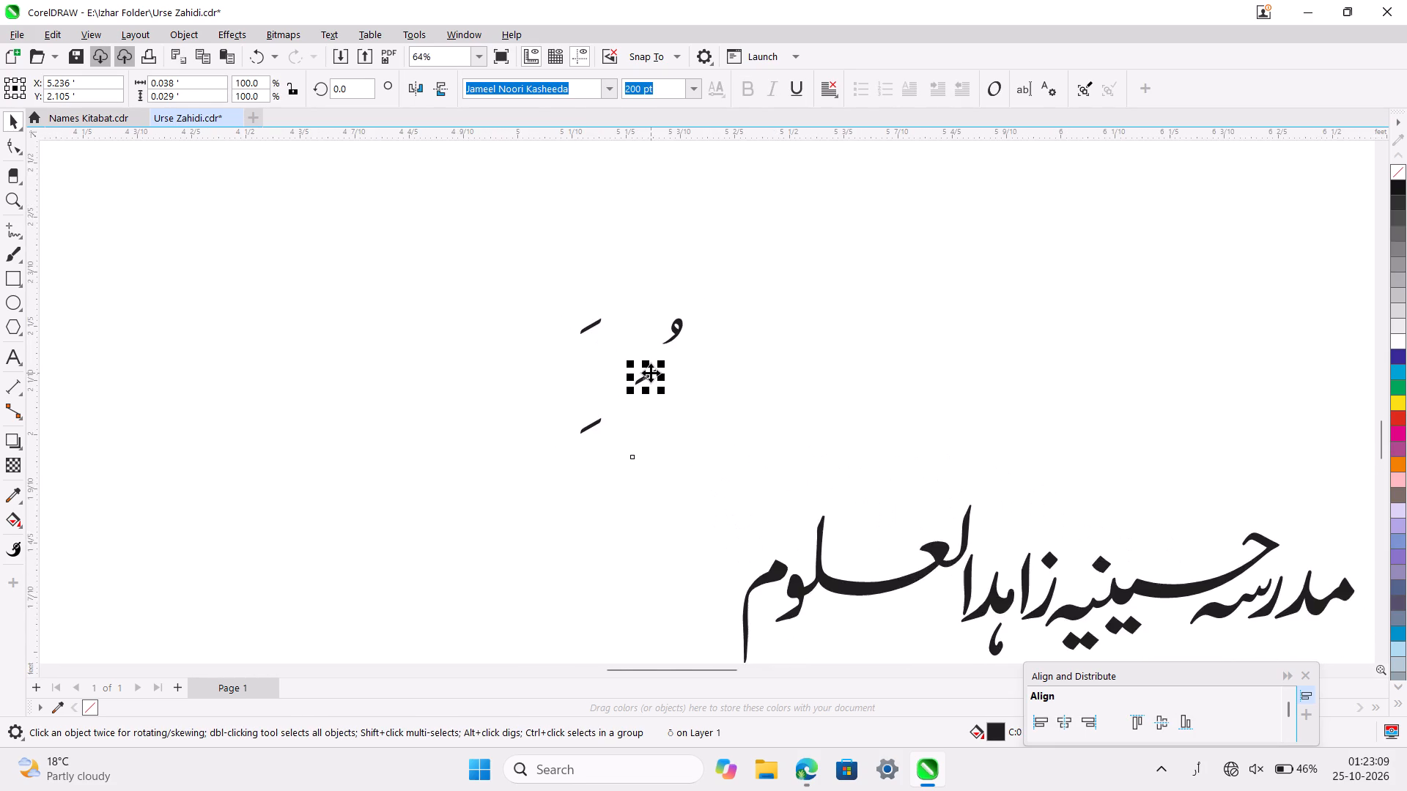
ctrl+scroll(651, 373, up, 3)
scroll(651, 373, left, 4)
ctrl+scroll(651, 373, down, 2)
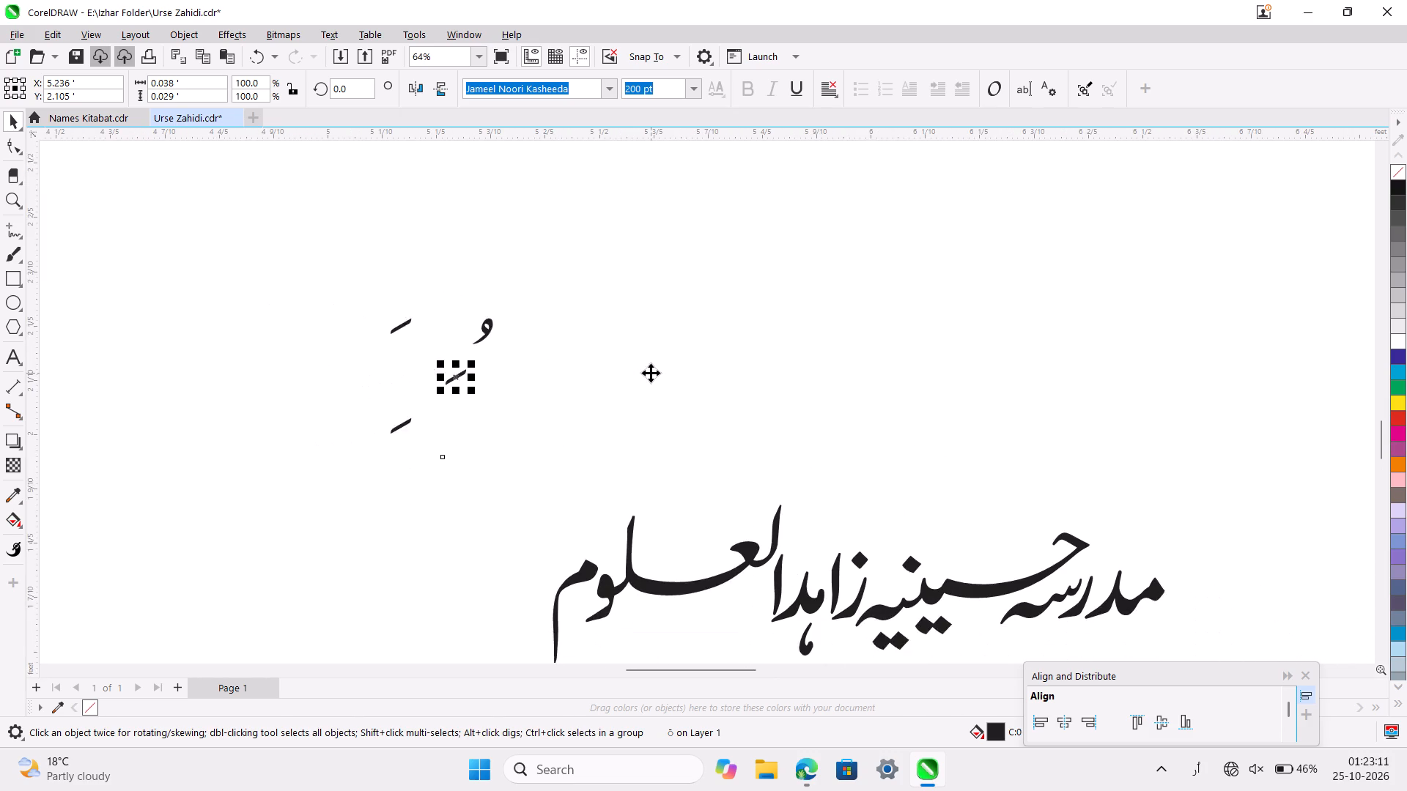
ctrl+scroll(651, 373, down, 2)
drag(462, 258, 811, 362)
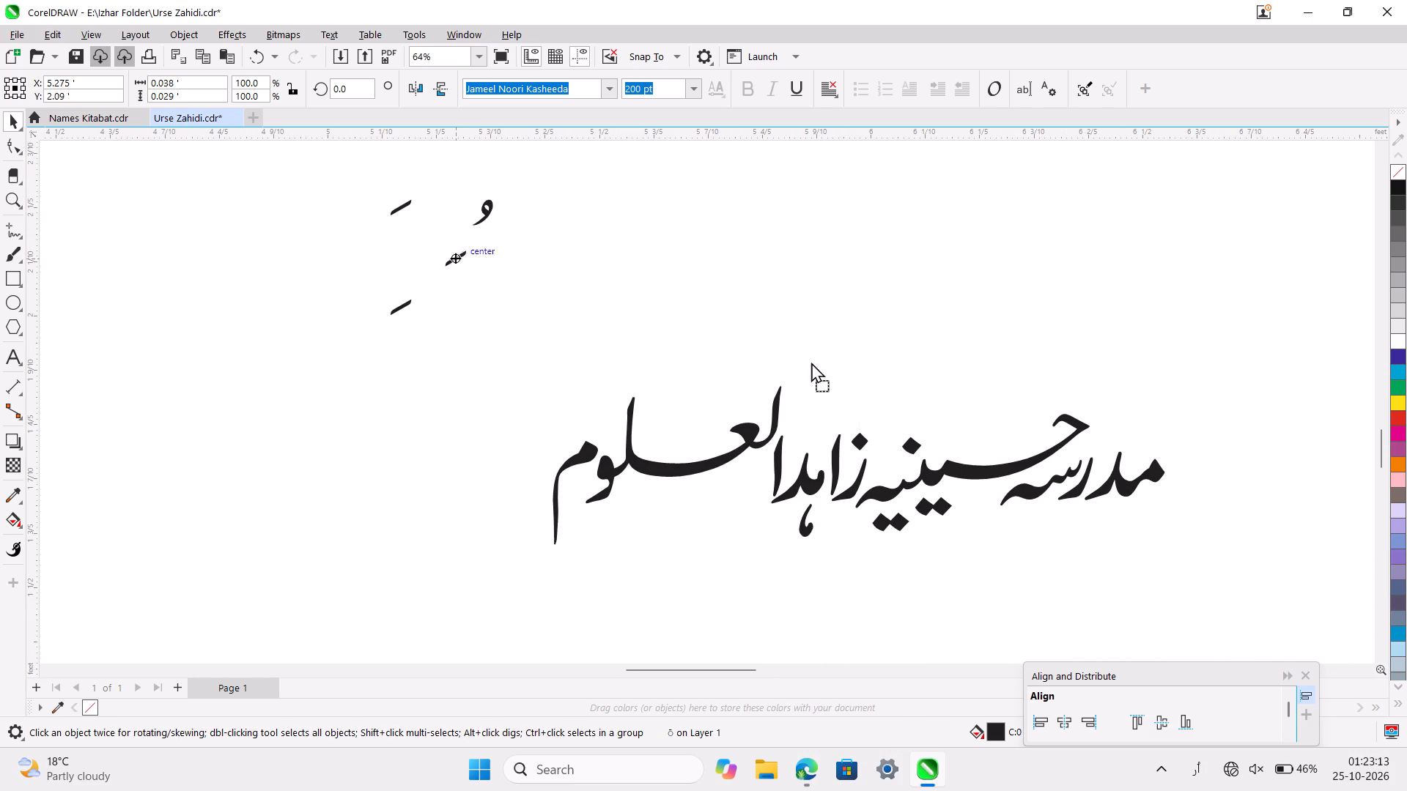
drag(811, 362, 1151, 437)
ctrl+scroll(1151, 437, up, 3)
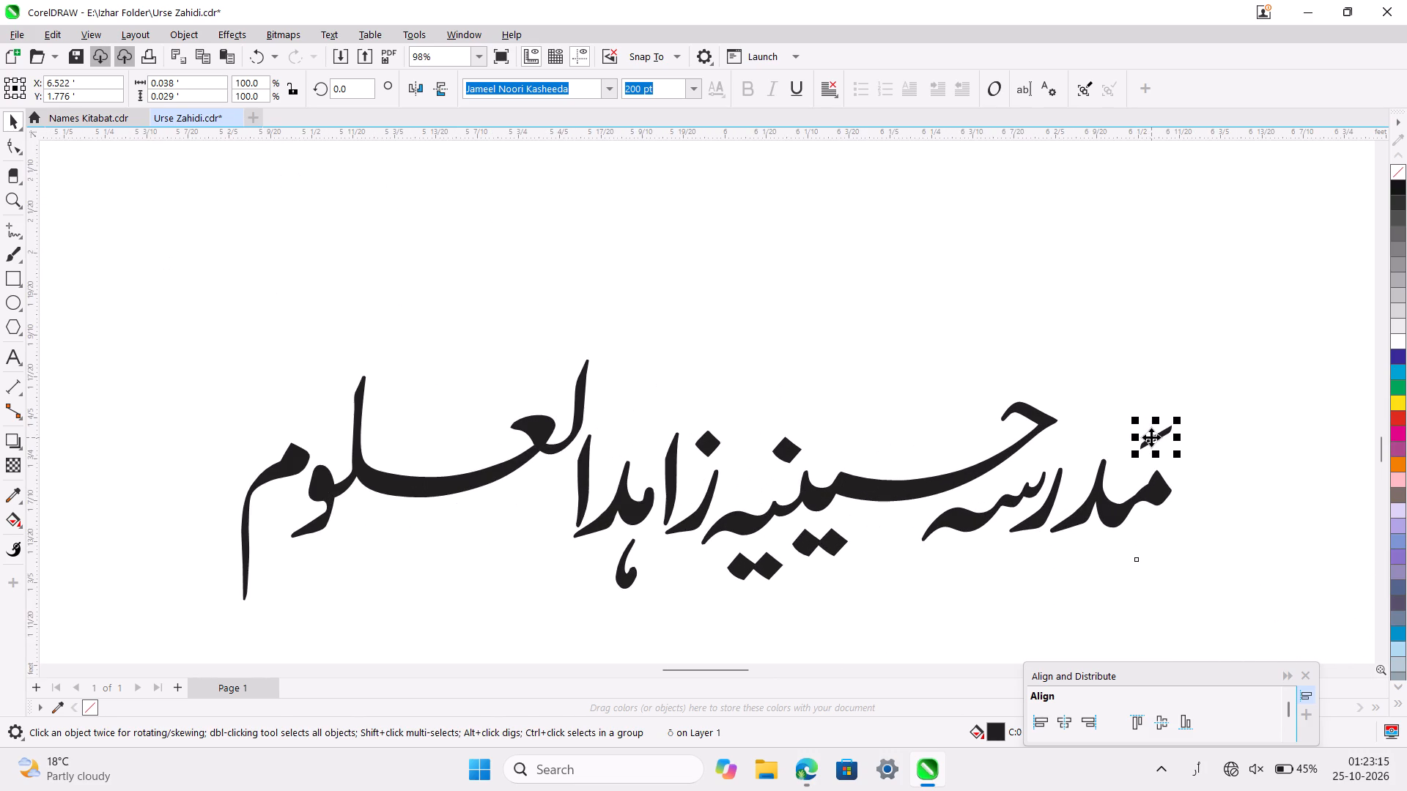
key(Up)
key(Up)
key(Left)
key(Left)
key(Up)
key(Up)
key(Left)
key(Left)
key(Left)
key(Left)
key(Left)
key(Left)
Move the lower of the two remaining slanted marks to above the س of حسینیہ and nudge it slightly up and left.
ctrl+scroll(1151, 437, down, 1)
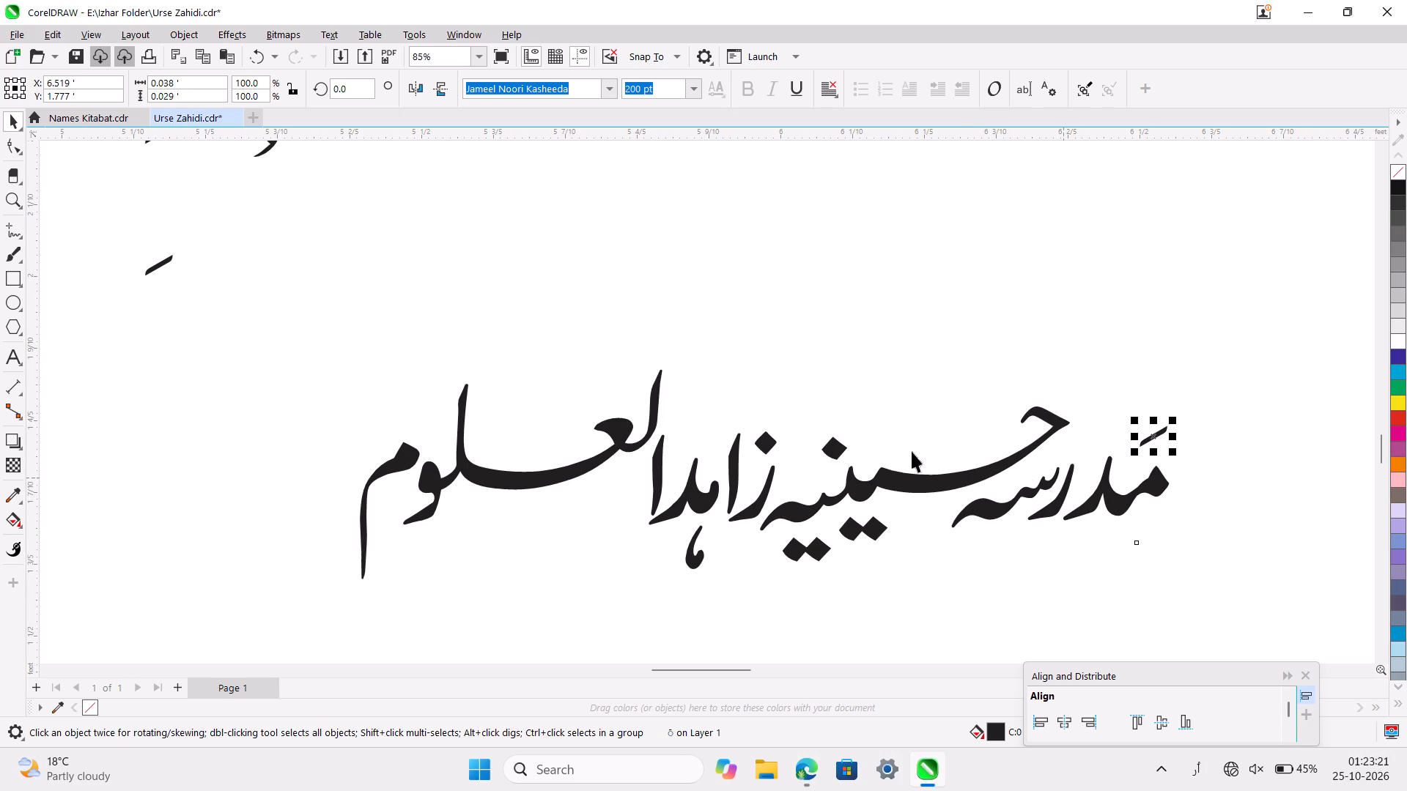
click(166, 262)
drag(166, 262, 975, 430)
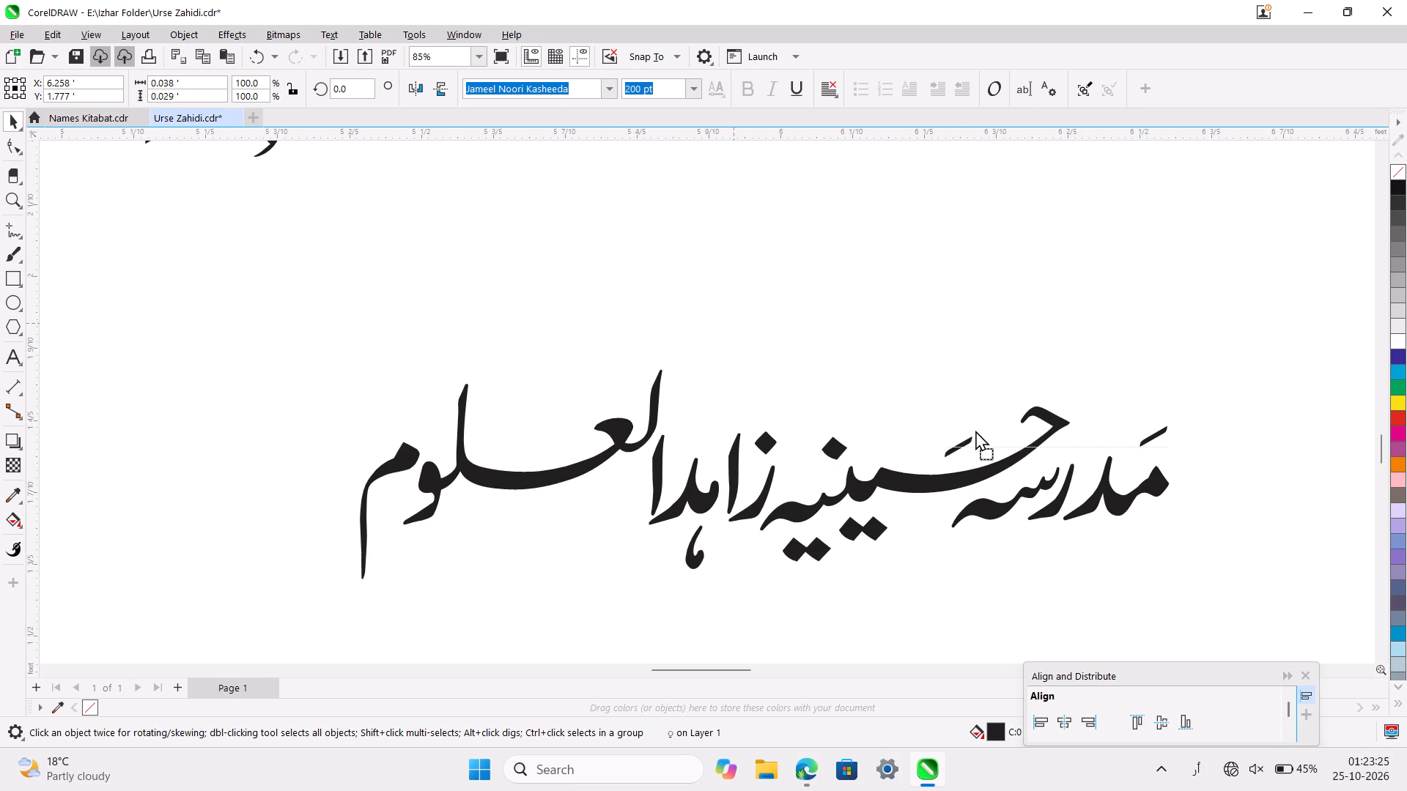
drag(975, 430, 974, 421)
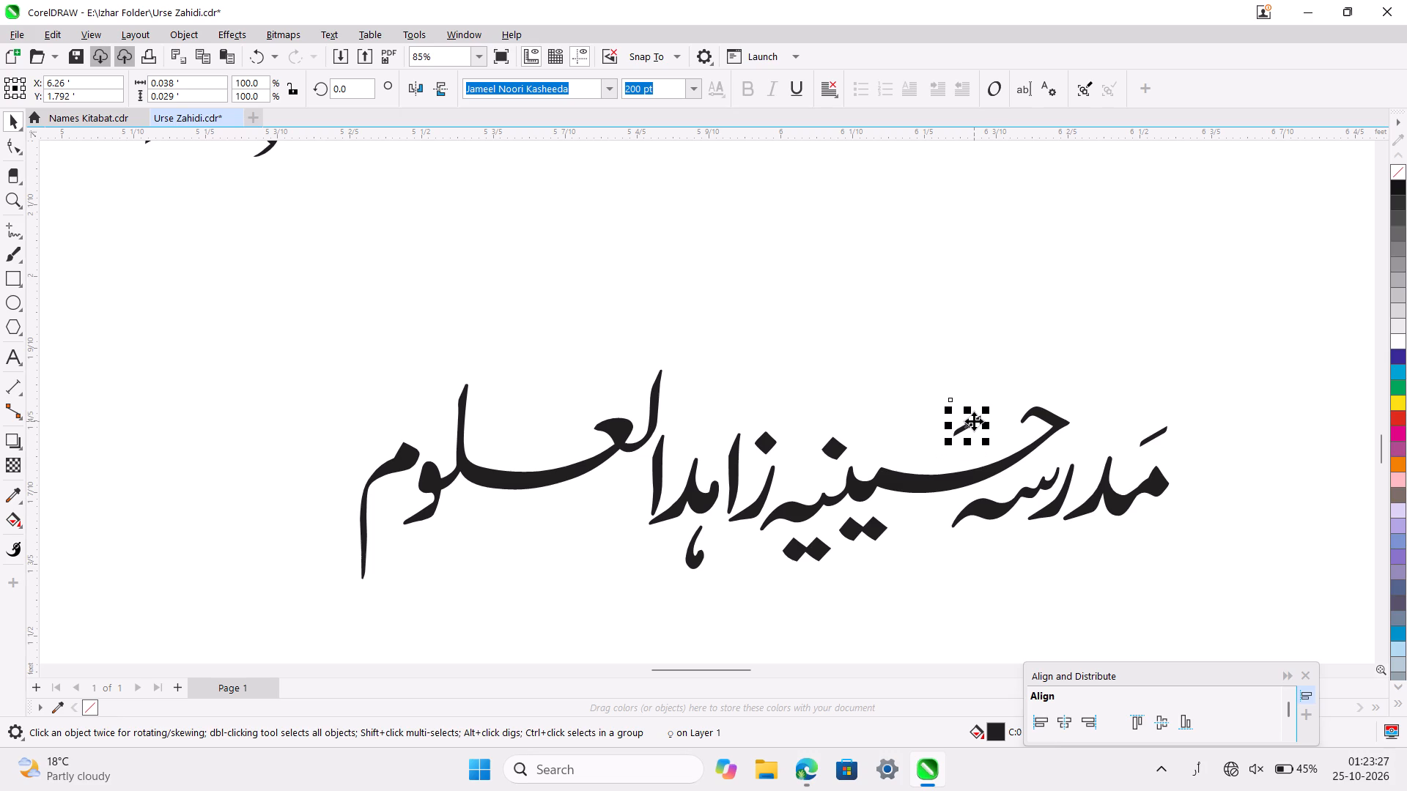
key(Up)
key(Up)
key(Left)
key(Left)
key(Left)
key(Left)
key(Left)
key(Left)
key(Left)
key(Left)
key(Left)
key(Left)
key(Left)
key(Left)
key(Left)
key(Up)
Move the pesh mark to just above the ح of حسینیہ and nudge it slightly down and left.
ctrl+scroll(590, 346, down, 2)
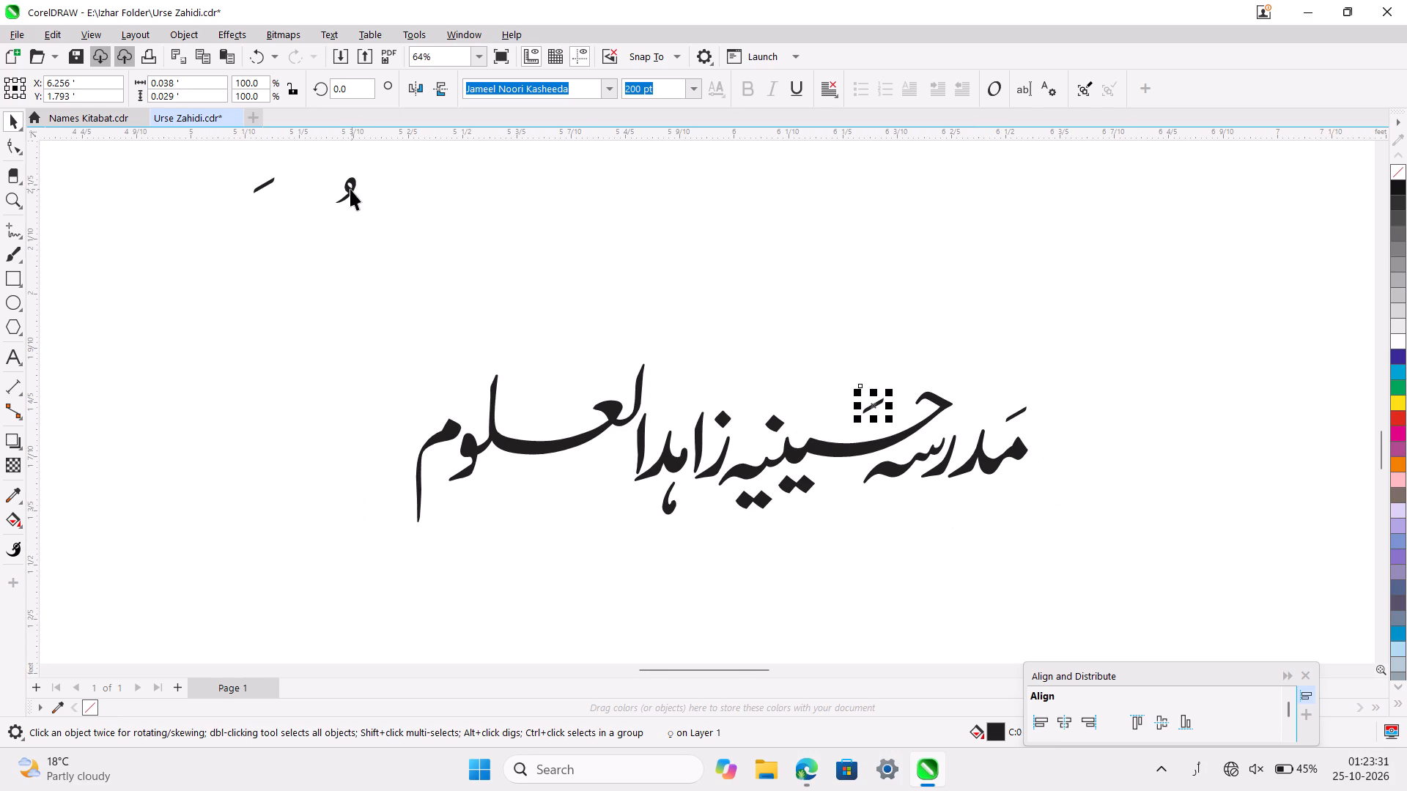
click(350, 189)
drag(350, 189, 932, 378)
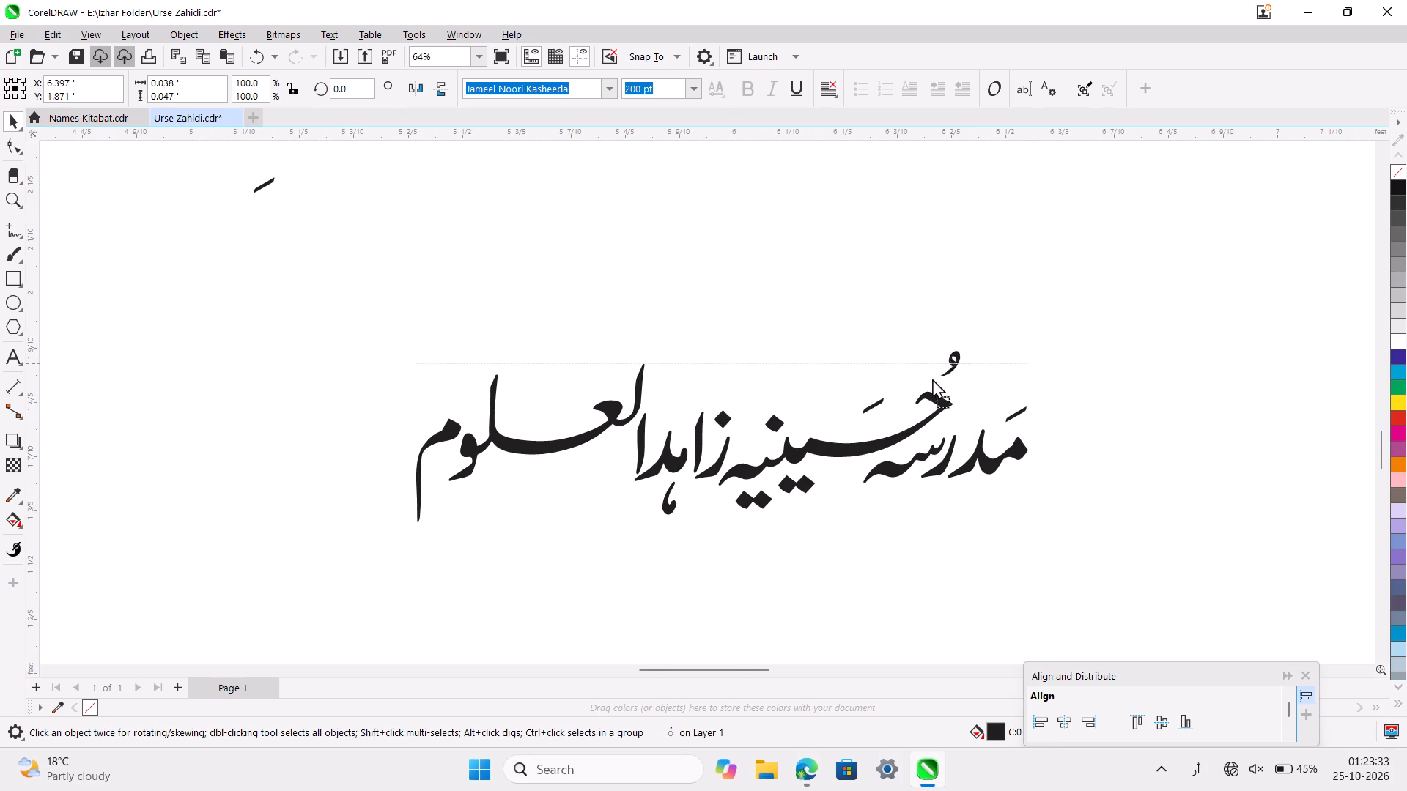
drag(932, 378, 909, 395)
ctrl+scroll(909, 395, up, 4)
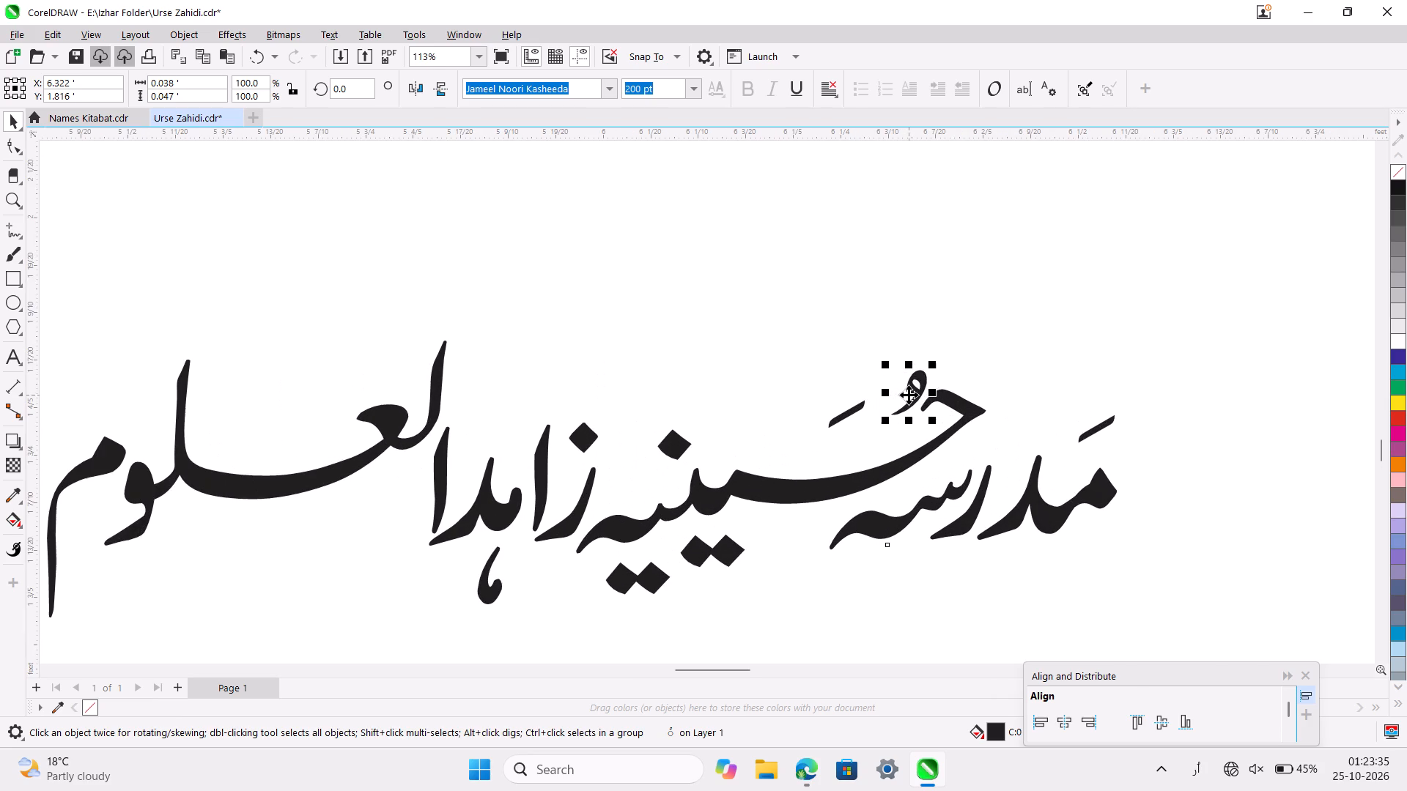
key(Down)
key(Down)
key(Down)
key(Down)
key(Down)
key(Down)
key(Down)
key(Down)
key(Down)
key(Left)
key(Left)
key(Left)
key(Left)
key(Left)
key(Left)
key(Left)
key(Left)
key(Left)
key(Left)
key(Left)
key(Left)
key(Left)
key(Left)
key(Left)
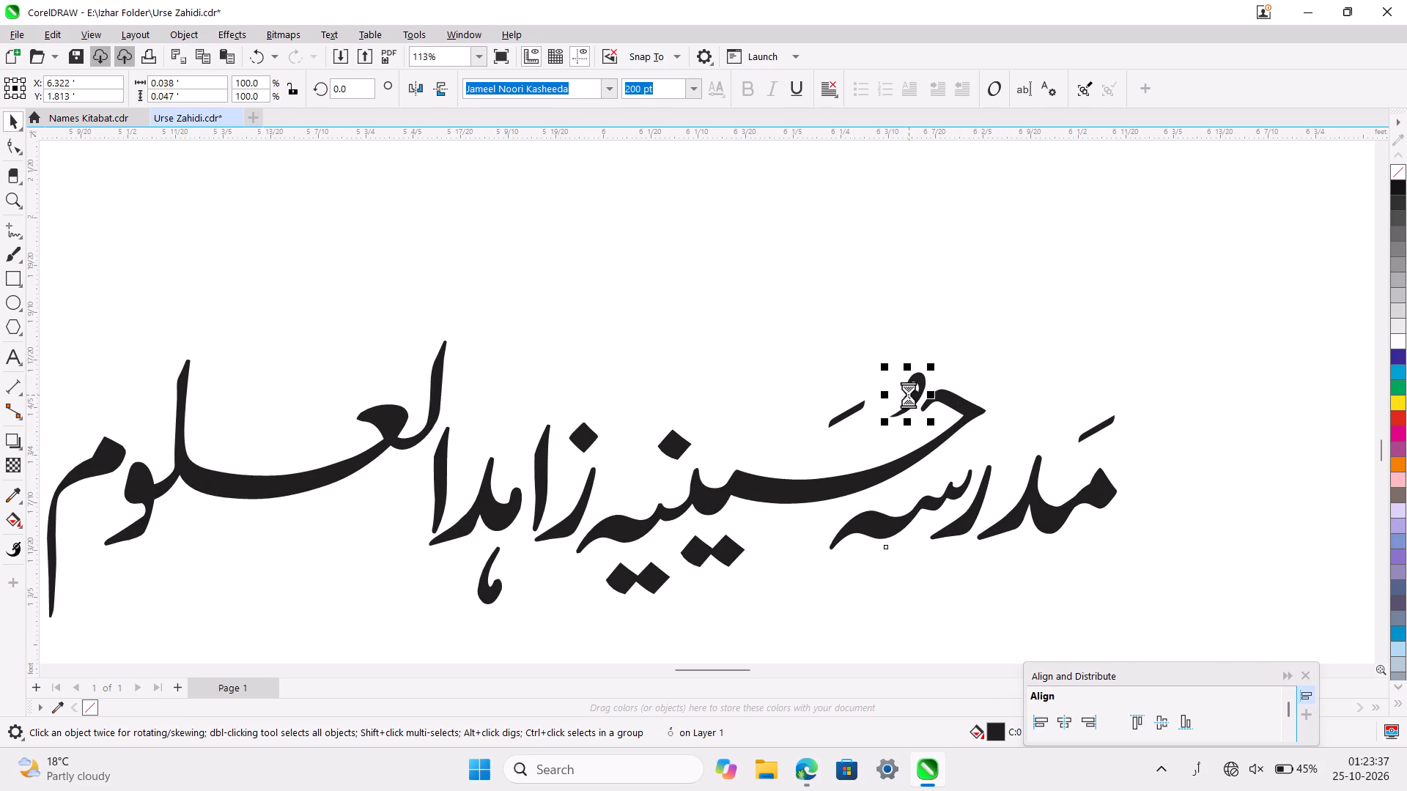
Enlarge the slanted mark above the س of حسینیہ to about 223 pt and shift it slightly up and left.
click(848, 412)
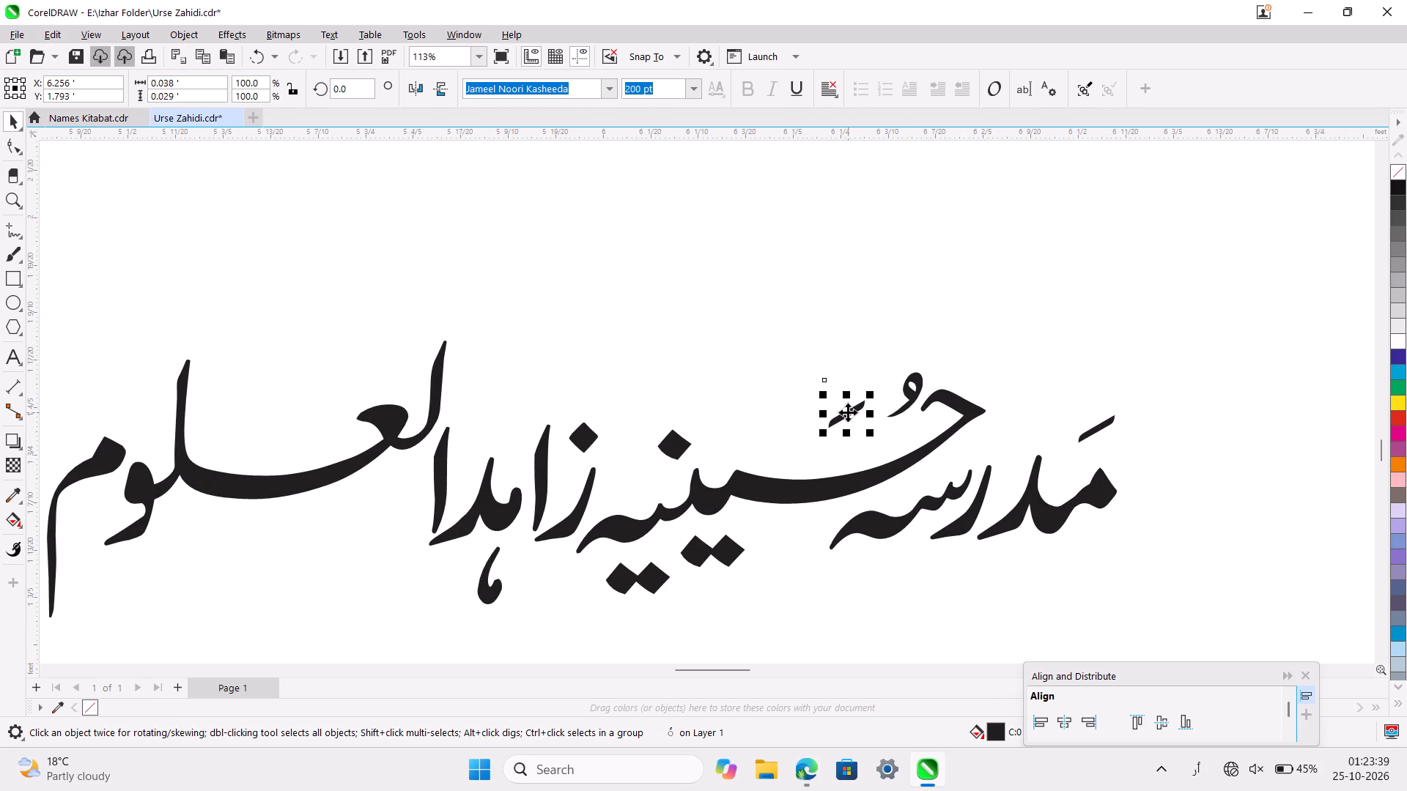
drag(822, 433, 797, 437)
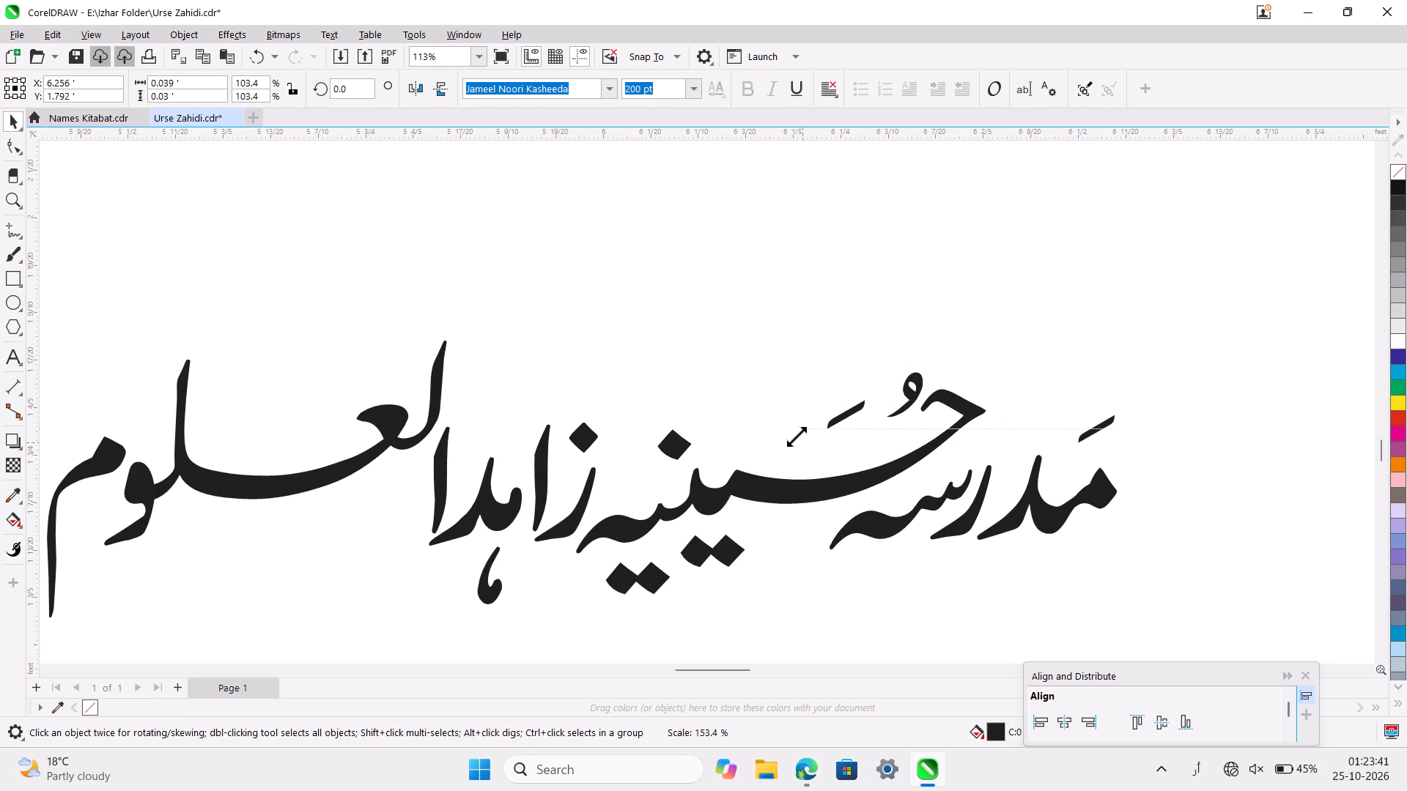
drag(797, 437, 787, 442)
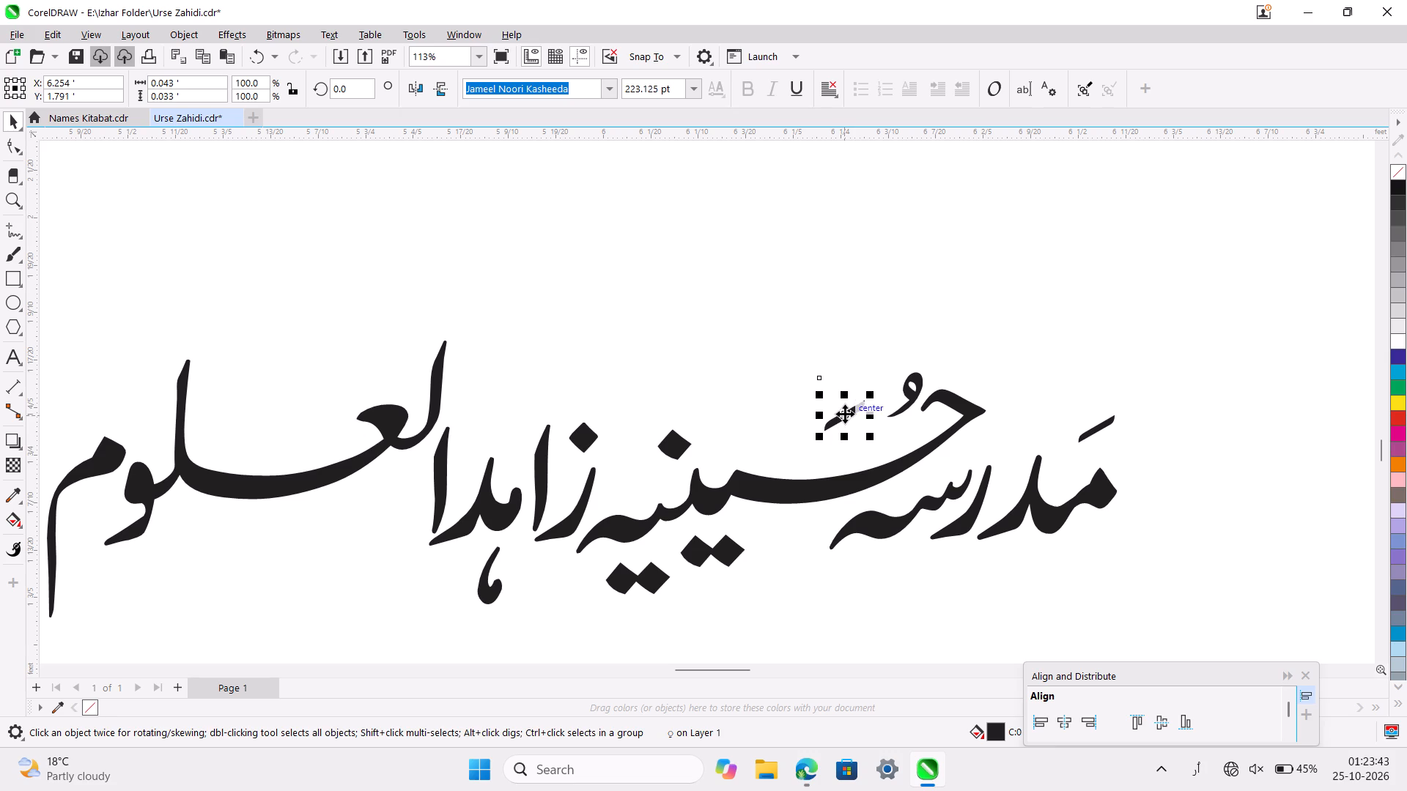
drag(845, 414, 832, 406)
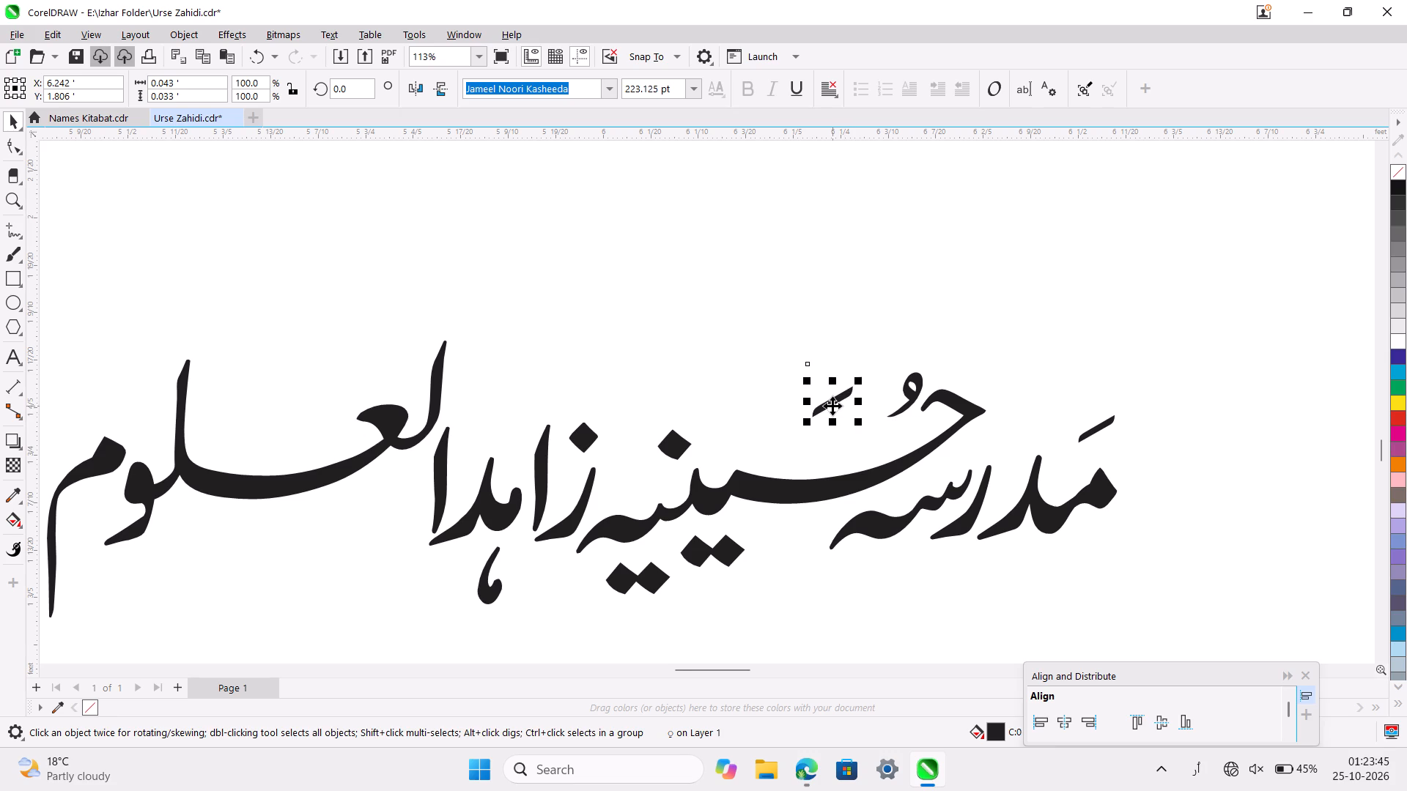
Move the remaining zabar mark from the empty area to just above the dot of the ز in زاہد.
ctrl+scroll(832, 406, down, 3)
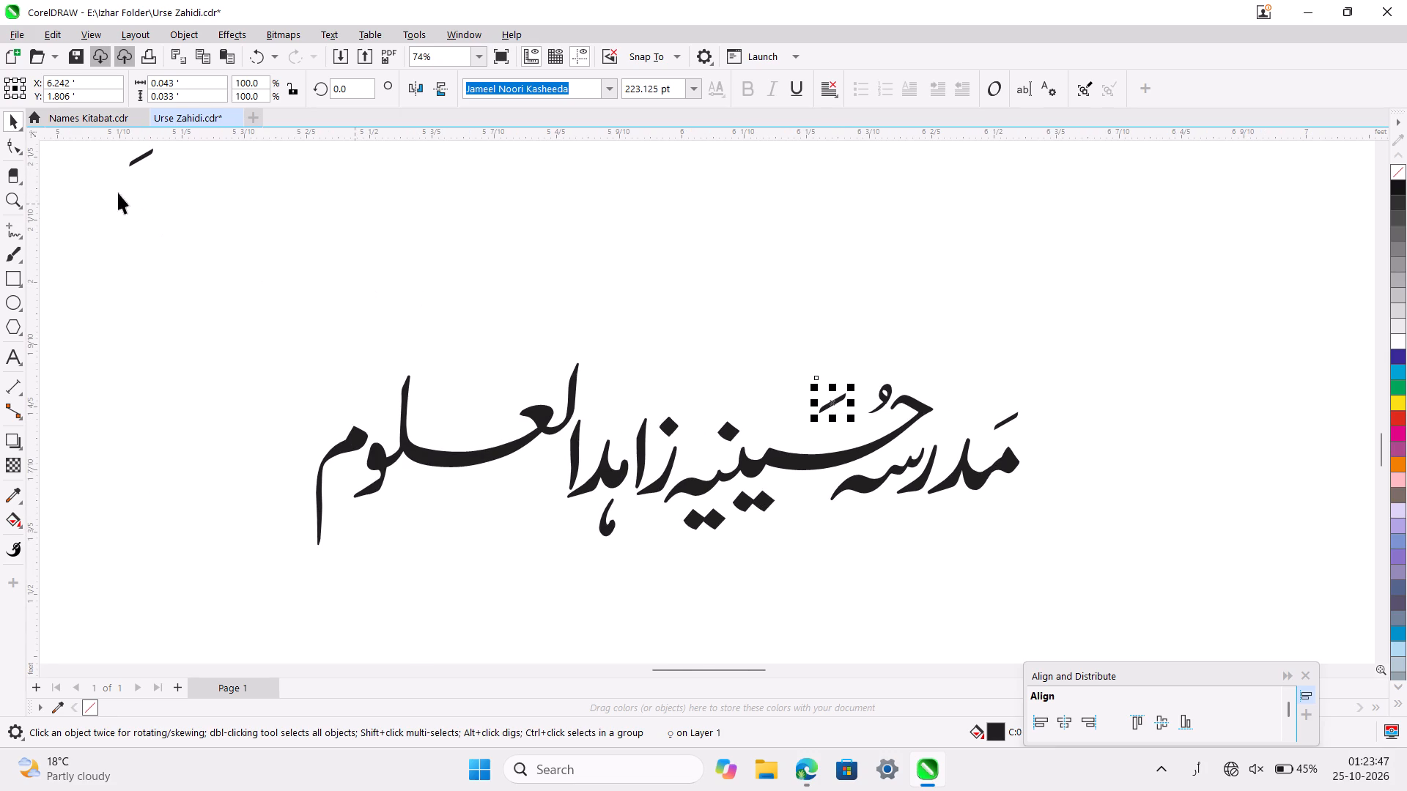
click(136, 158)
drag(136, 158, 695, 453)
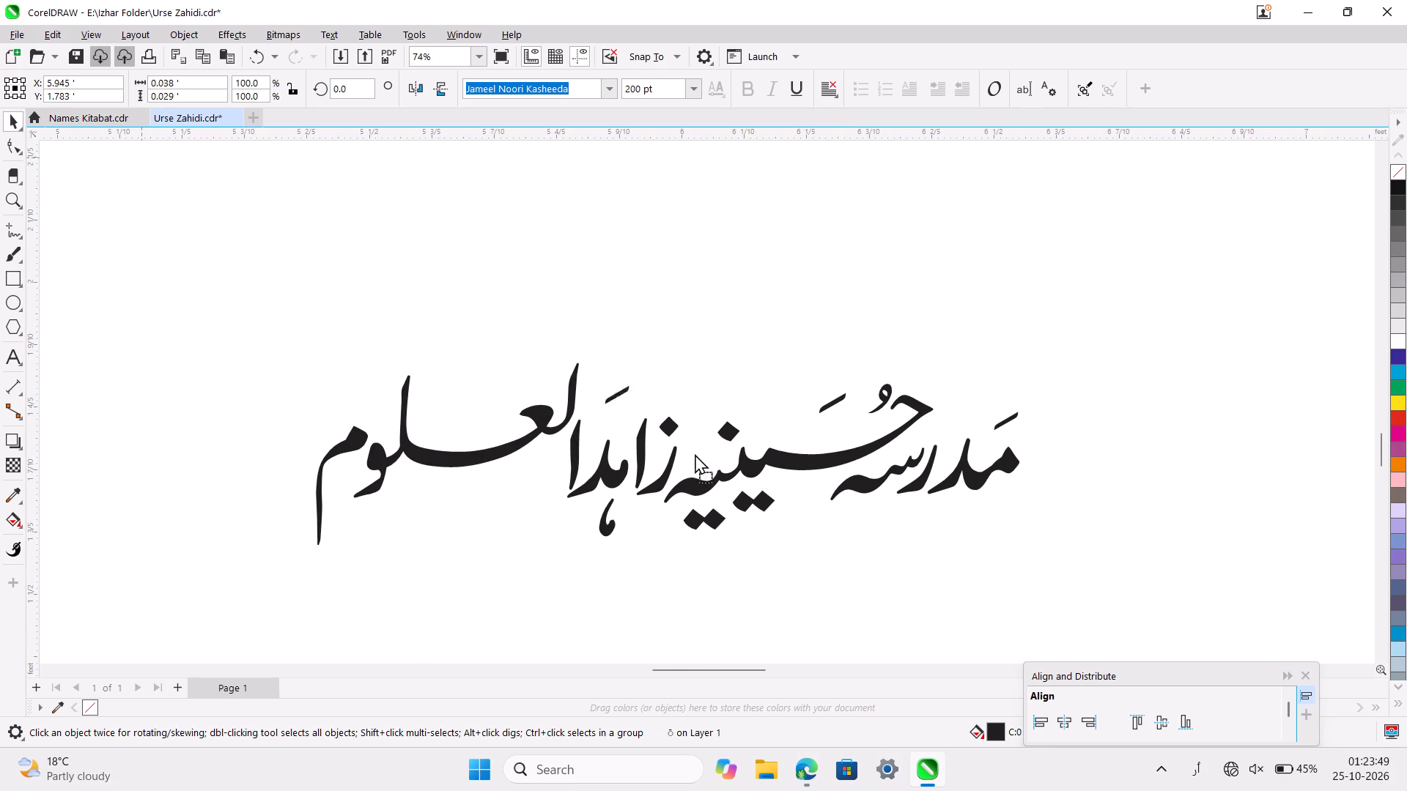
drag(695, 453, 666, 393)
drag(666, 393, 669, 390)
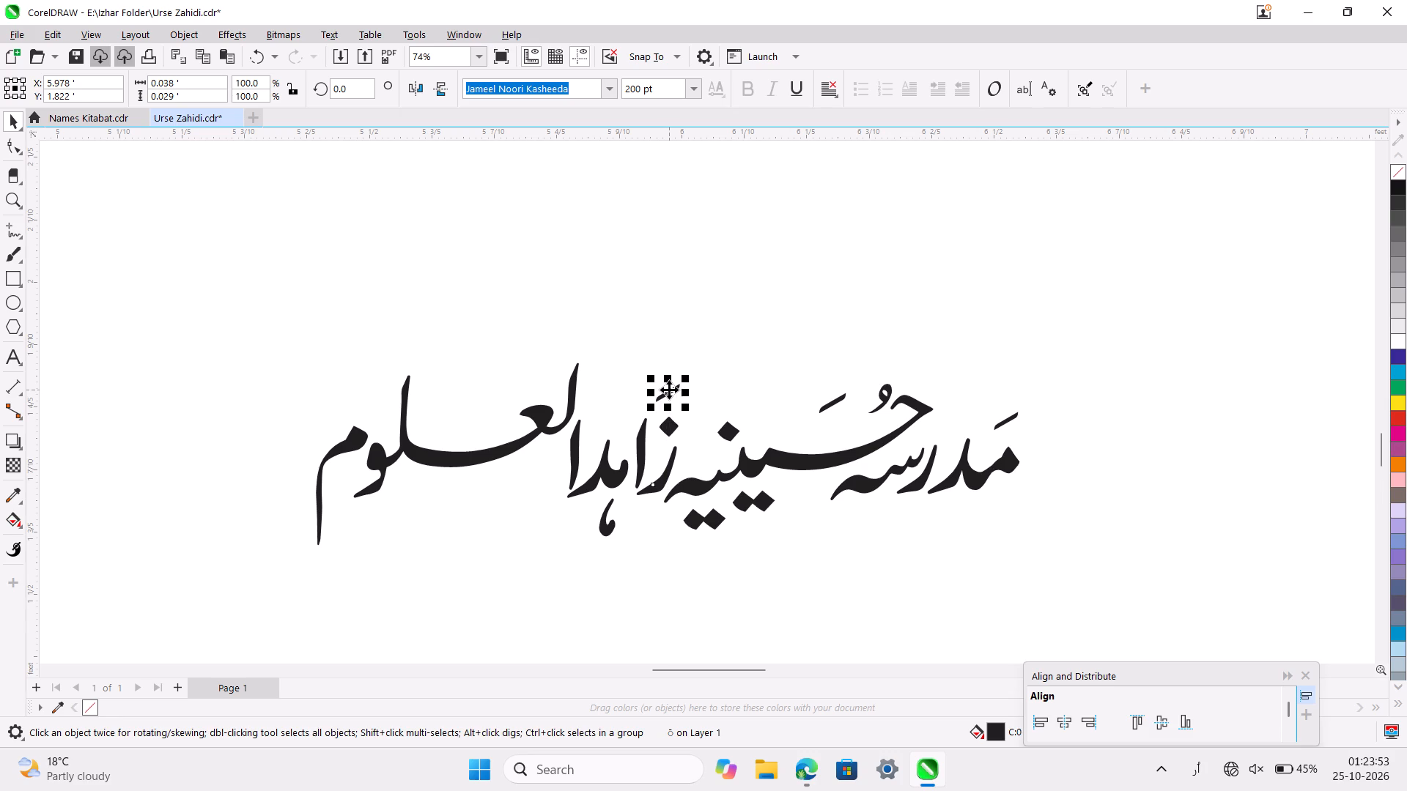
Duplicate the zabar above the م of مدرسہ and park the copy in the empty space above حسینیہ.
scroll(669, 390, right, 1)
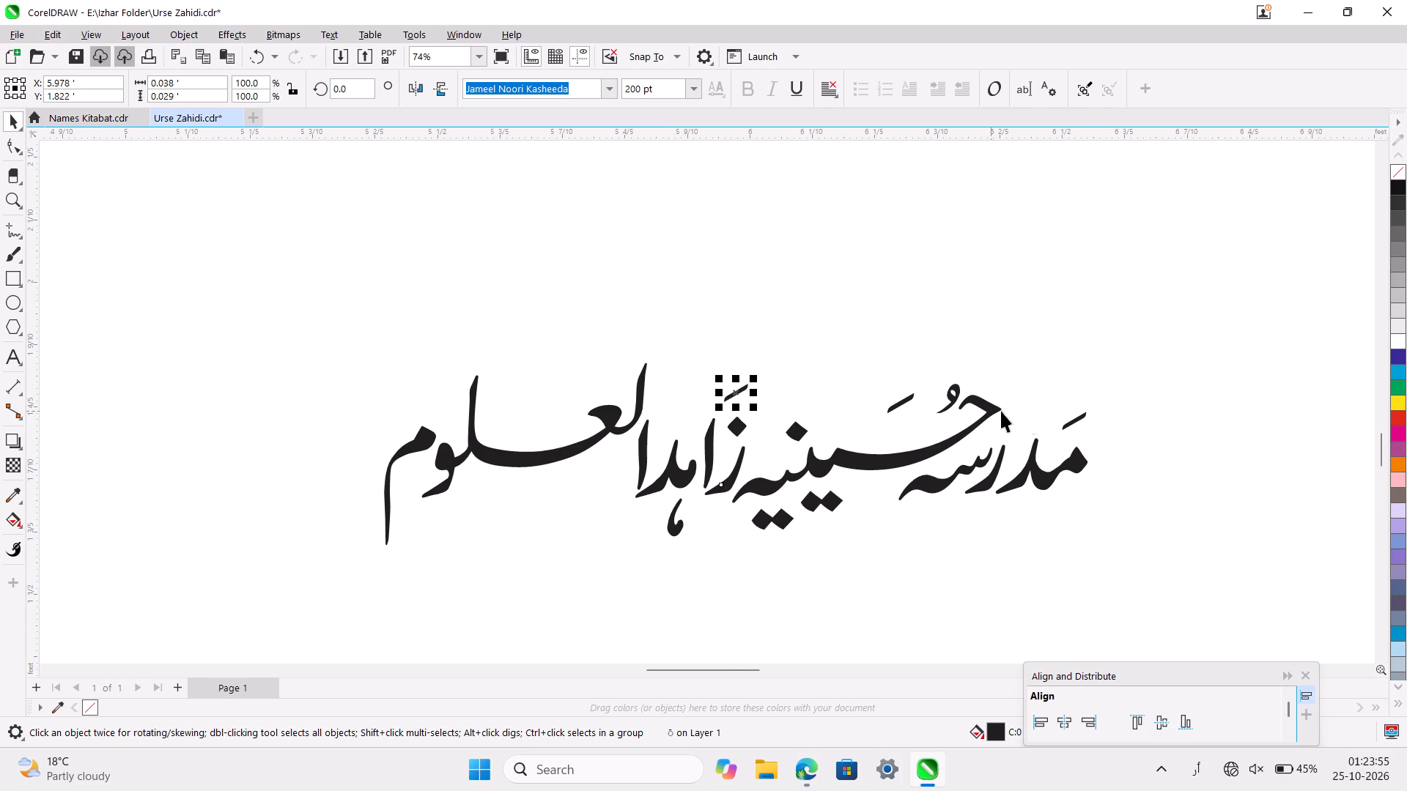
click(1079, 420)
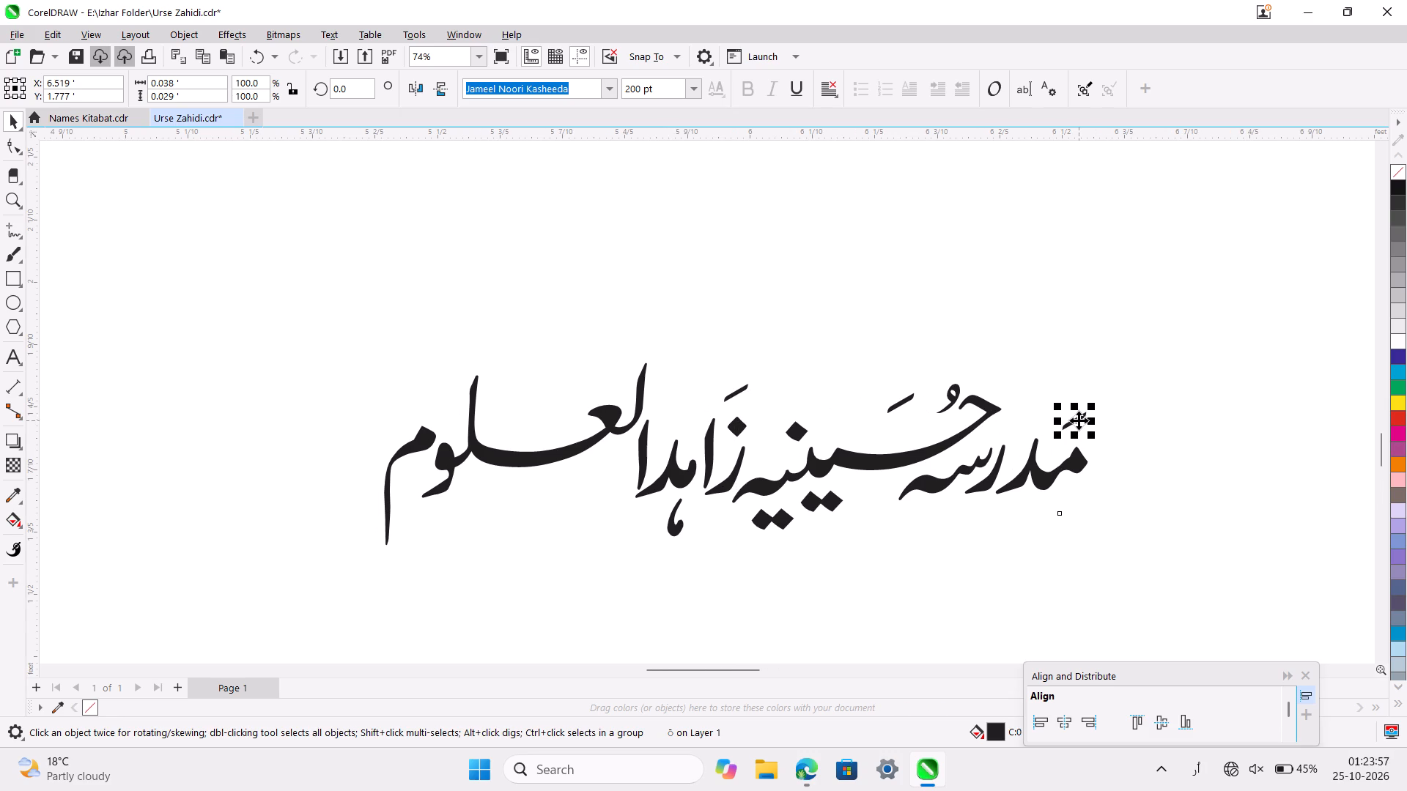
key(ctrl+d)
drag(1083, 412, 677, 499)
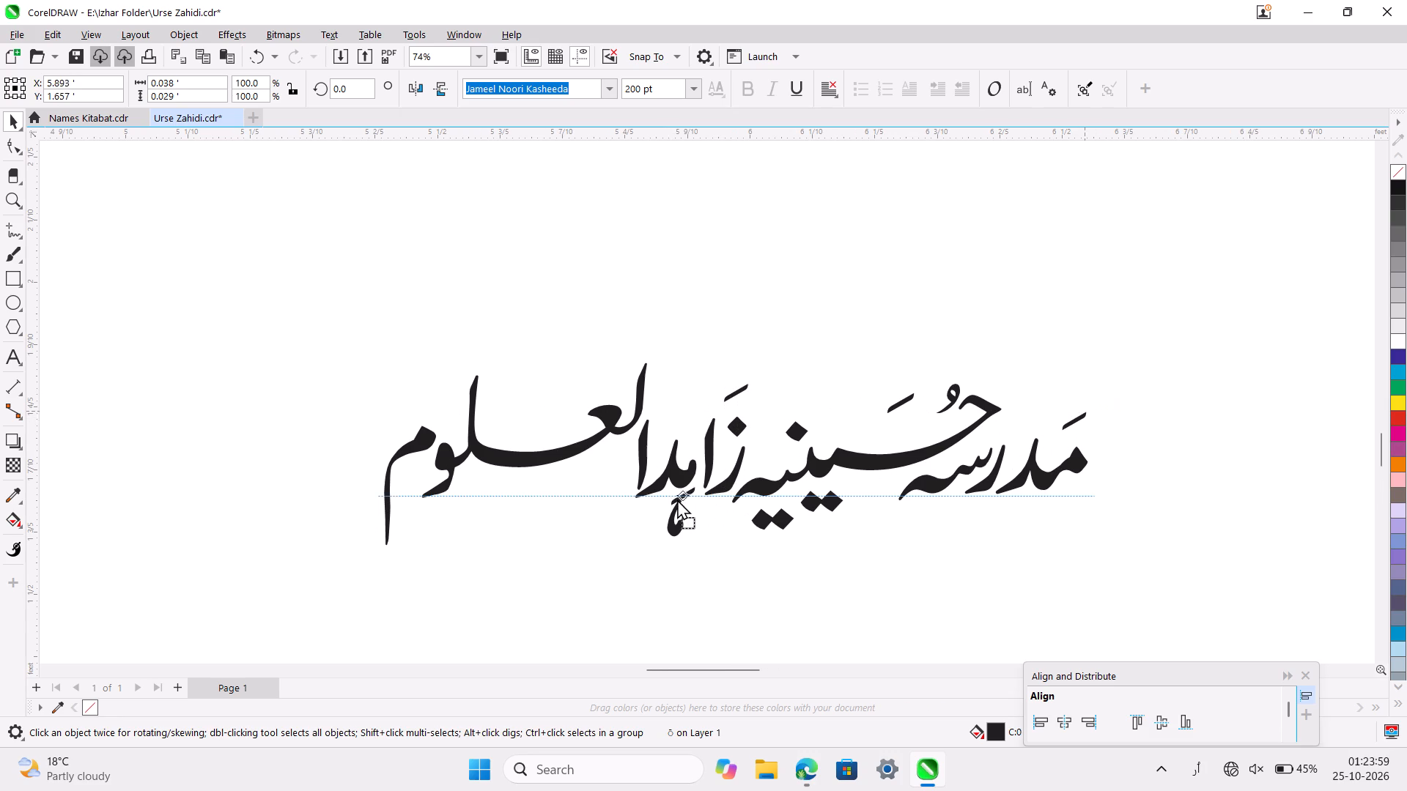
drag(677, 499, 836, 312)
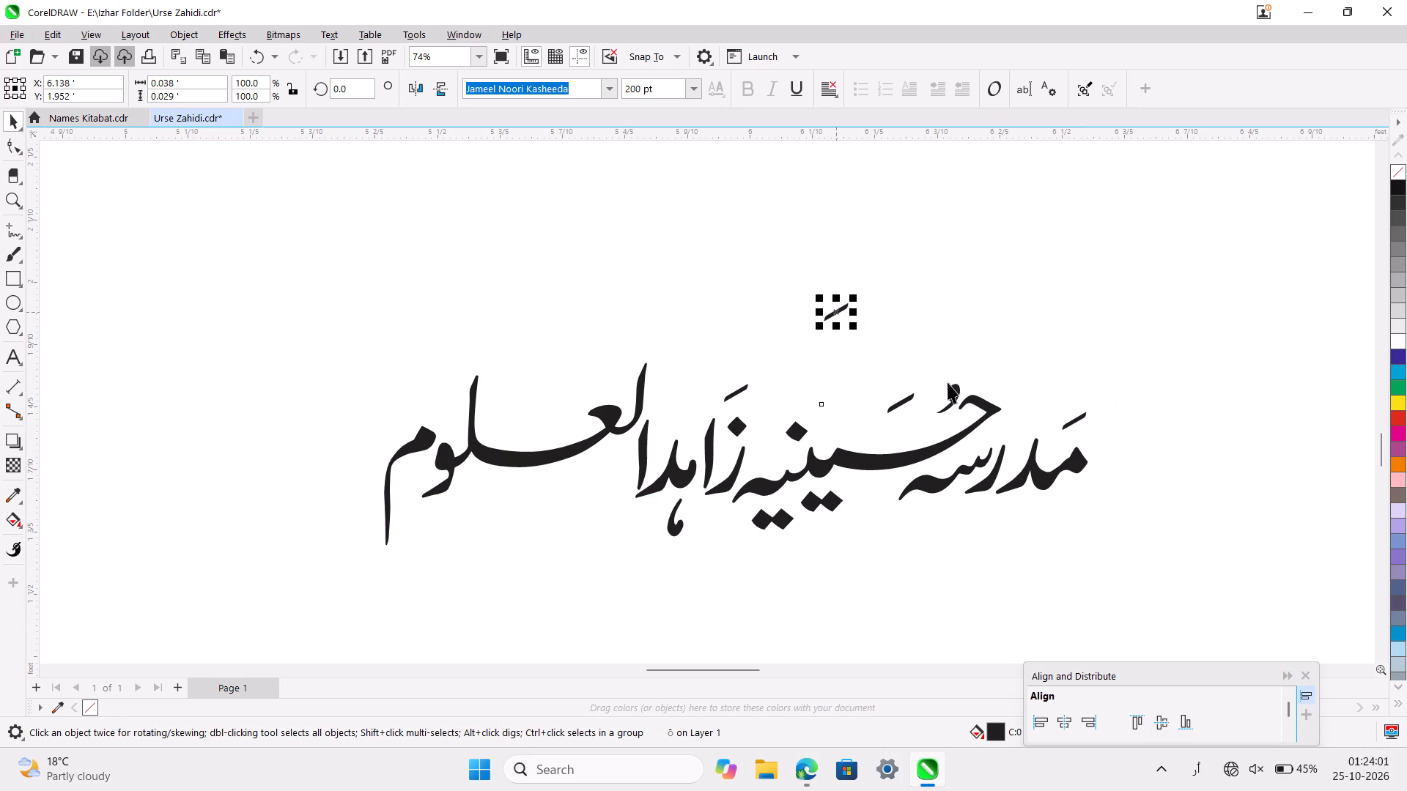
Nudge the pesh above the ح of حسینیہ slightly further left.
click(953, 396)
key(Left)
key(Left)
key(Left)
key(Left)
key(Left)
key(Left)
key(Left)
key(Left)
key(Left)
key(Left)
key(Left)
key(Left)
key(Left)
key(Left)
key(Left)
key(Left)
key(Left)
key(Left)
key(Left)
key(Left)
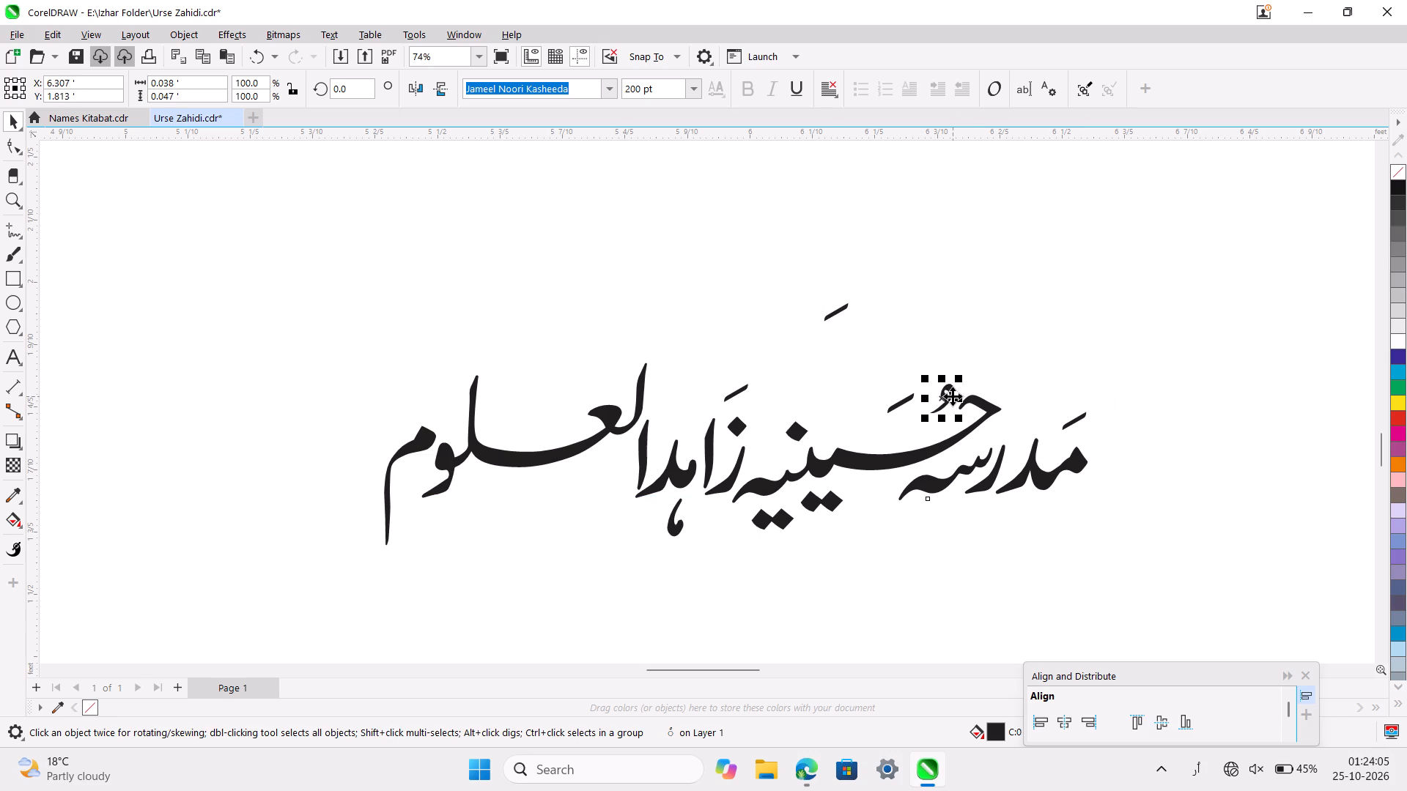
Duplicate the pesh of حسینیہ and place the copy above the ع of العلوم.
key(ctrl+d)
drag(955, 379, 602, 393)
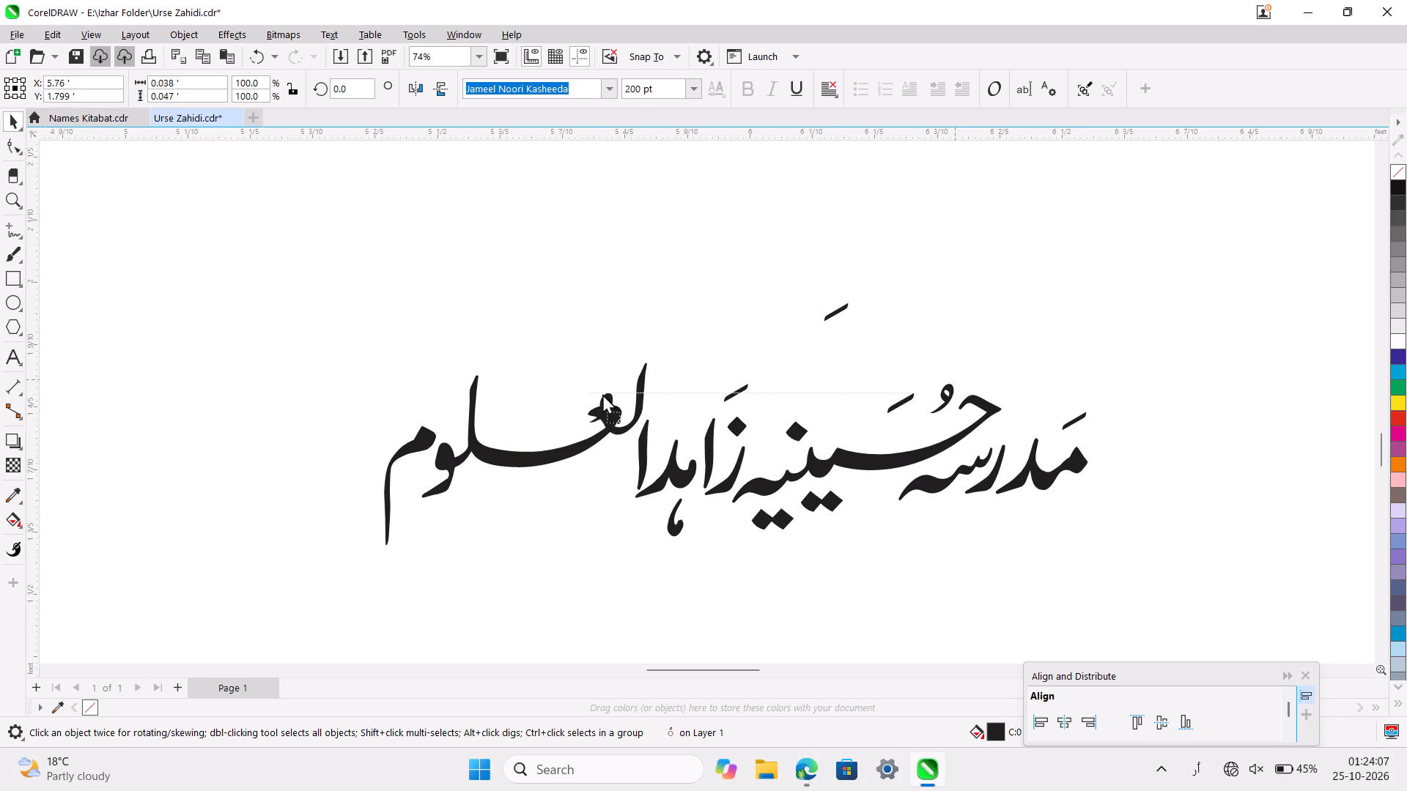
drag(602, 393, 607, 369)
drag(607, 369, 606, 369)
Duplicate the pesh again and place the copy beside the top of the second ل in العلوم.
key(ctrl+d)
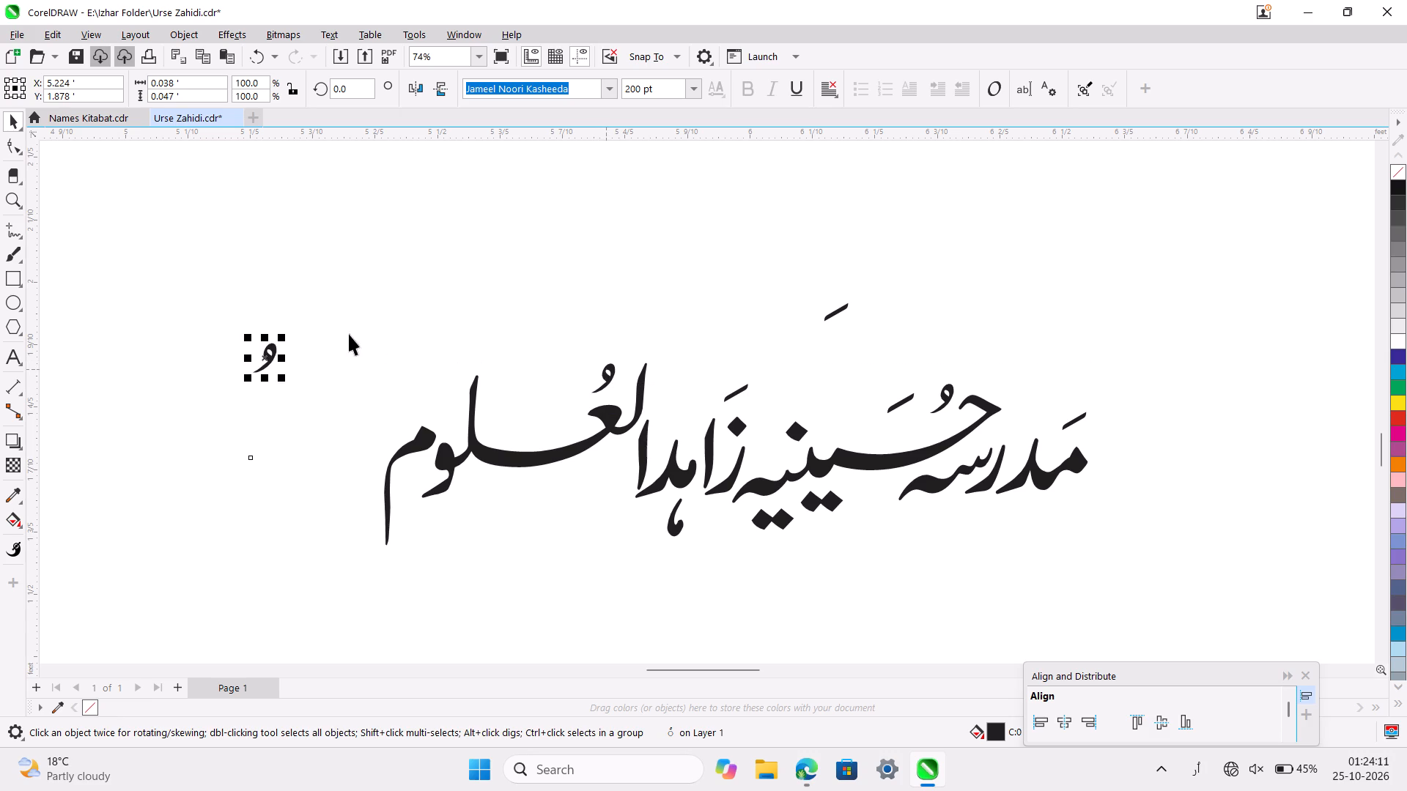
drag(267, 354, 465, 379)
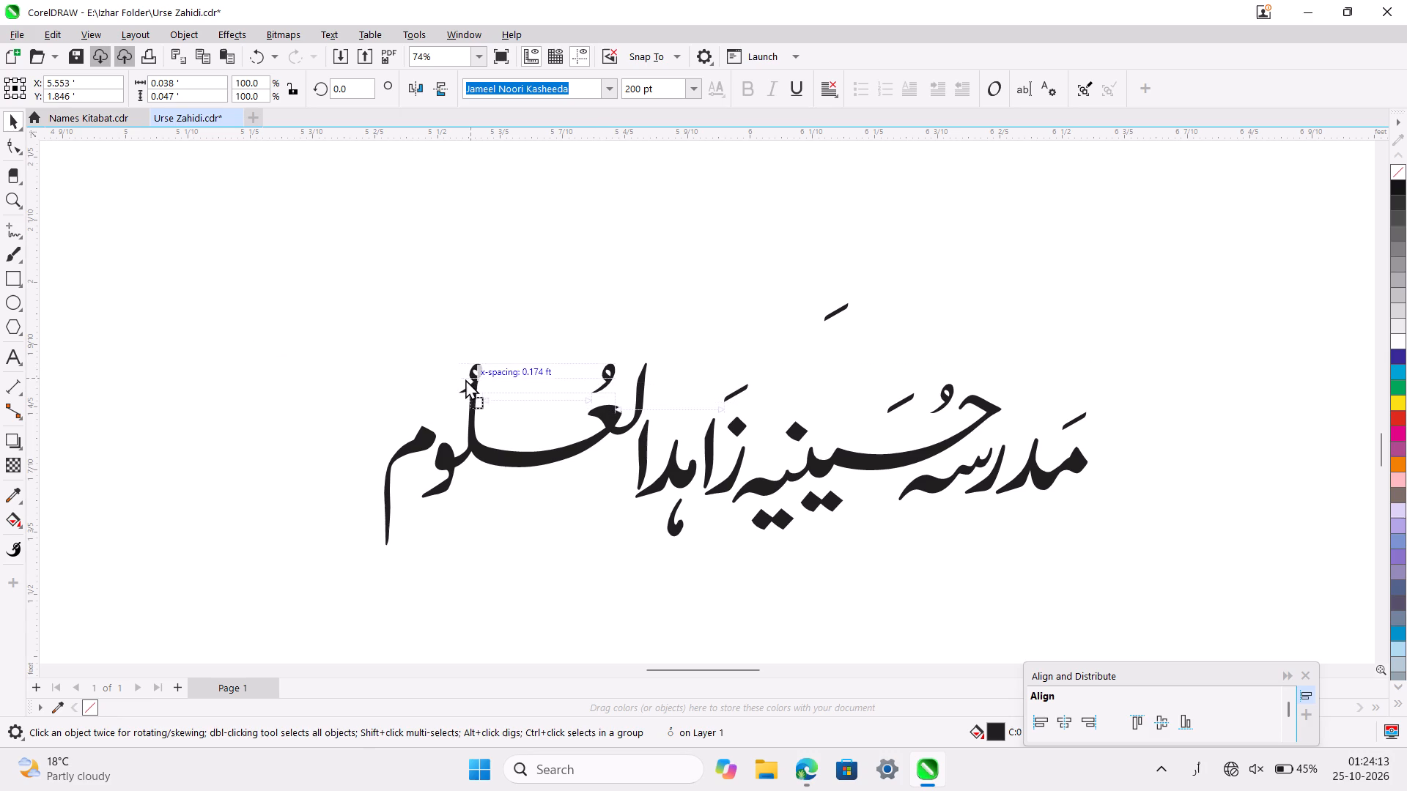
drag(465, 379, 460, 379)
ctrl+scroll(460, 379, up, 4)
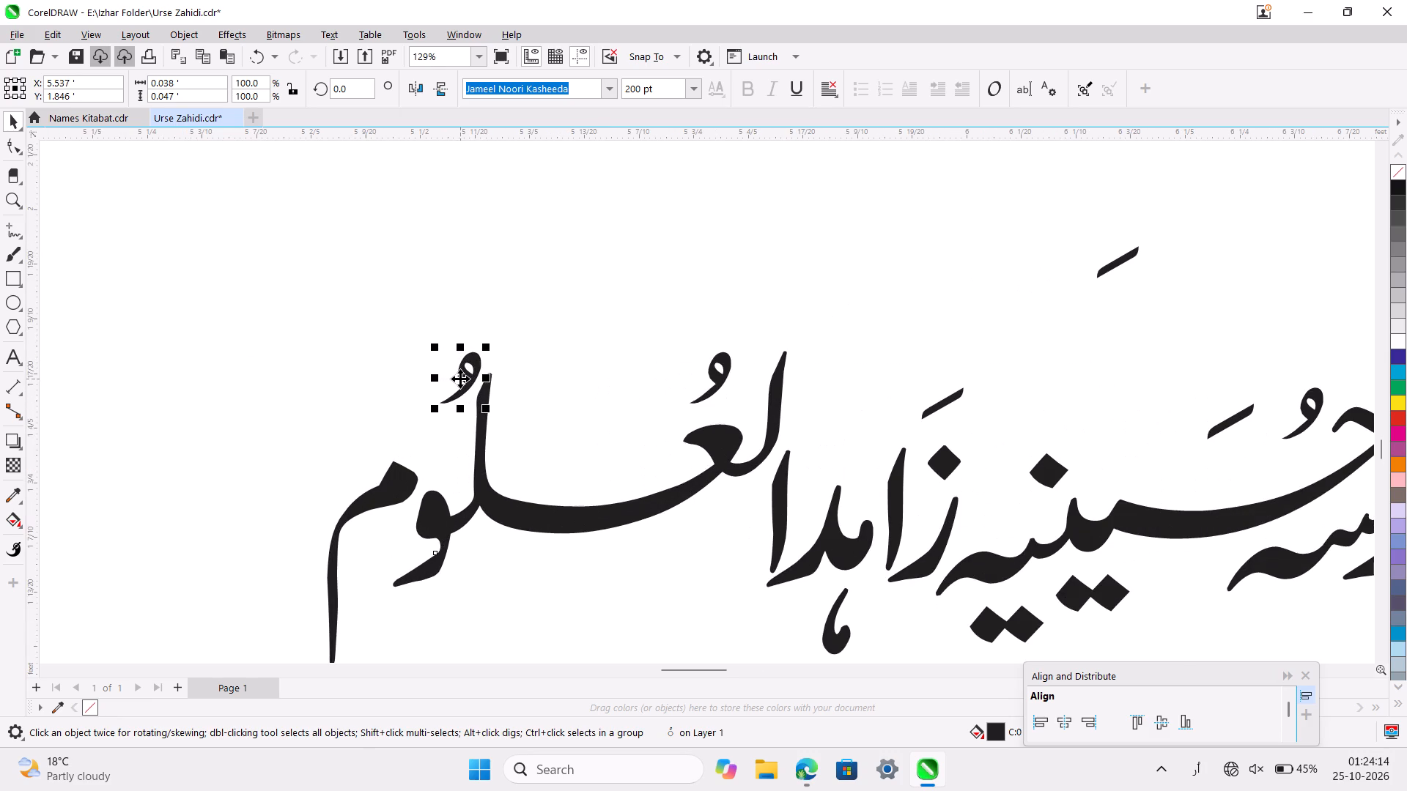
Move the spare zabar copy beneath the head of the final م of العلوم to serve as a zer.
ctrl+scroll(460, 379, down, 3)
click(892, 299)
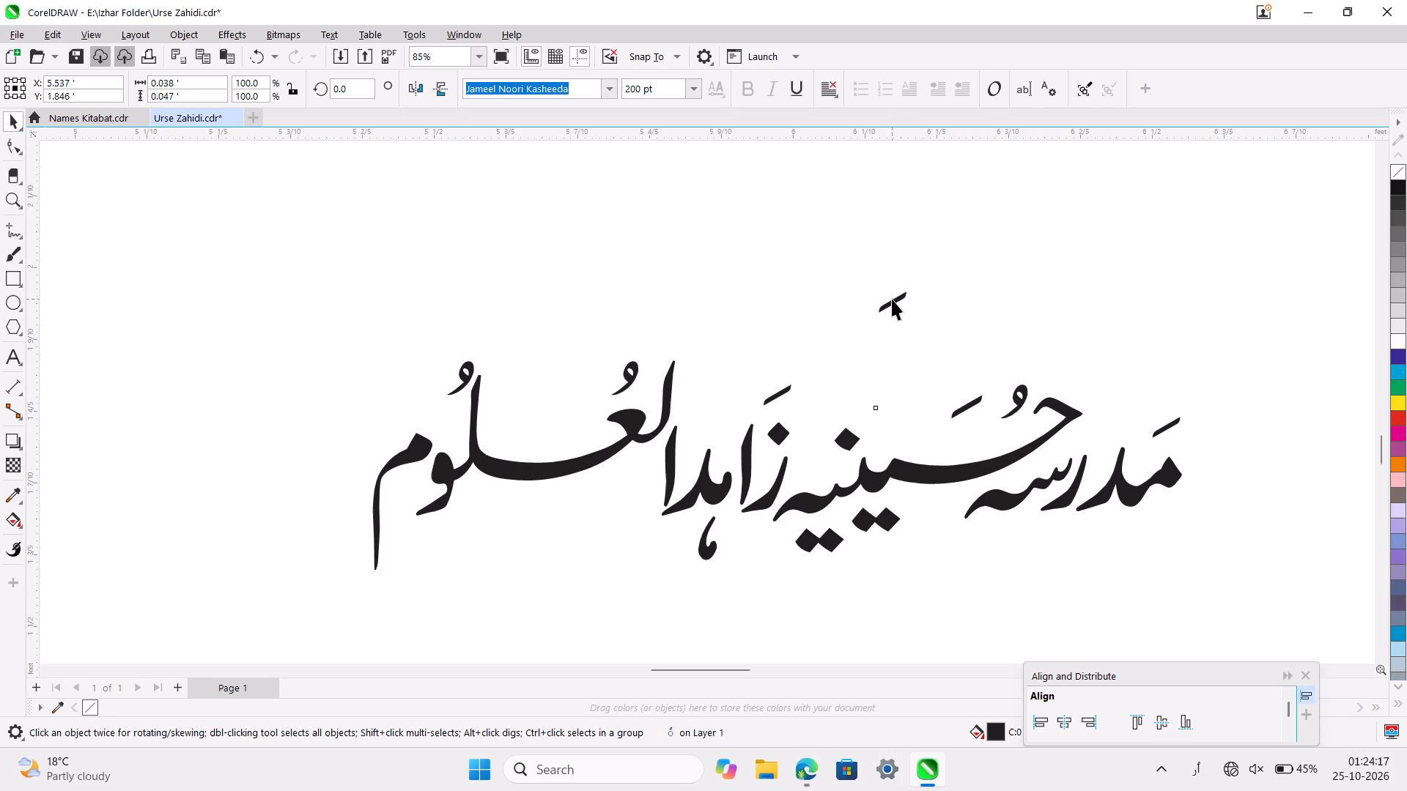
drag(892, 299, 398, 494)
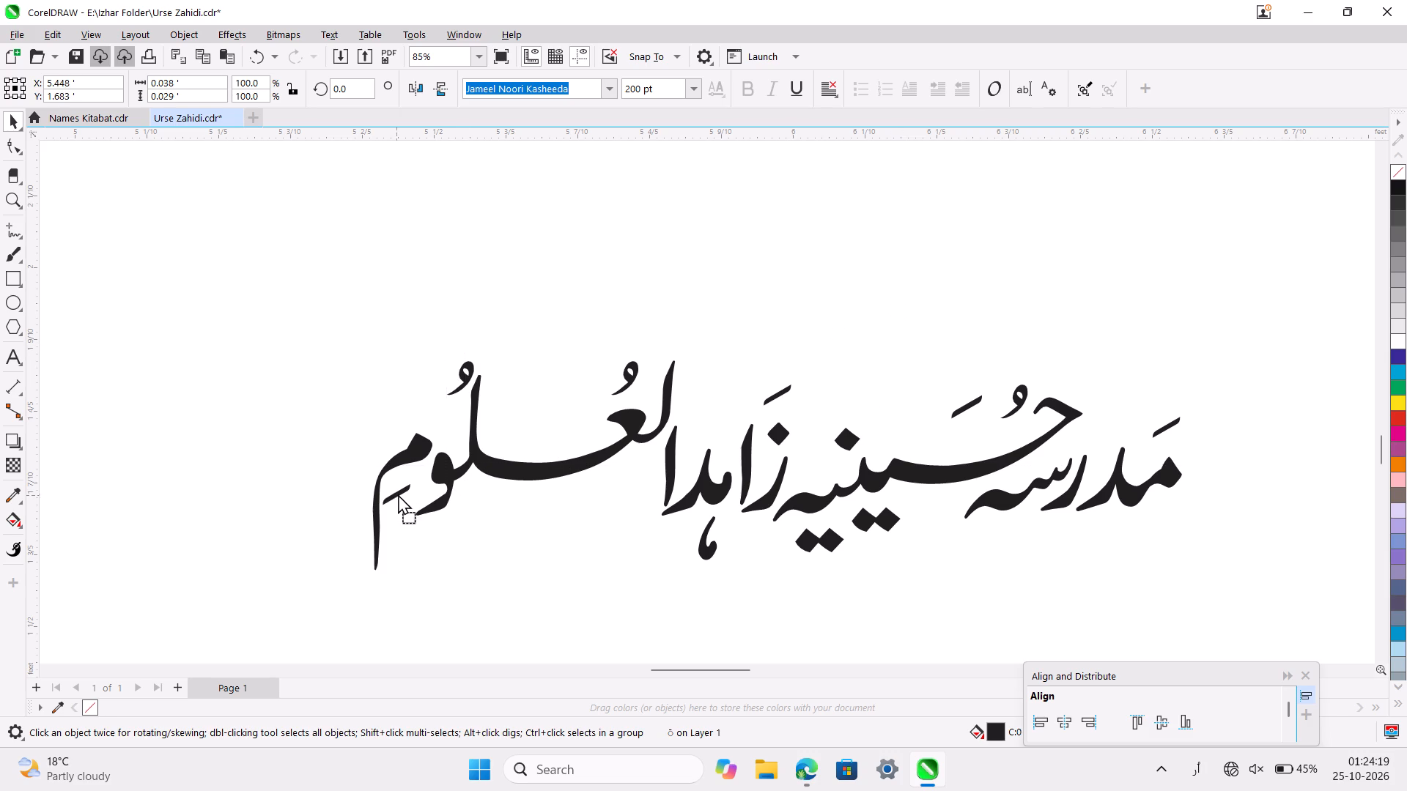
drag(398, 494, 402, 491)
scroll(402, 491, right, 3)
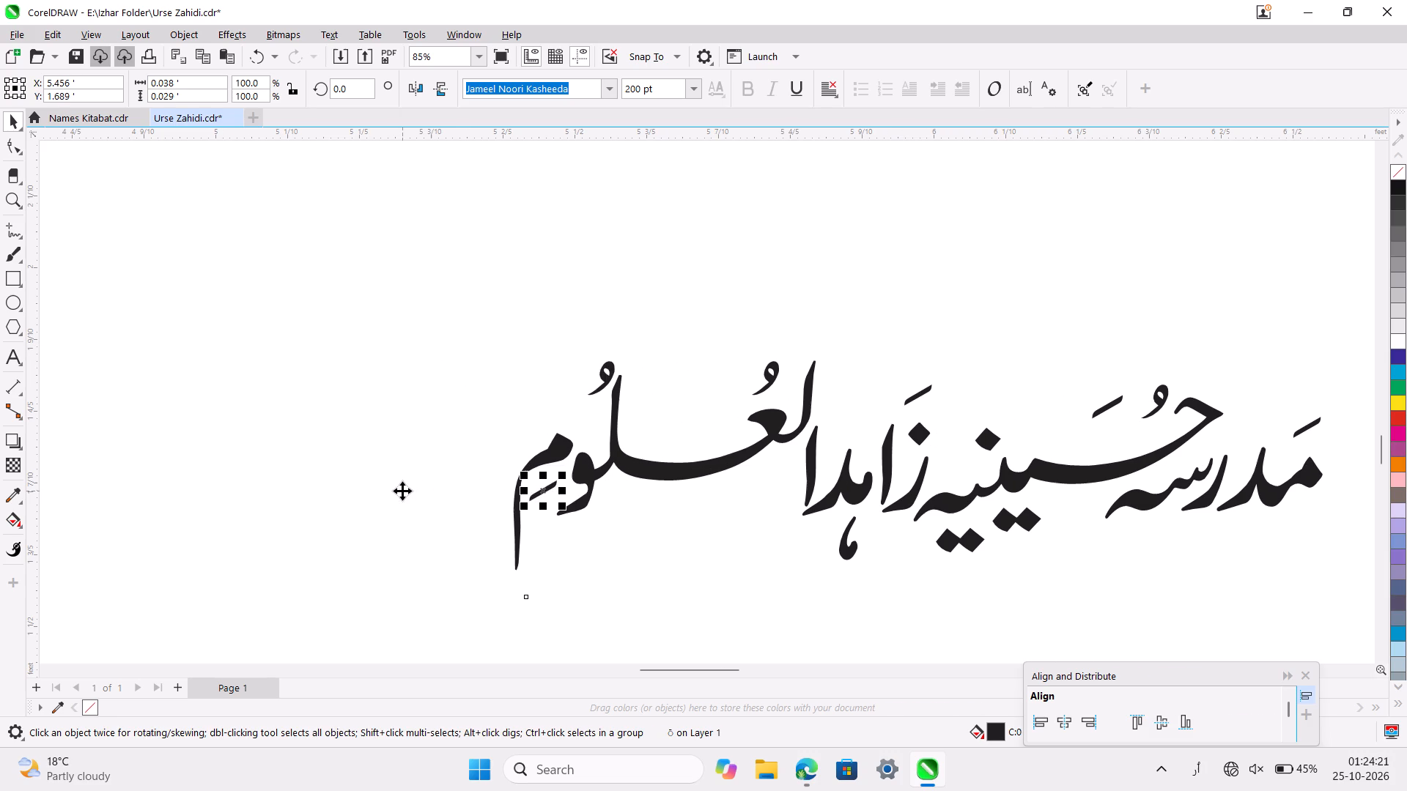
Nudge the pesh above the ع of العلوم slightly down.
ctrl+scroll(449, 471, down, 5)
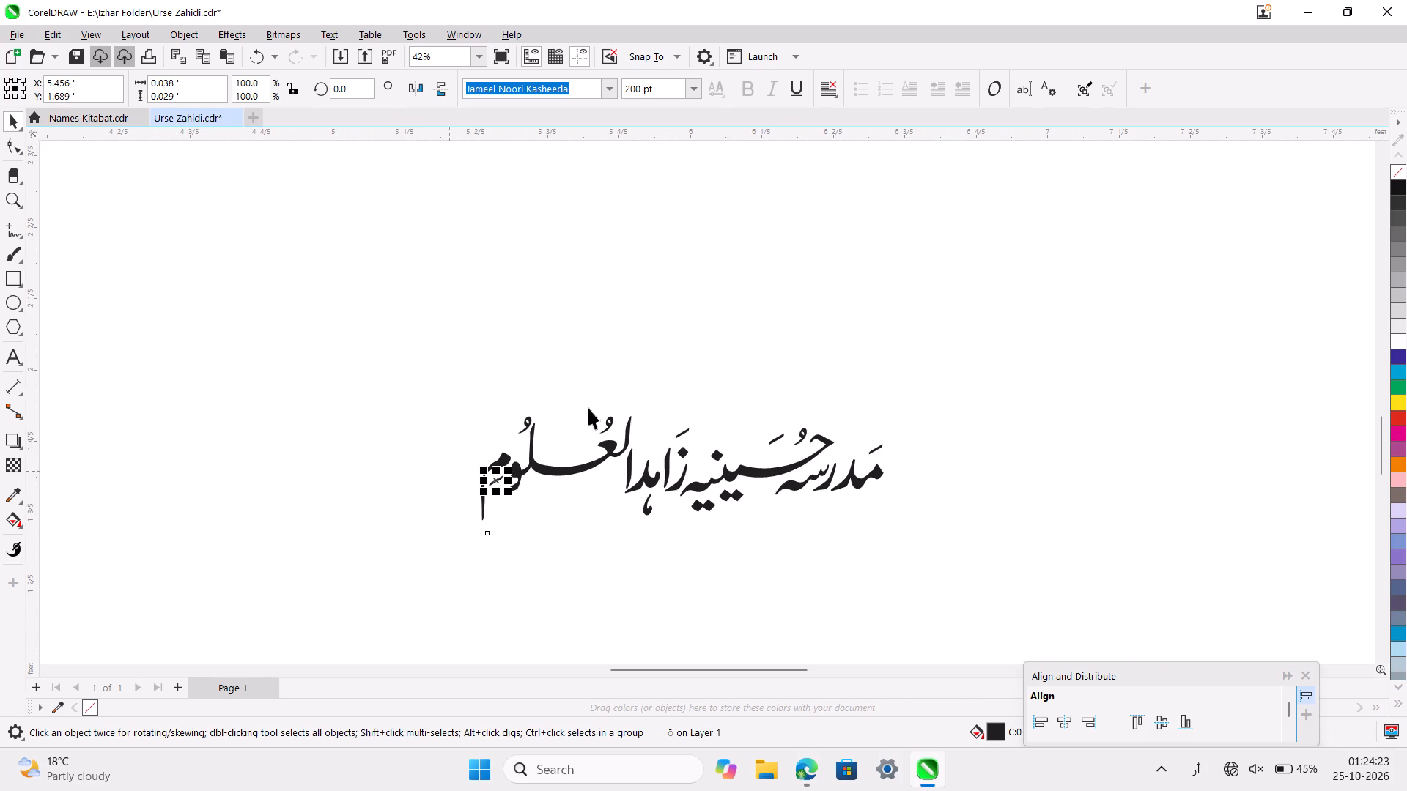
ctrl+scroll(627, 415, up, 6)
click(588, 442)
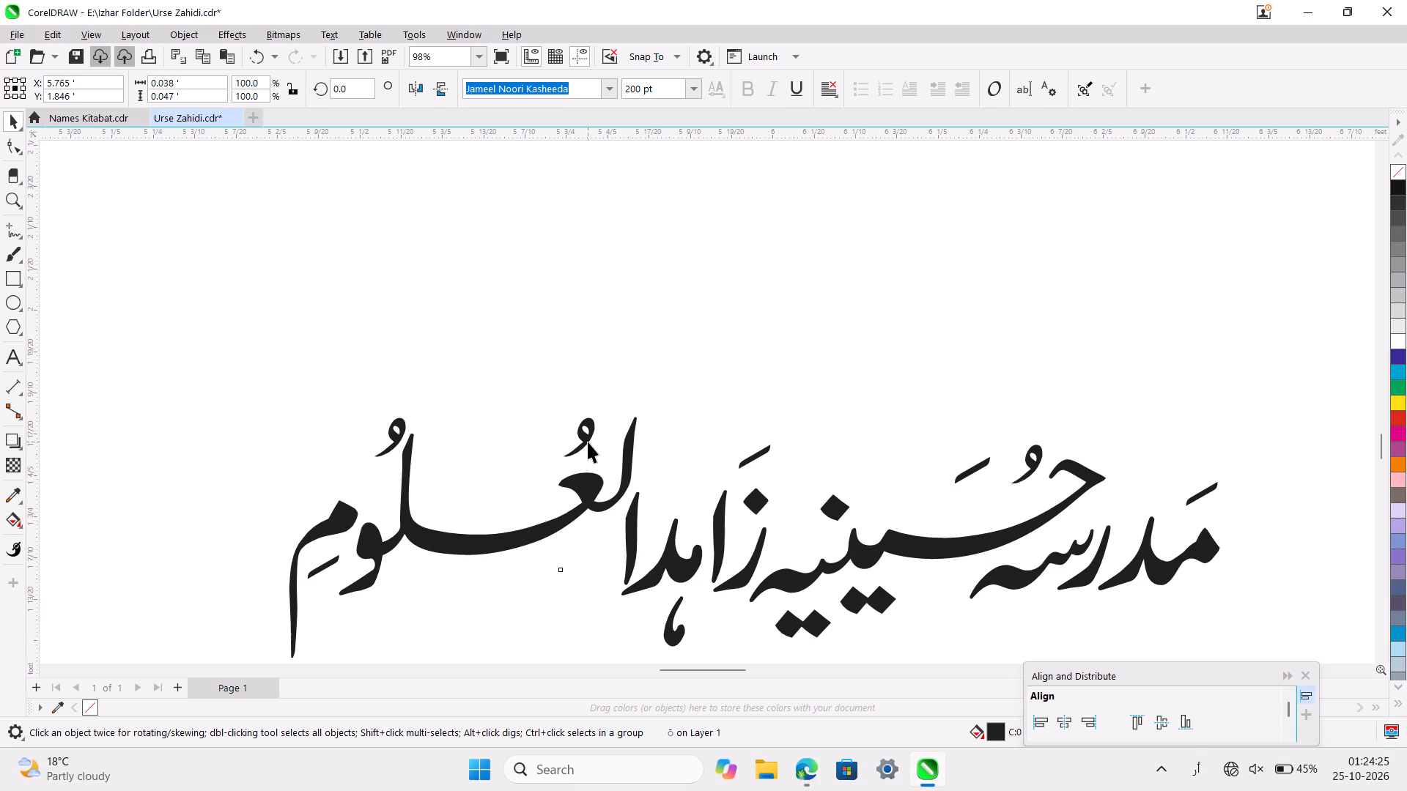
key(Down)
key(Down)
key(Down)
key(Down)
key(Down)
key(Down)
key(Down)
key(Down)
key(Down)
key(Down)
key(Down)
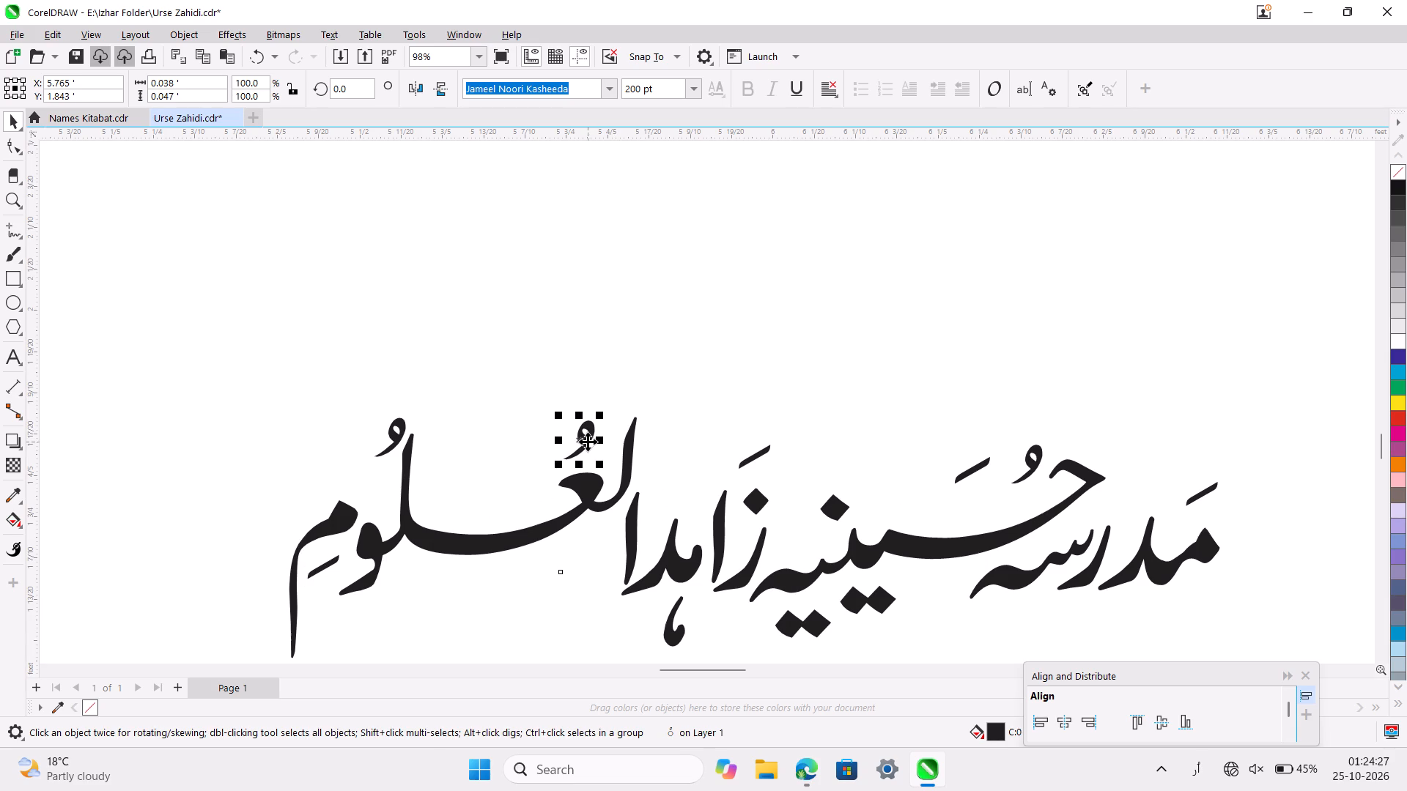
ctrl+scroll(395, 435, down, 6)
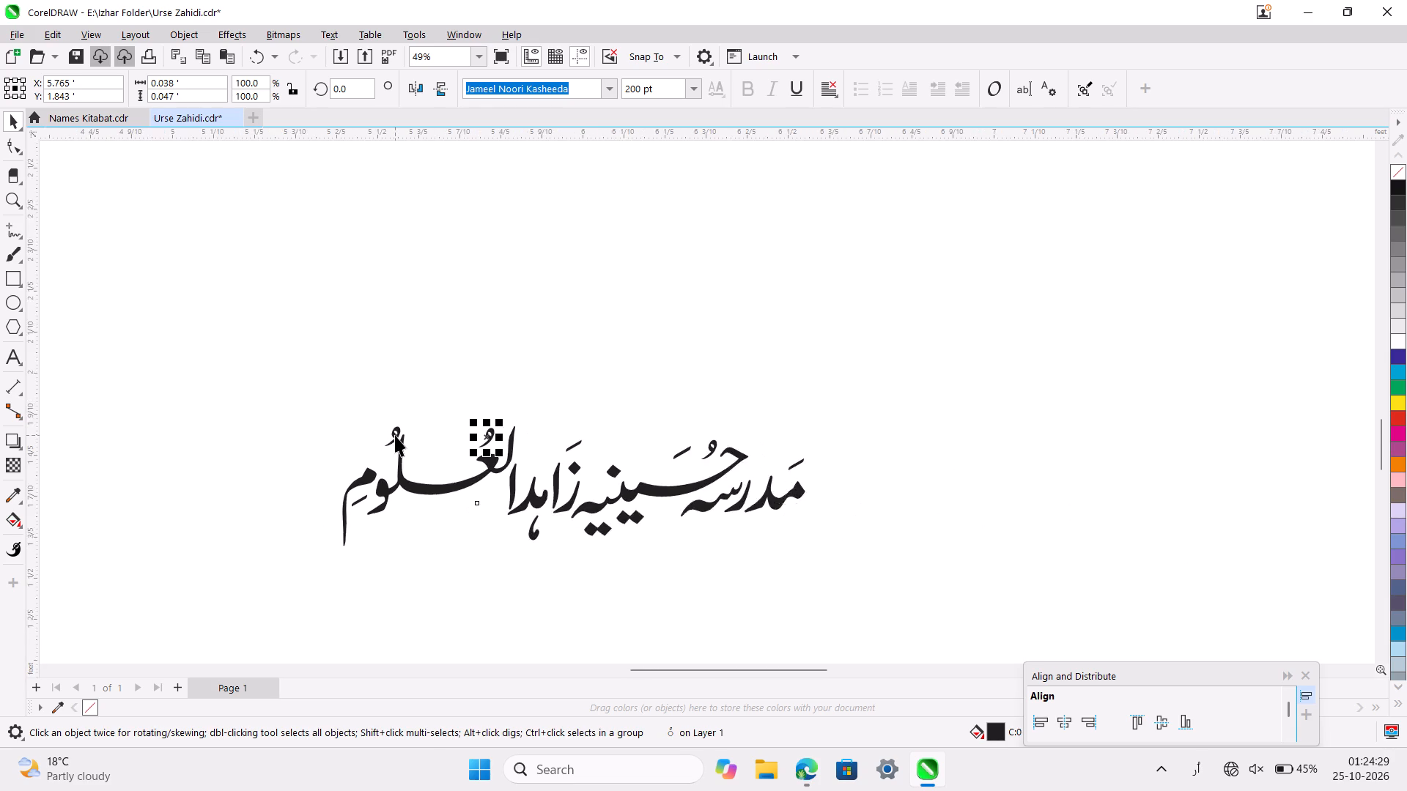
click(356, 425)
Lower the joined letters لعلو of العلوم and shift them slightly left, to 16% horizontal and -10% vertical character shift.
scroll(356, 425, right, 5)
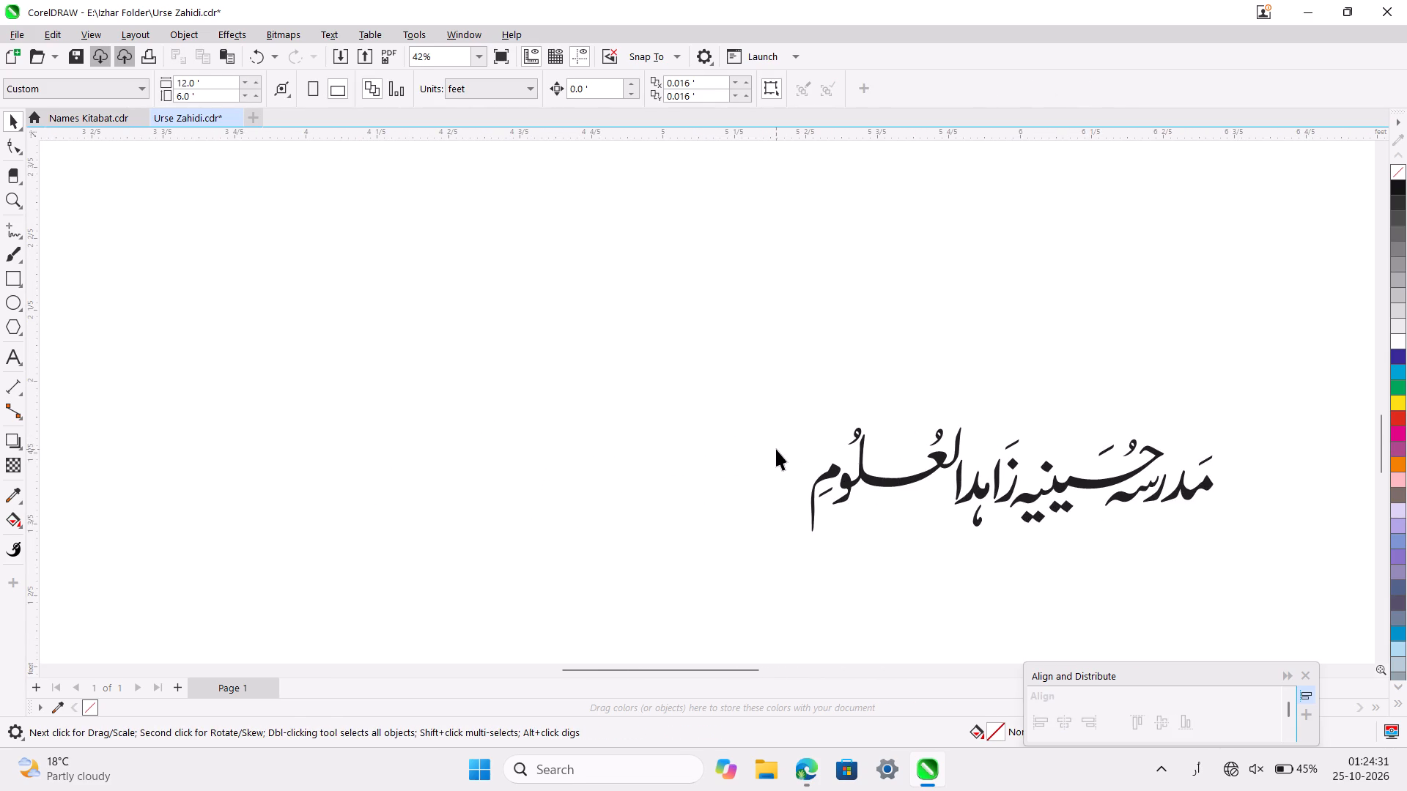
ctrl+scroll(776, 449, up, 6)
scroll(776, 449, left, 2)
scroll(776, 449, down, 1)
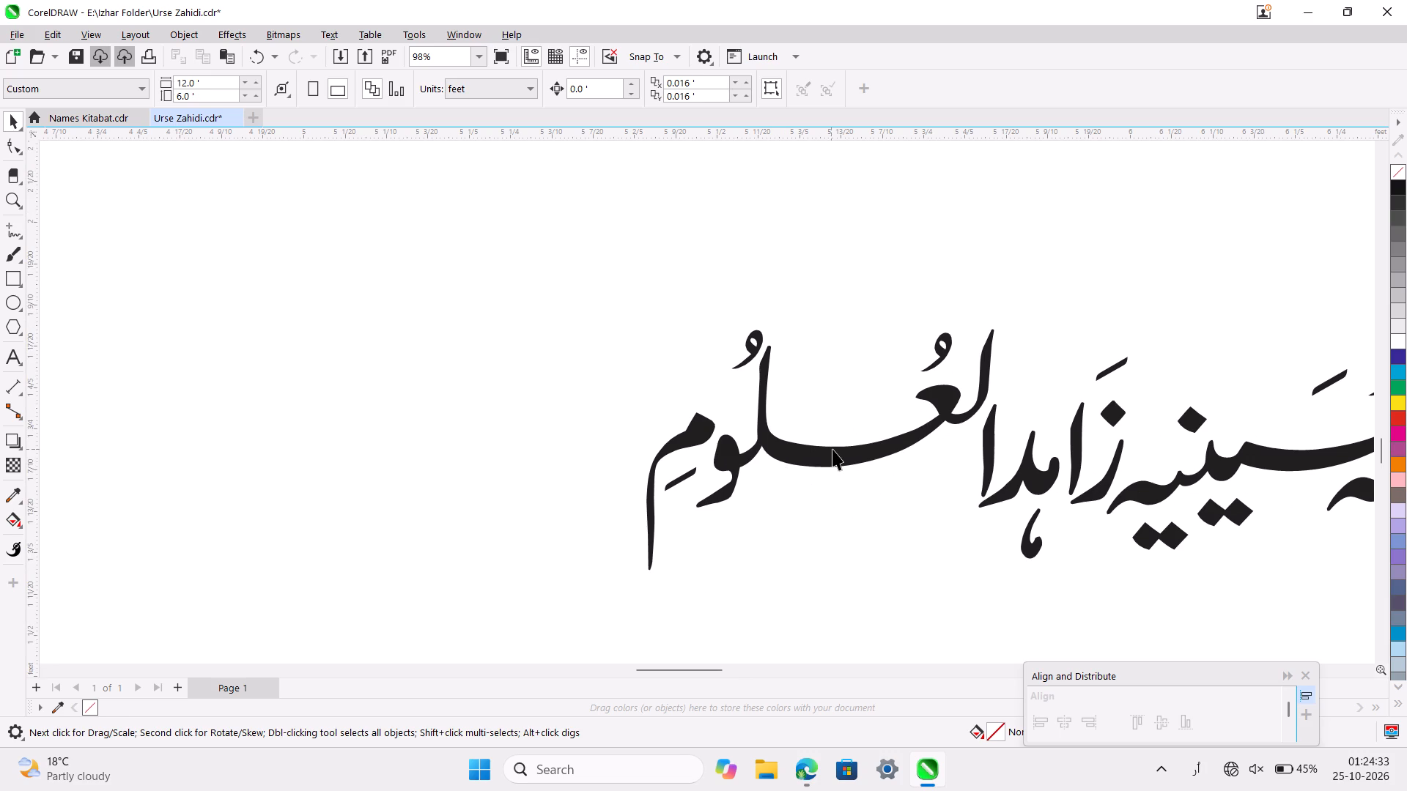
click(832, 449)
scroll(736, 464, down, 1)
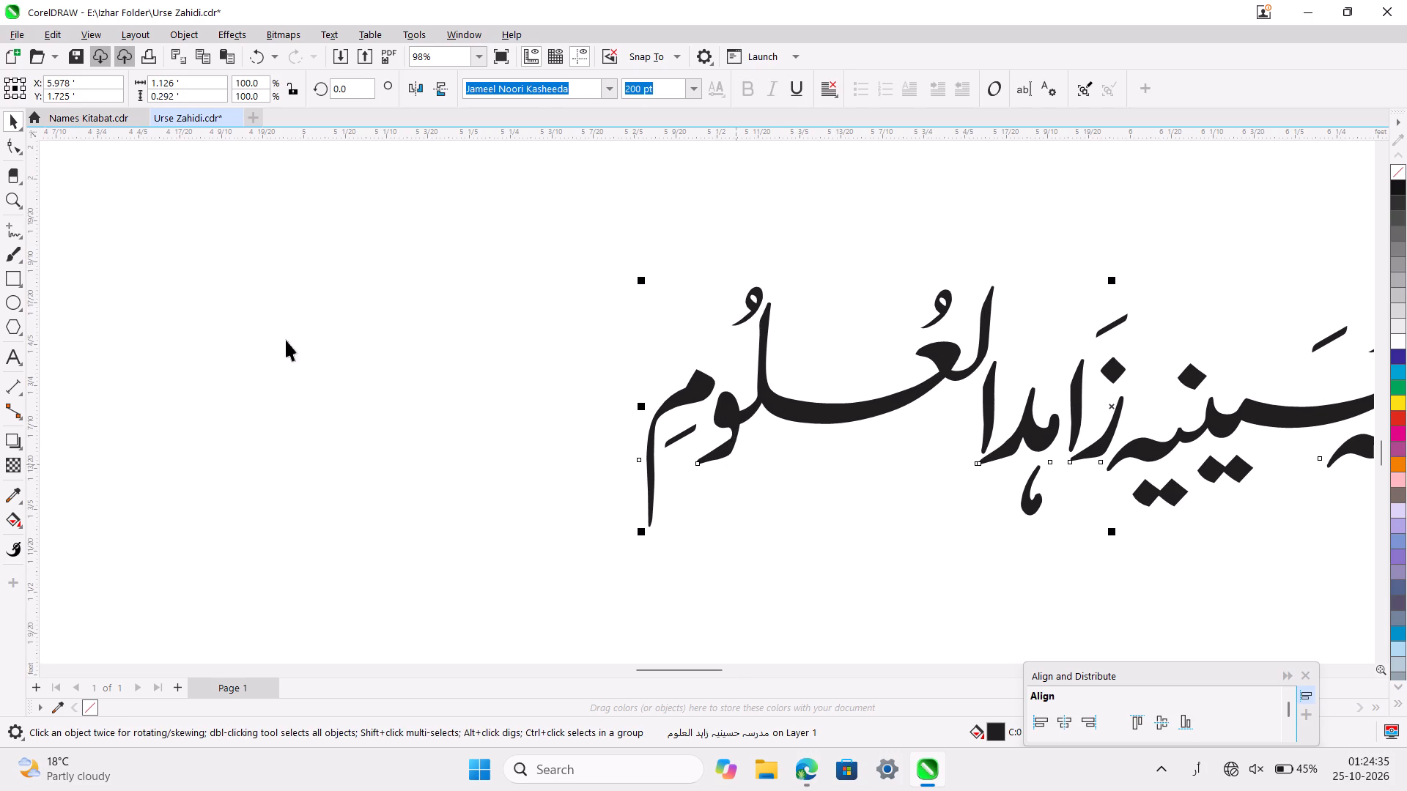
click(19, 152)
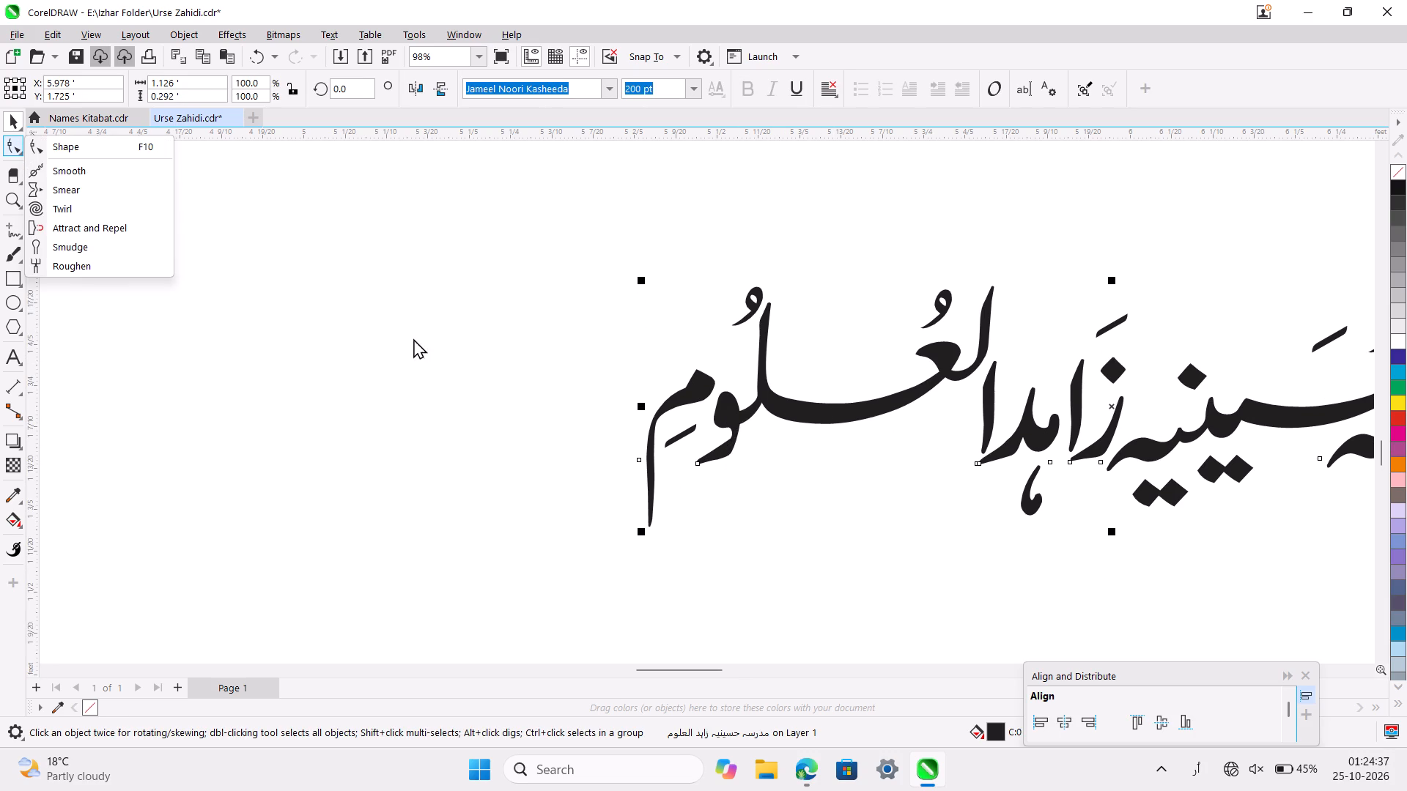
click(128, 146)
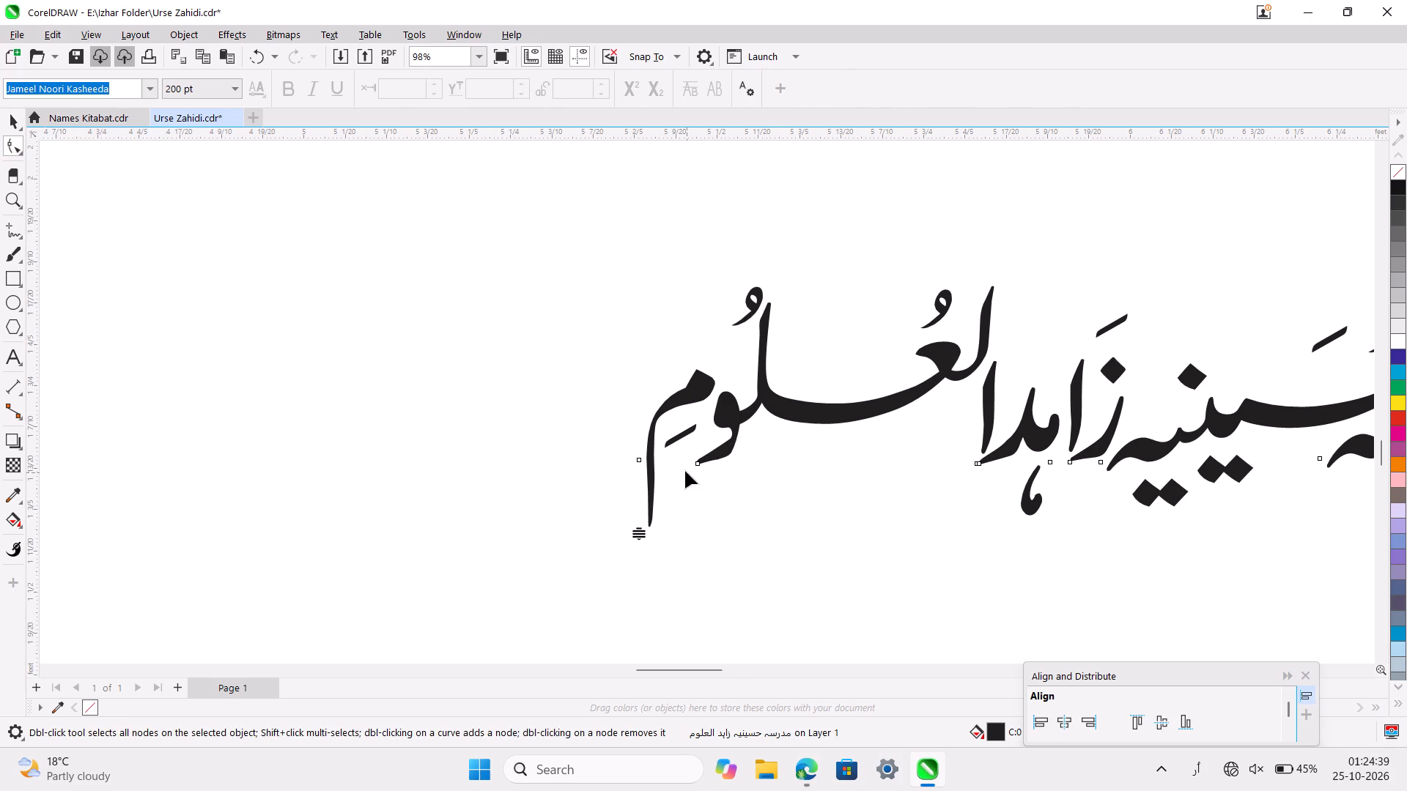
click(699, 465)
key(Down)
key(Down)
key(Down)
key(Down)
key(Down)
key(Down)
key(Down)
key(Down)
key(Down)
key(Down)
key(Down)
key(Down)
key(Down)
key(Down)
key(Down)
key(Down)
key(Down)
key(Down)
key(Down)
key(Down)
key(Down)
key(Down)
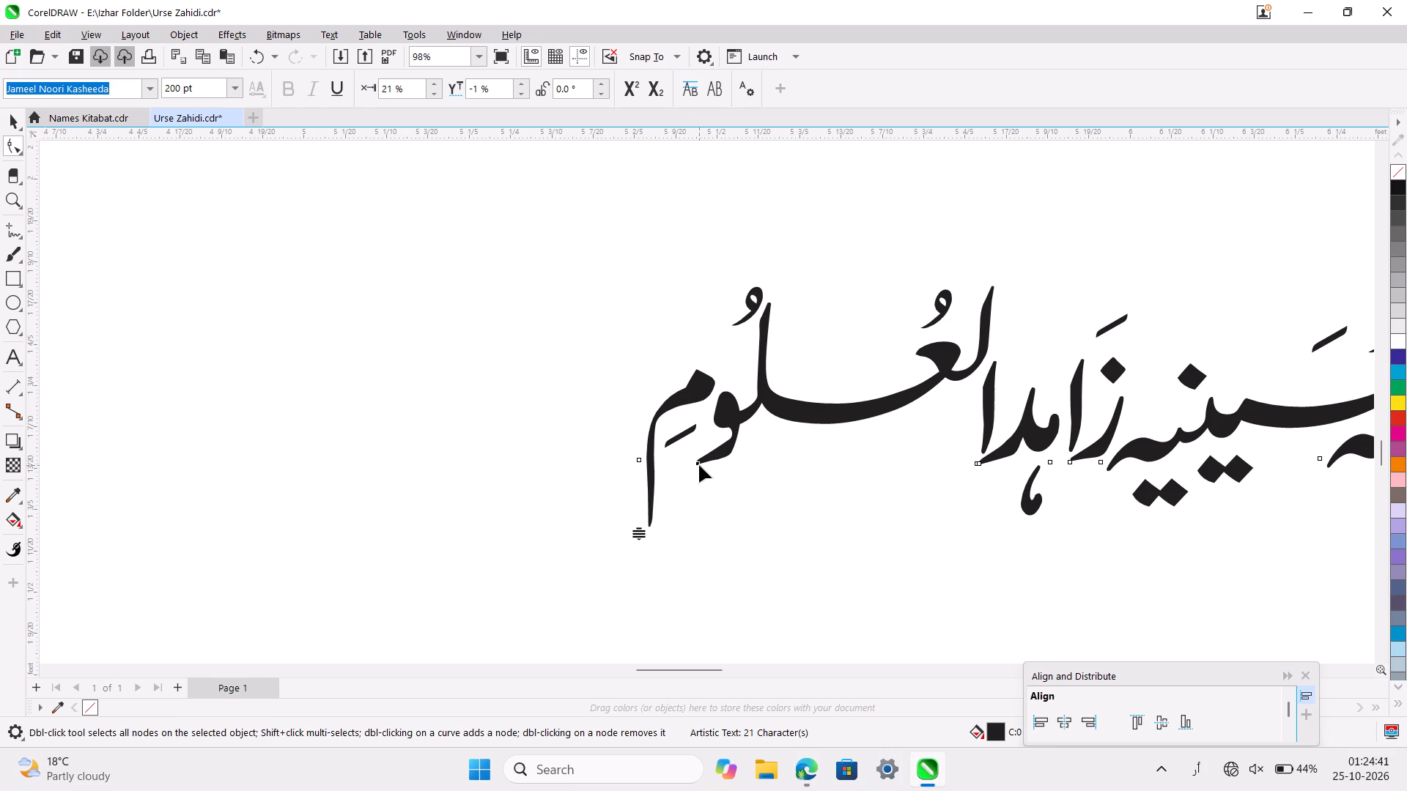
ctrl+scroll(699, 465, up, 1)
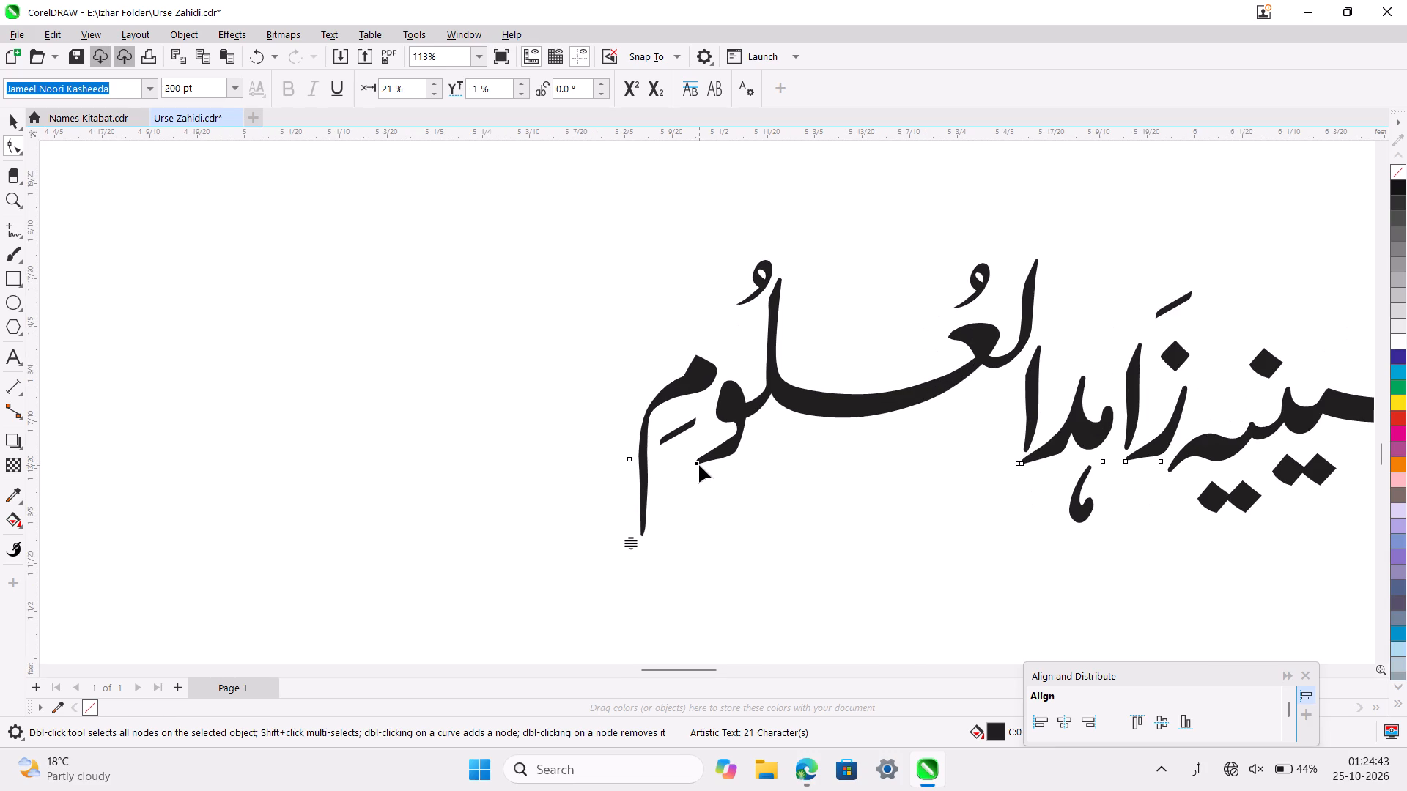
drag(699, 465, 692, 475)
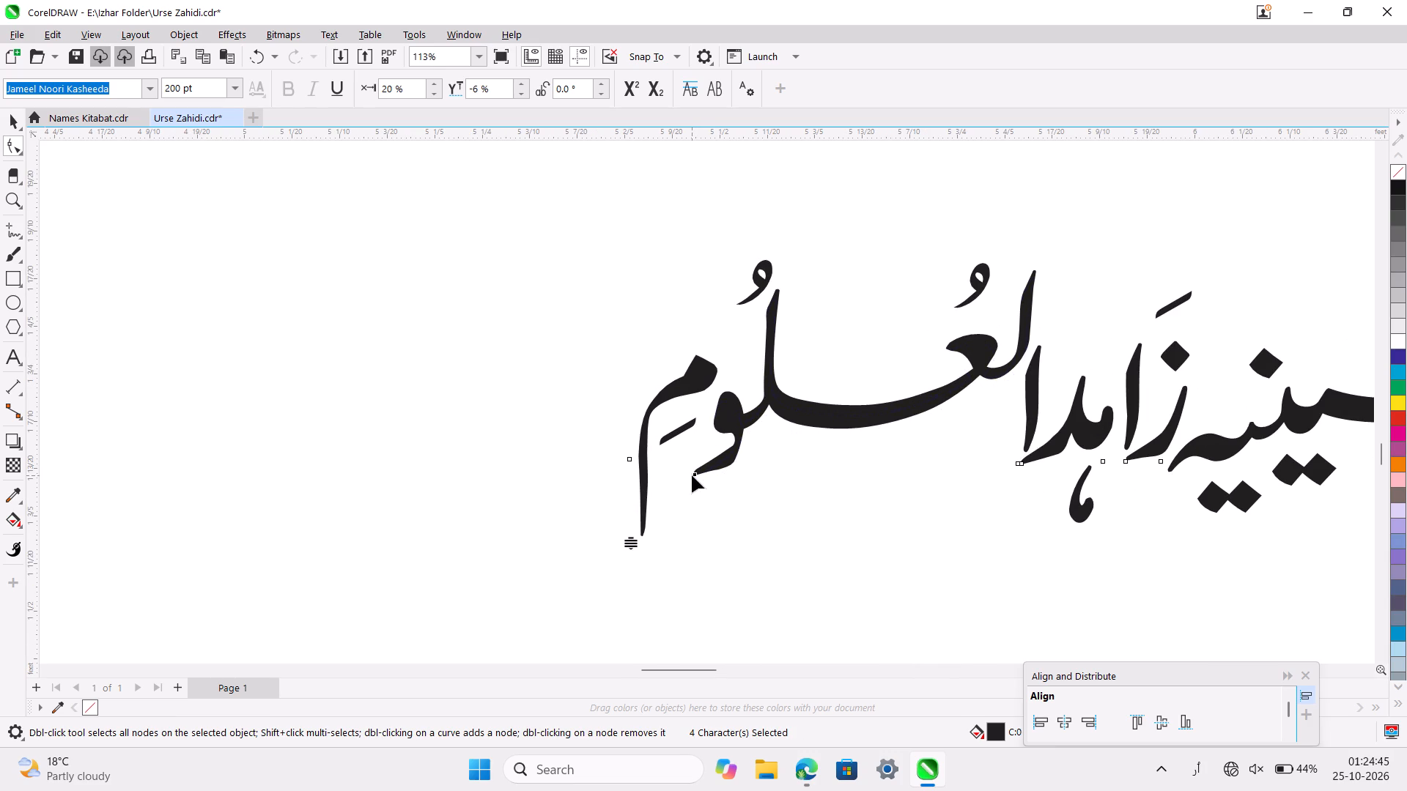
drag(695, 473, 687, 482)
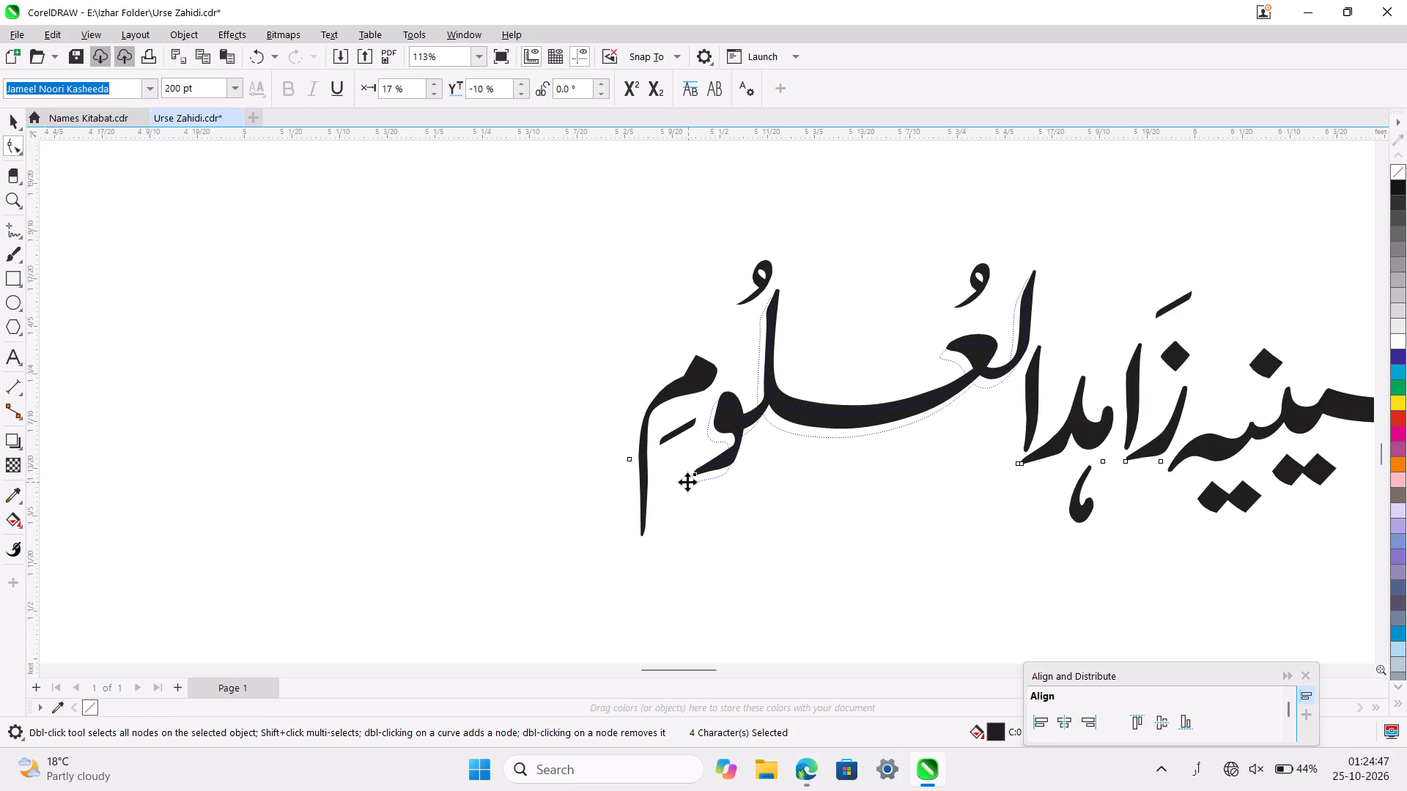
drag(687, 482, 685, 482)
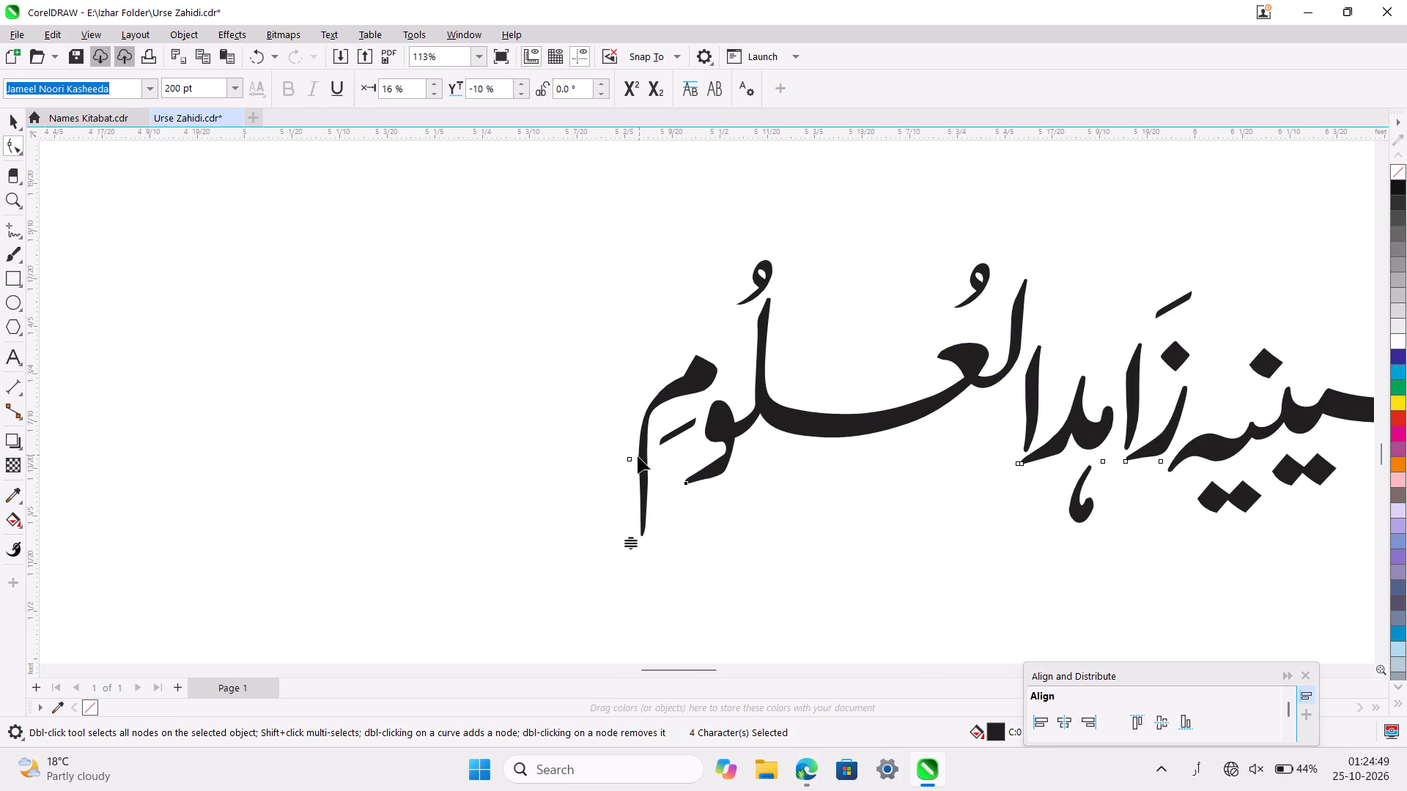
Raise the final م of العلوم and shift it slightly right, to 36% horizontal and 7% vertical character shift.
drag(632, 458, 639, 443)
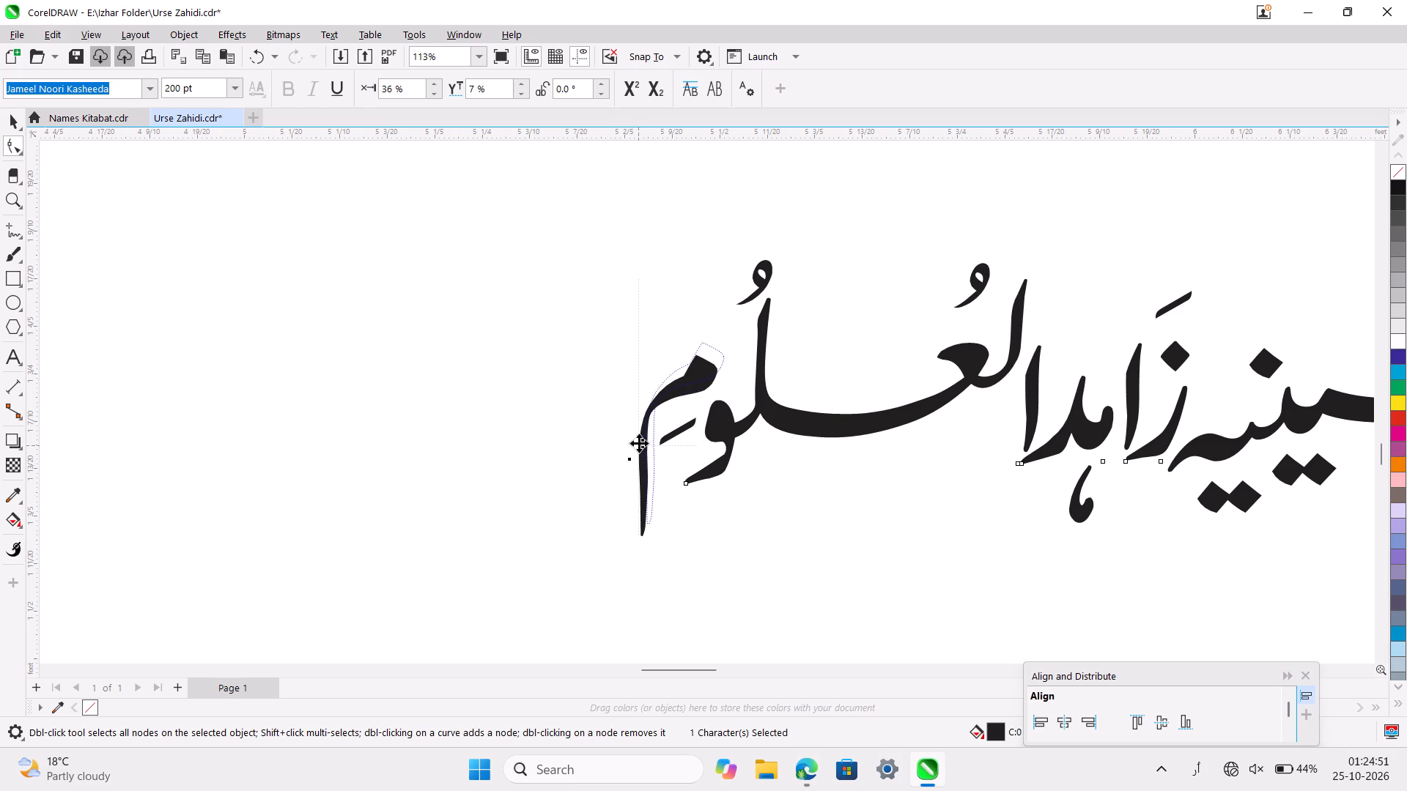
drag(639, 443, 641, 440)
ctrl+scroll(641, 440, down, 8)
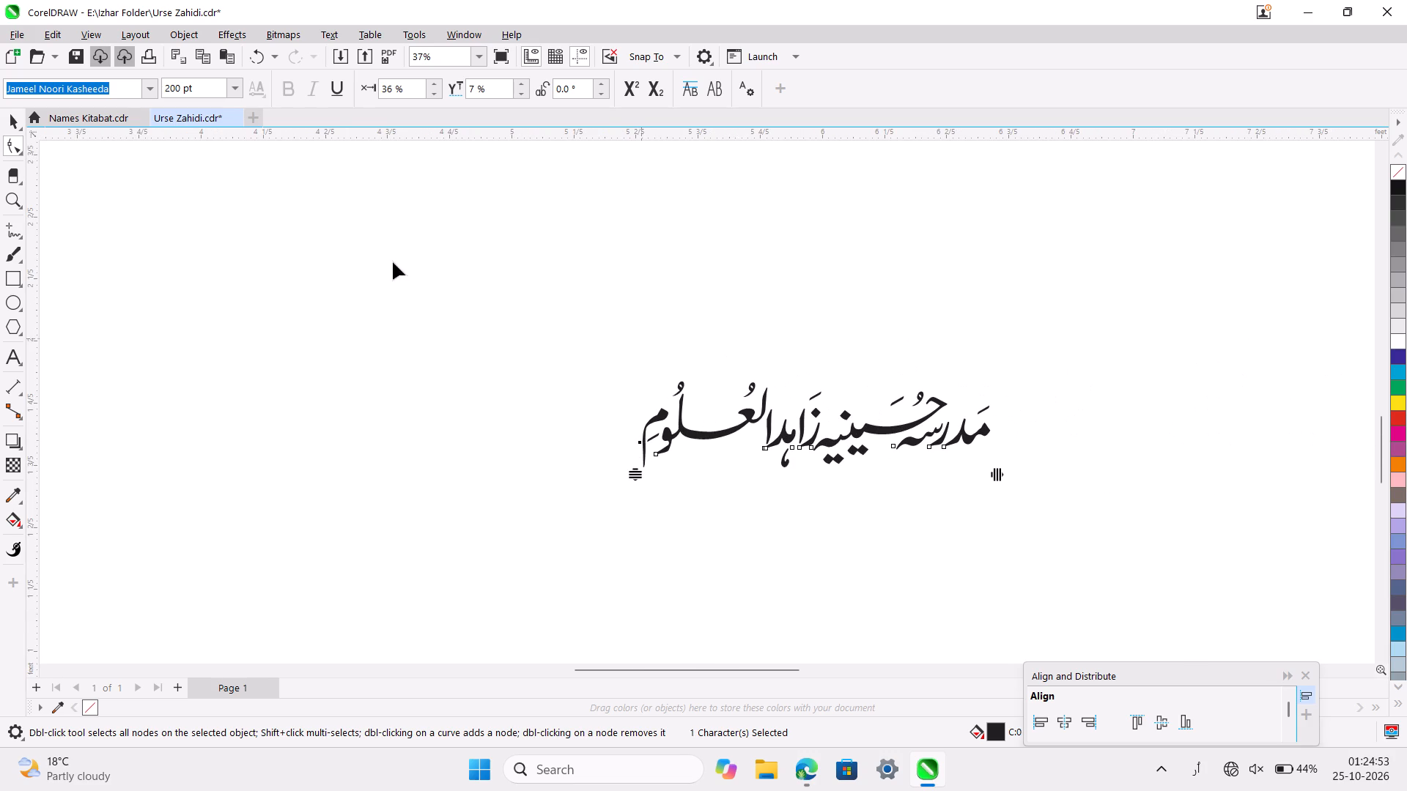
click(8, 123)
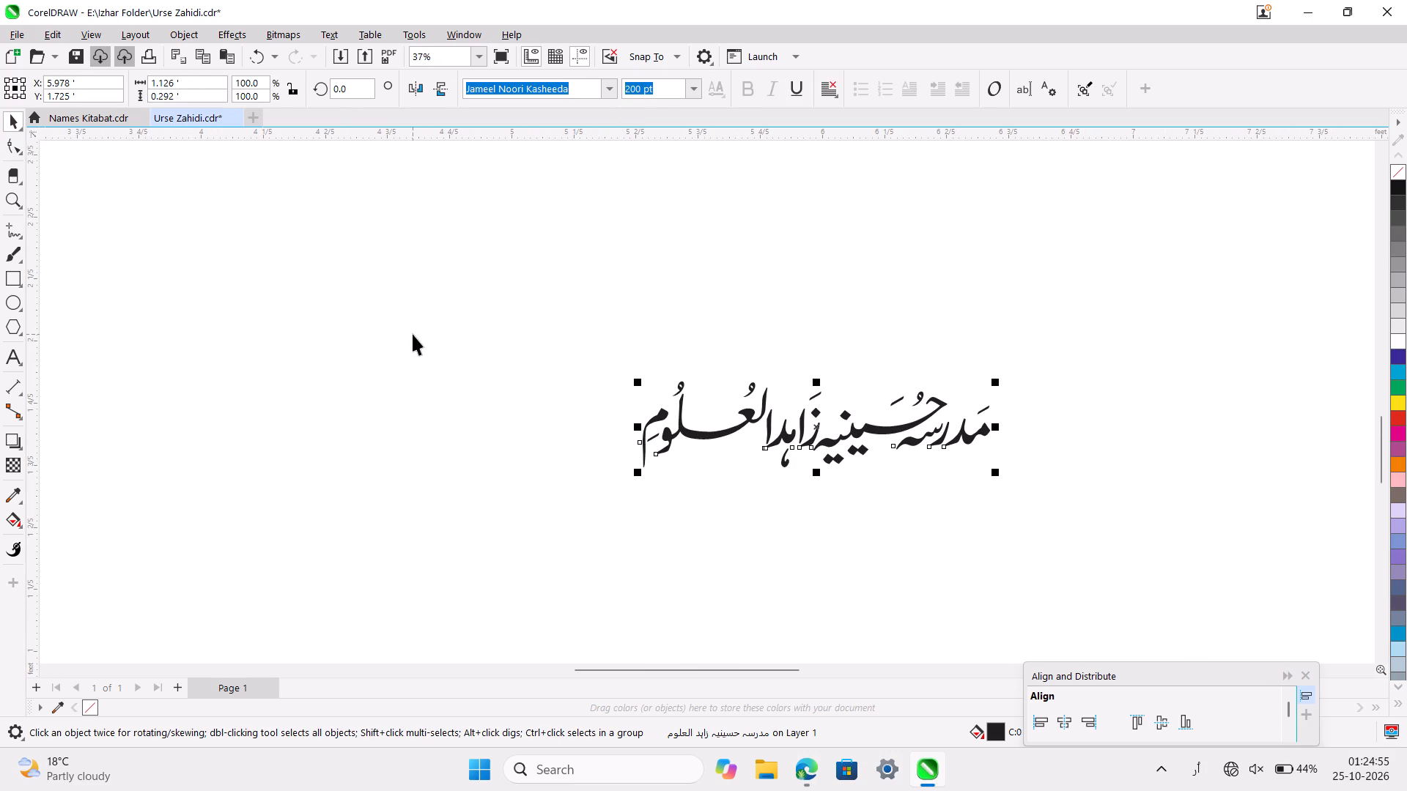
click(413, 334)
ctrl+scroll(799, 554, up, 5)
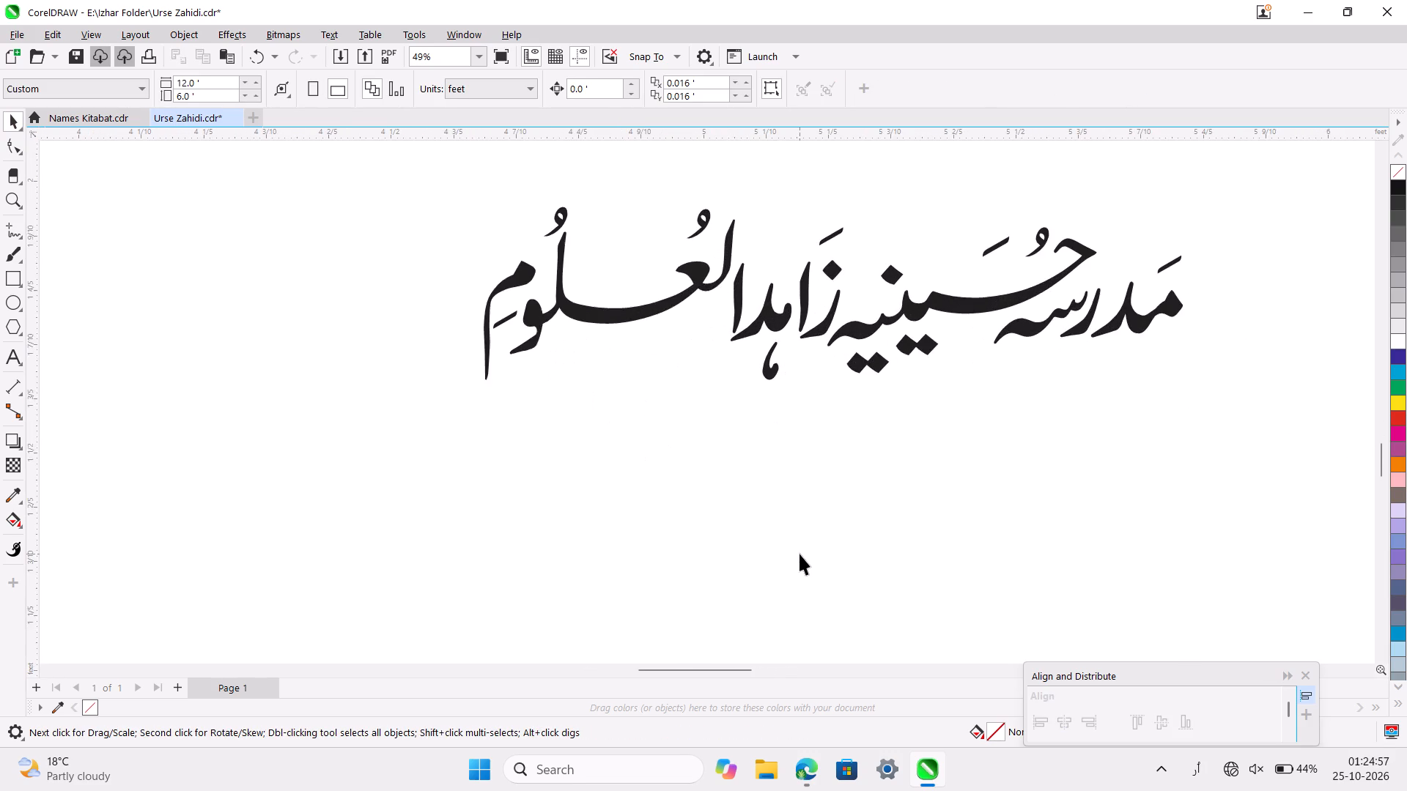
scroll(799, 554, up, 2)
scroll(799, 554, right, 1)
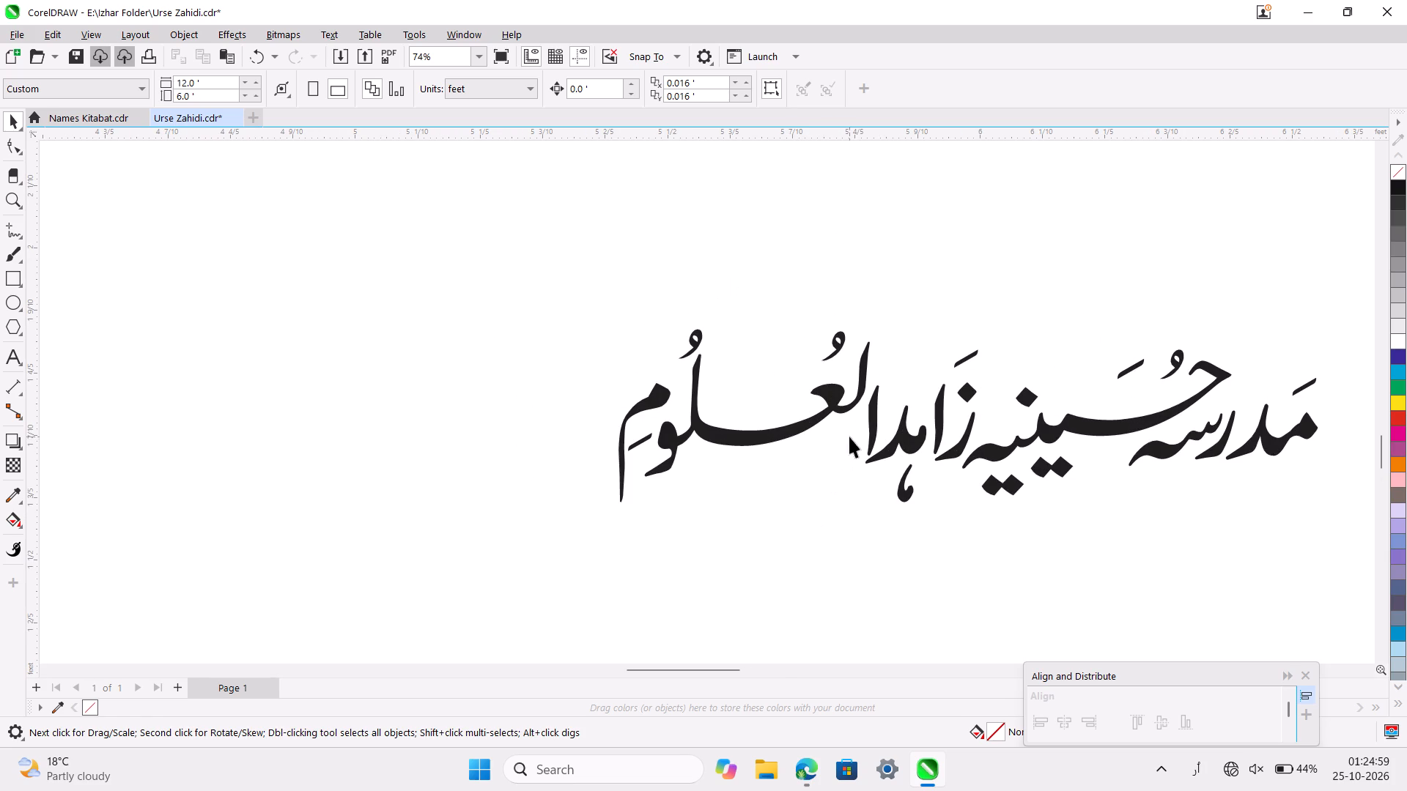
Raise the alef at the start of العلوم slightly, to 11% horizontal and 8% vertical character shift.
click(874, 422)
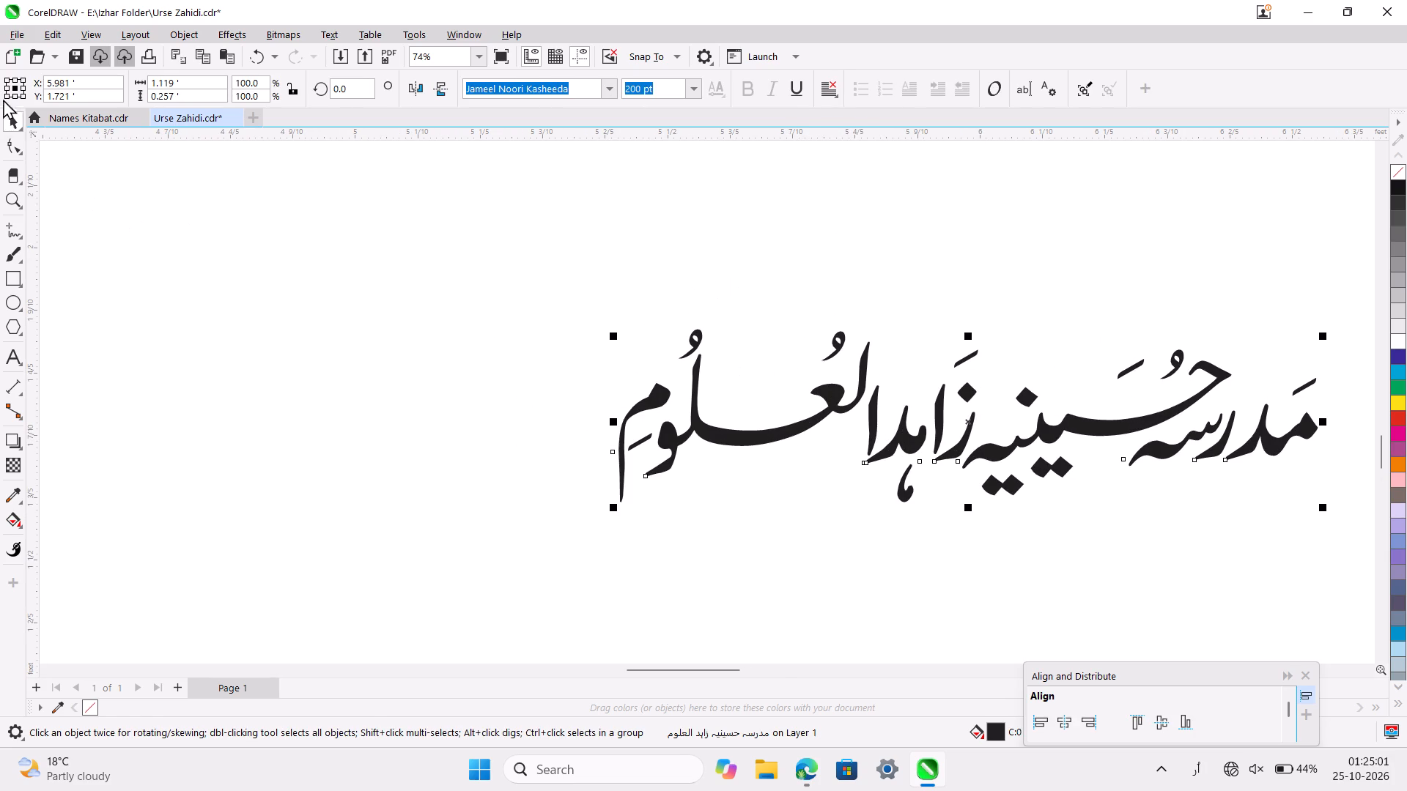
click(14, 139)
ctrl+scroll(816, 398, up, 2)
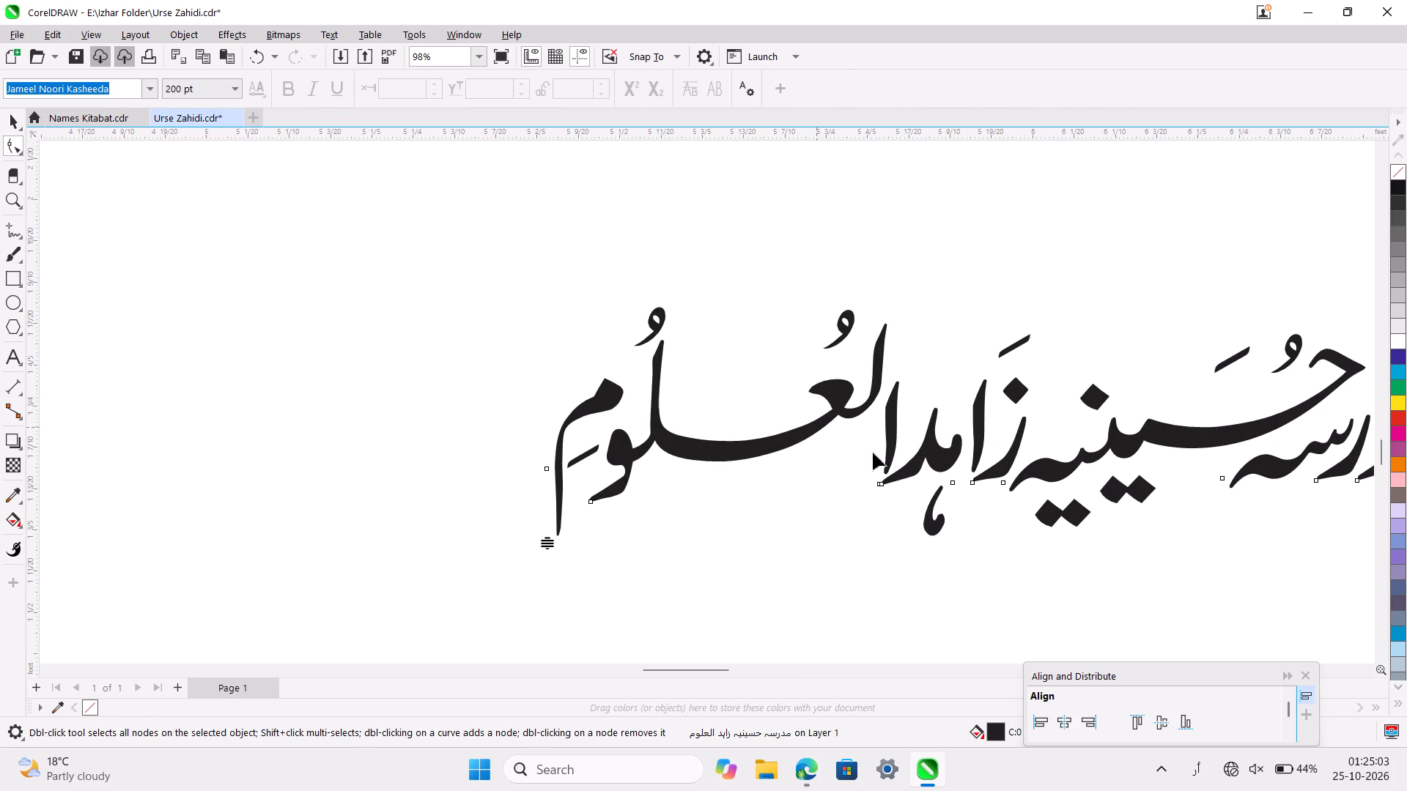
drag(878, 483, 878, 469)
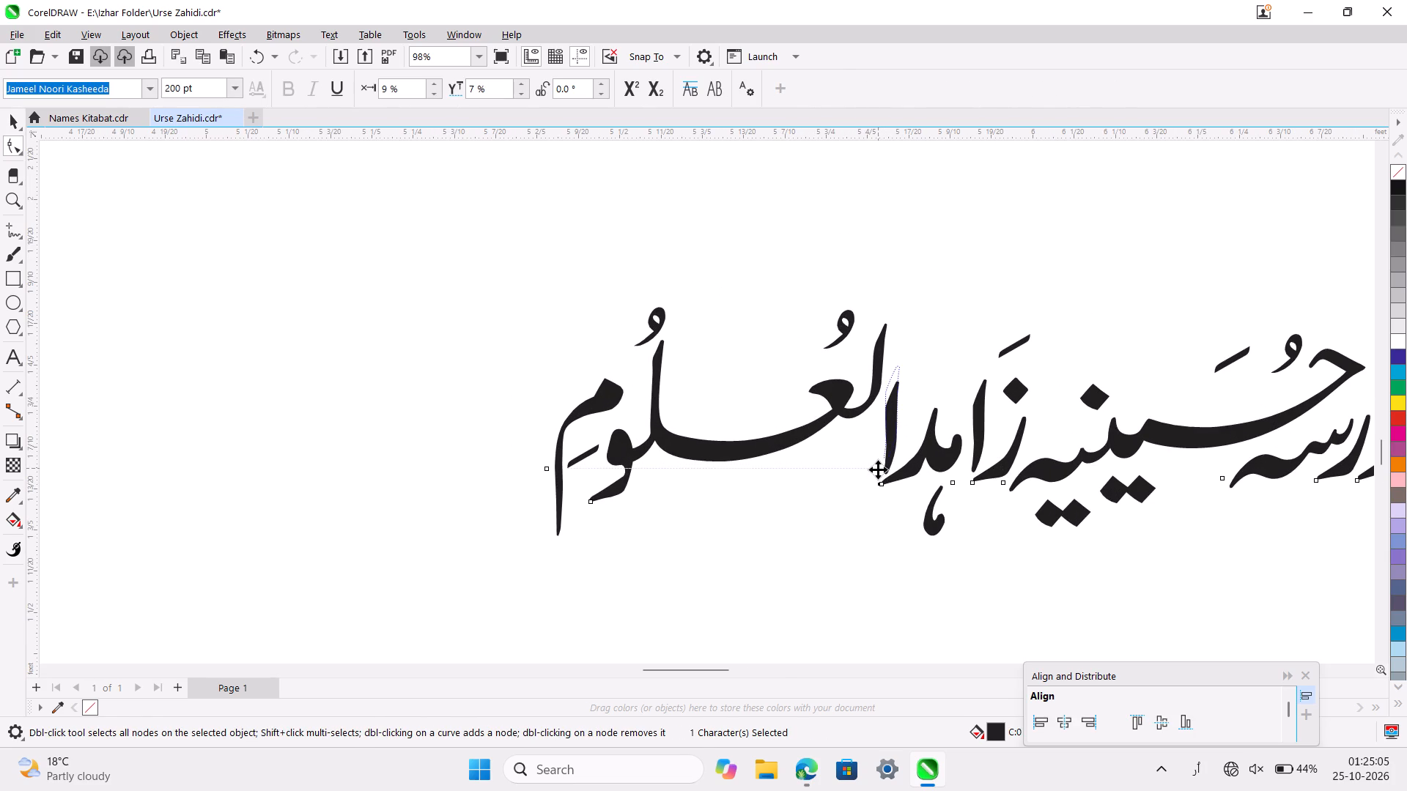
drag(878, 469, 878, 471)
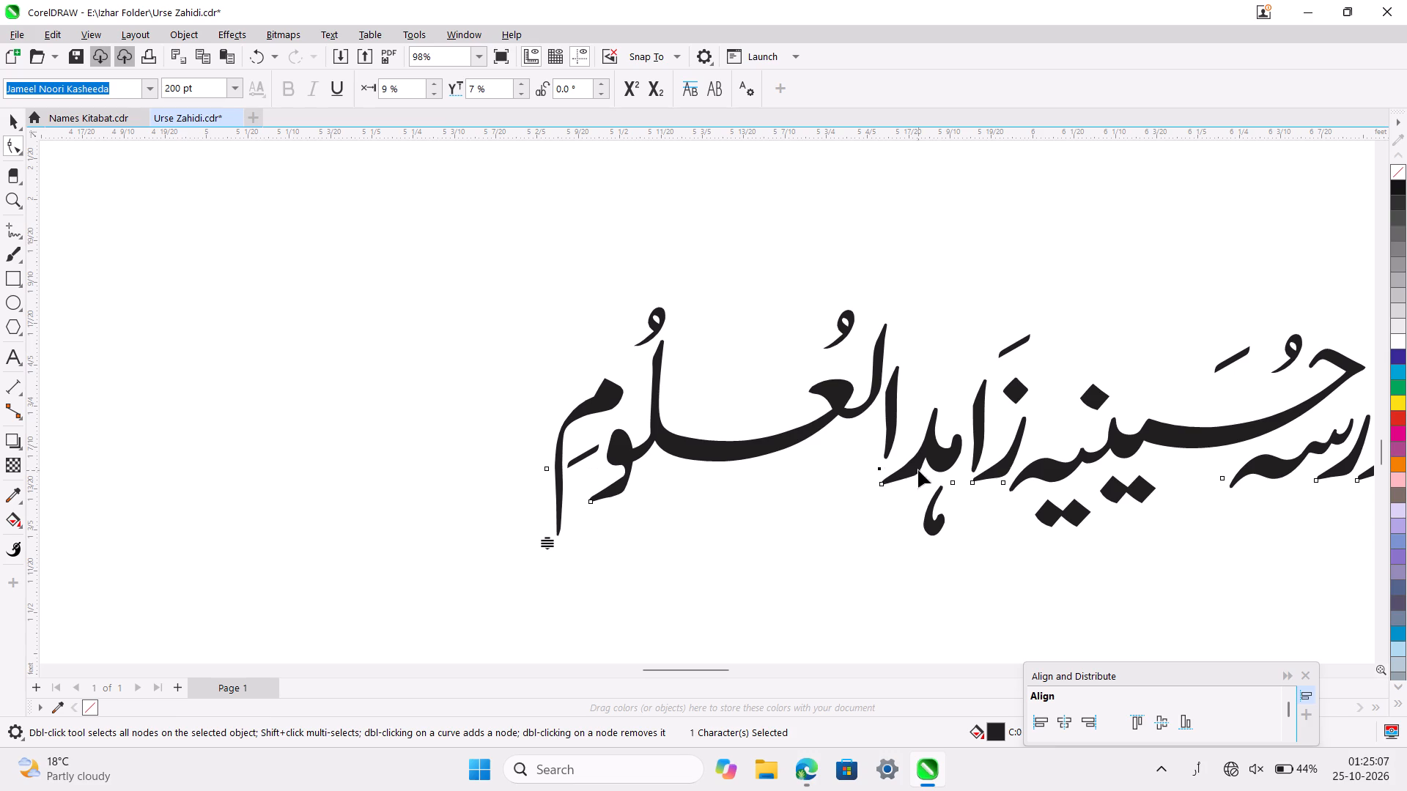
ctrl+scroll(830, 482, down, 4)
ctrl+scroll(830, 482, up, 4)
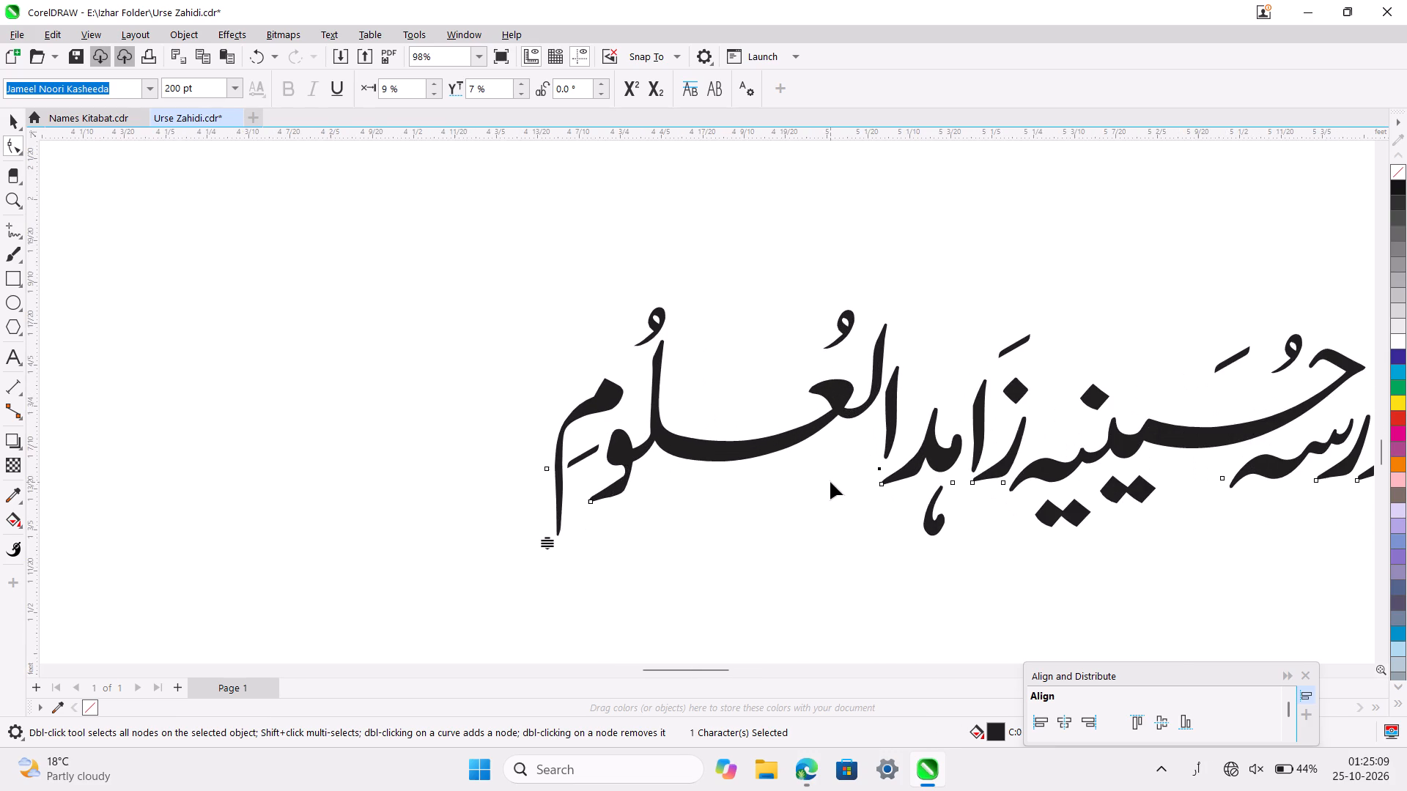
click(882, 470)
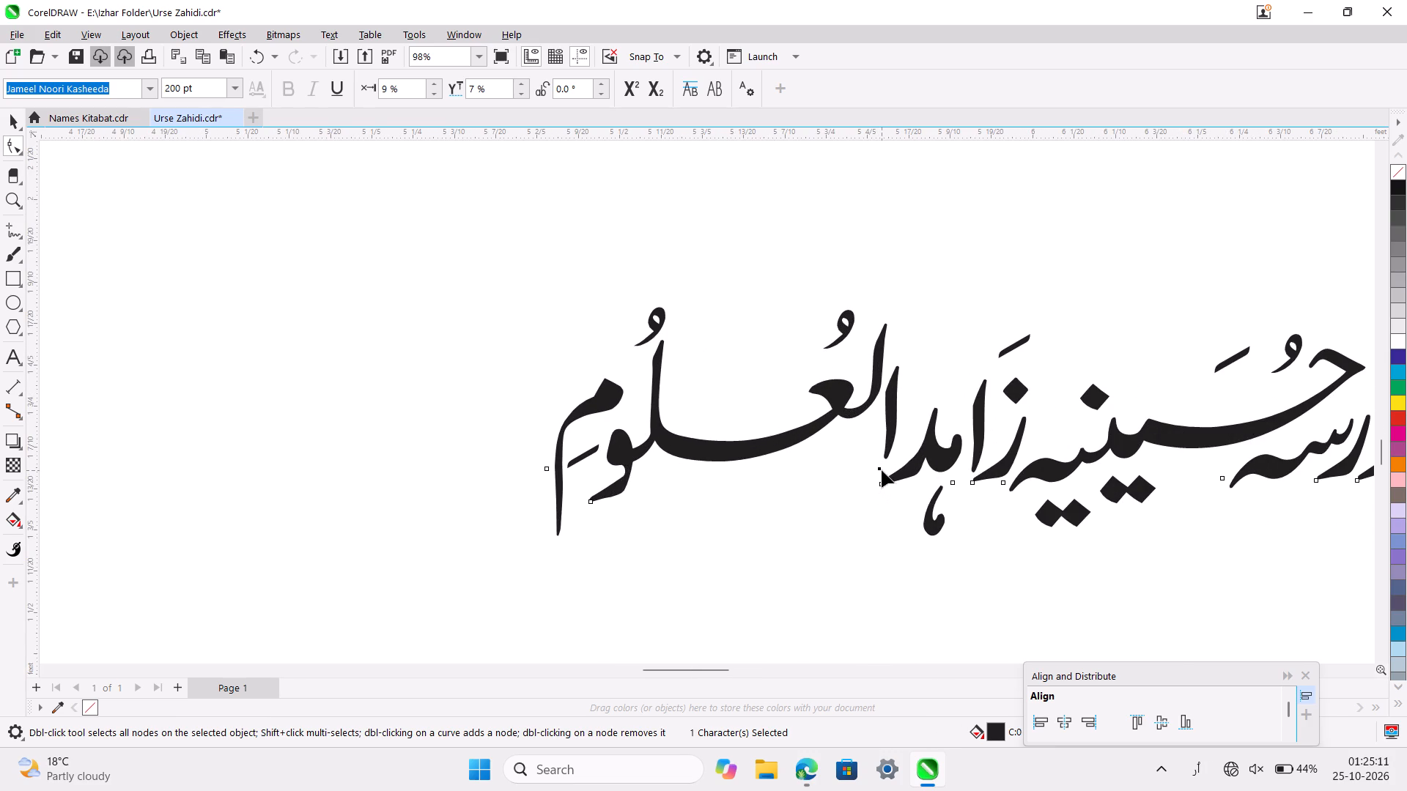
ctrl+scroll(885, 464, down, 2)
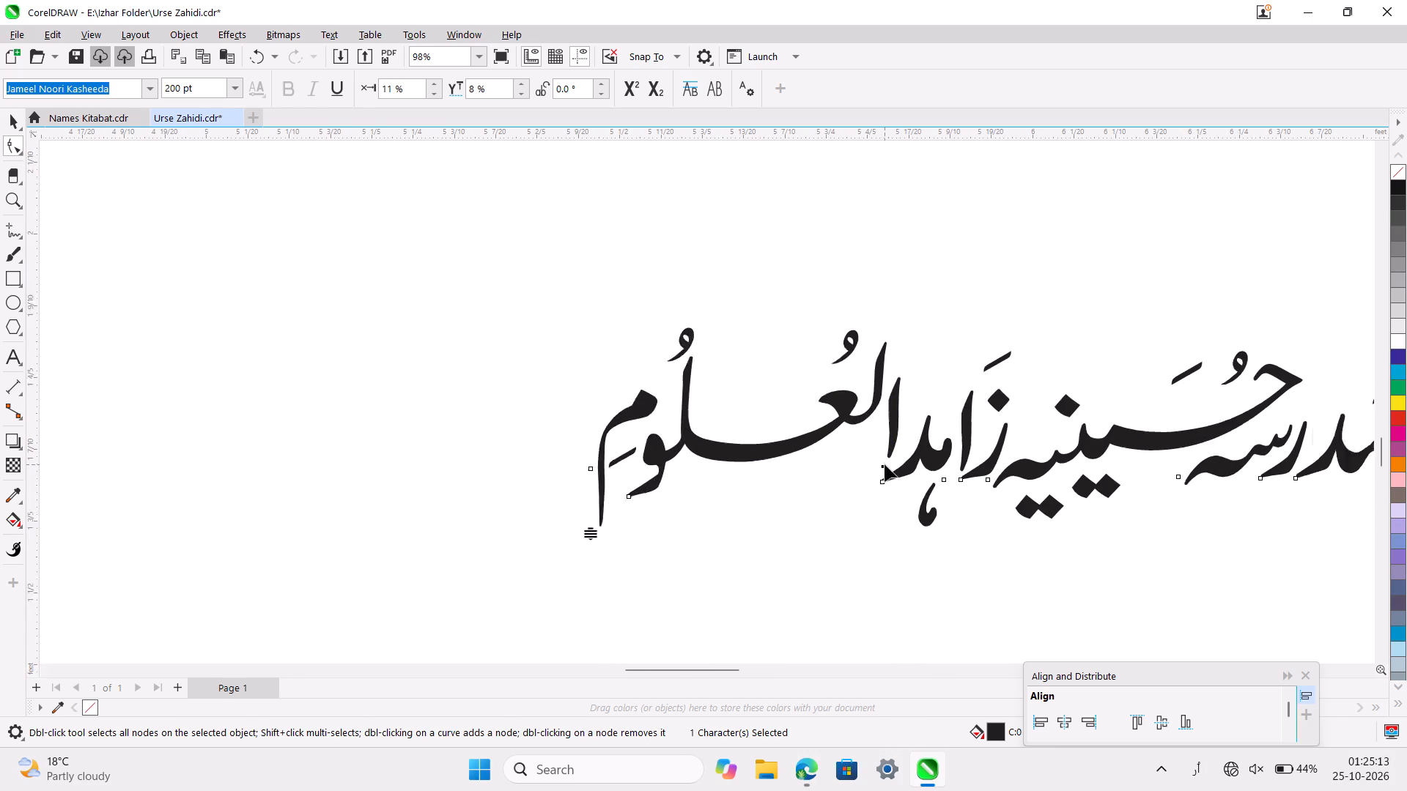
ctrl+scroll(885, 464, down, 3)
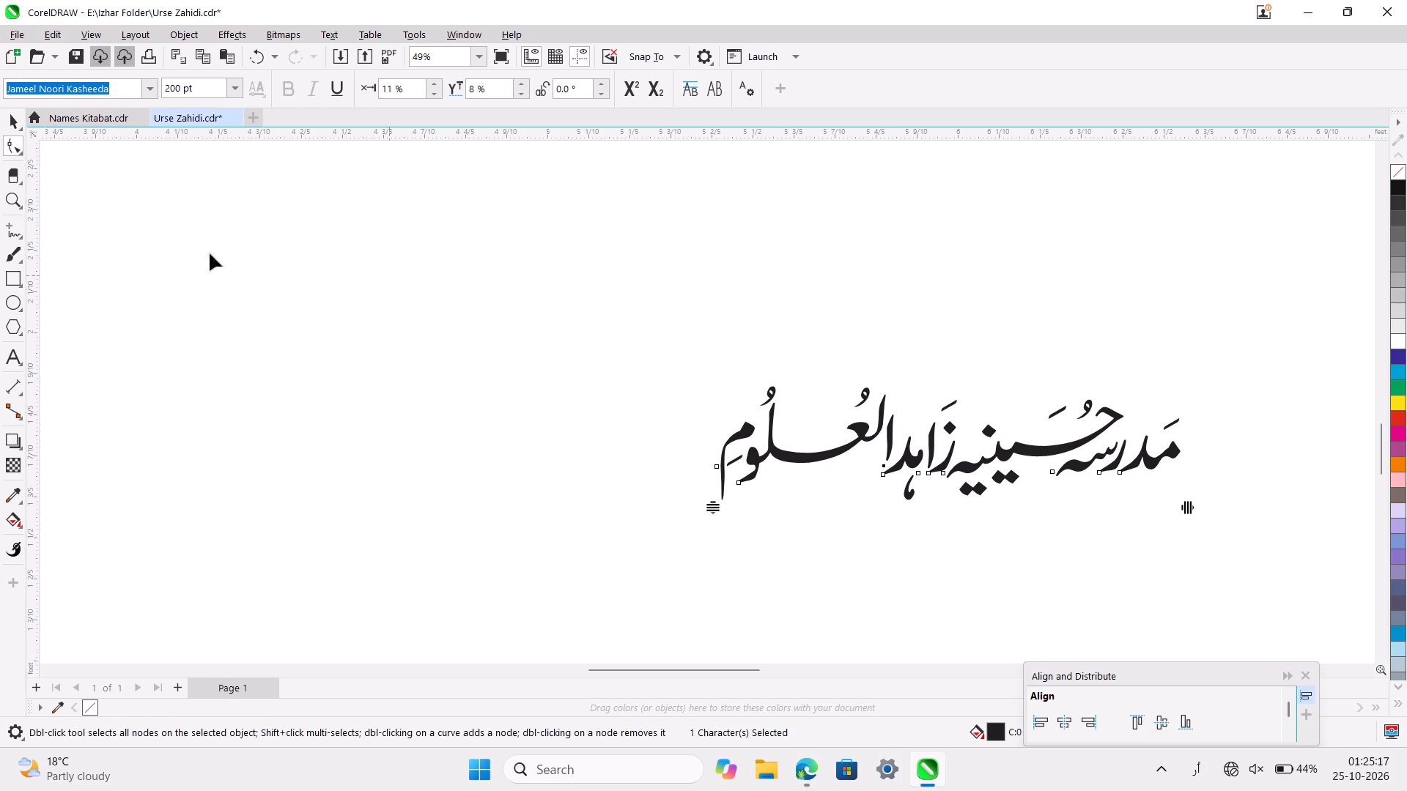
click(12, 122)
click(490, 354)
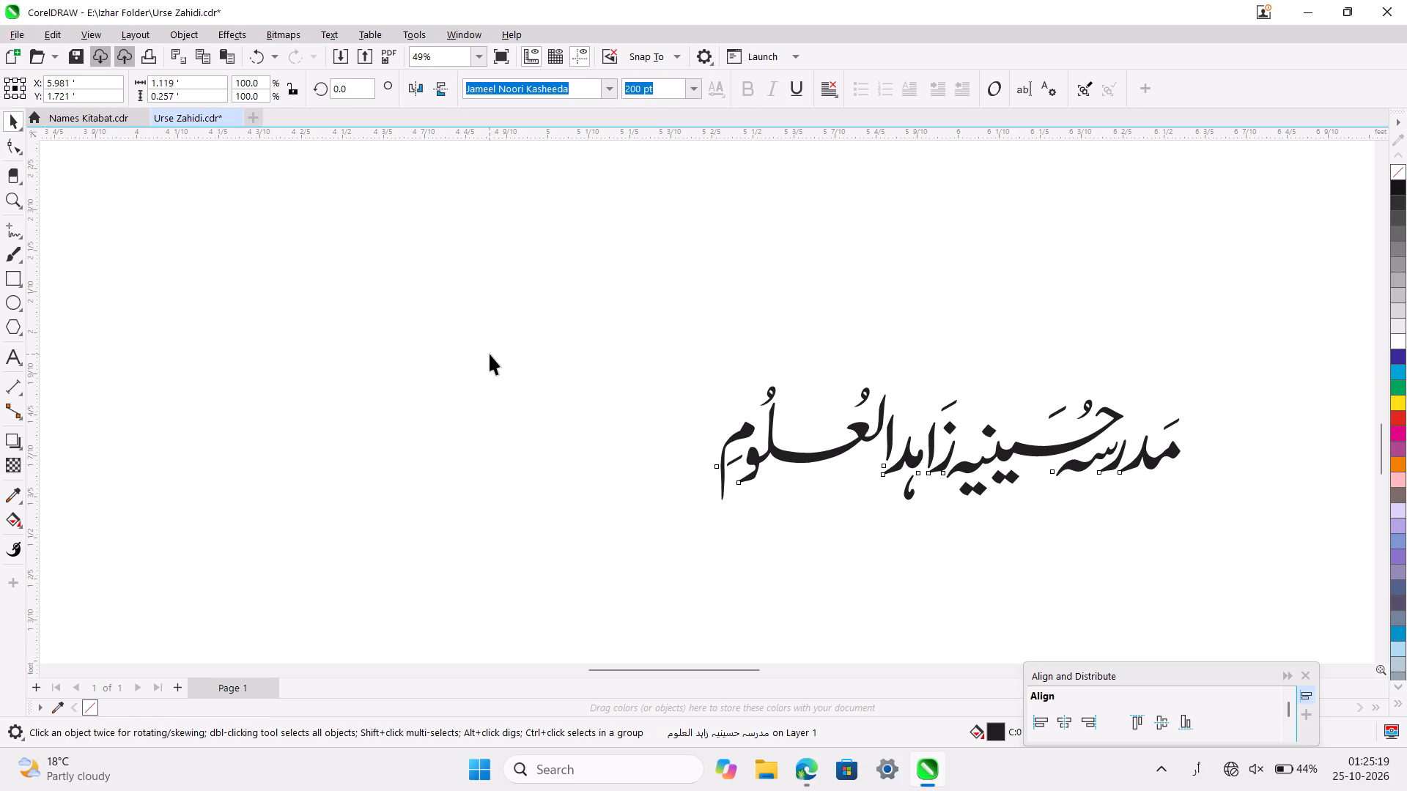
ctrl+scroll(1016, 568, up, 2)
scroll(1016, 568, right, 1)
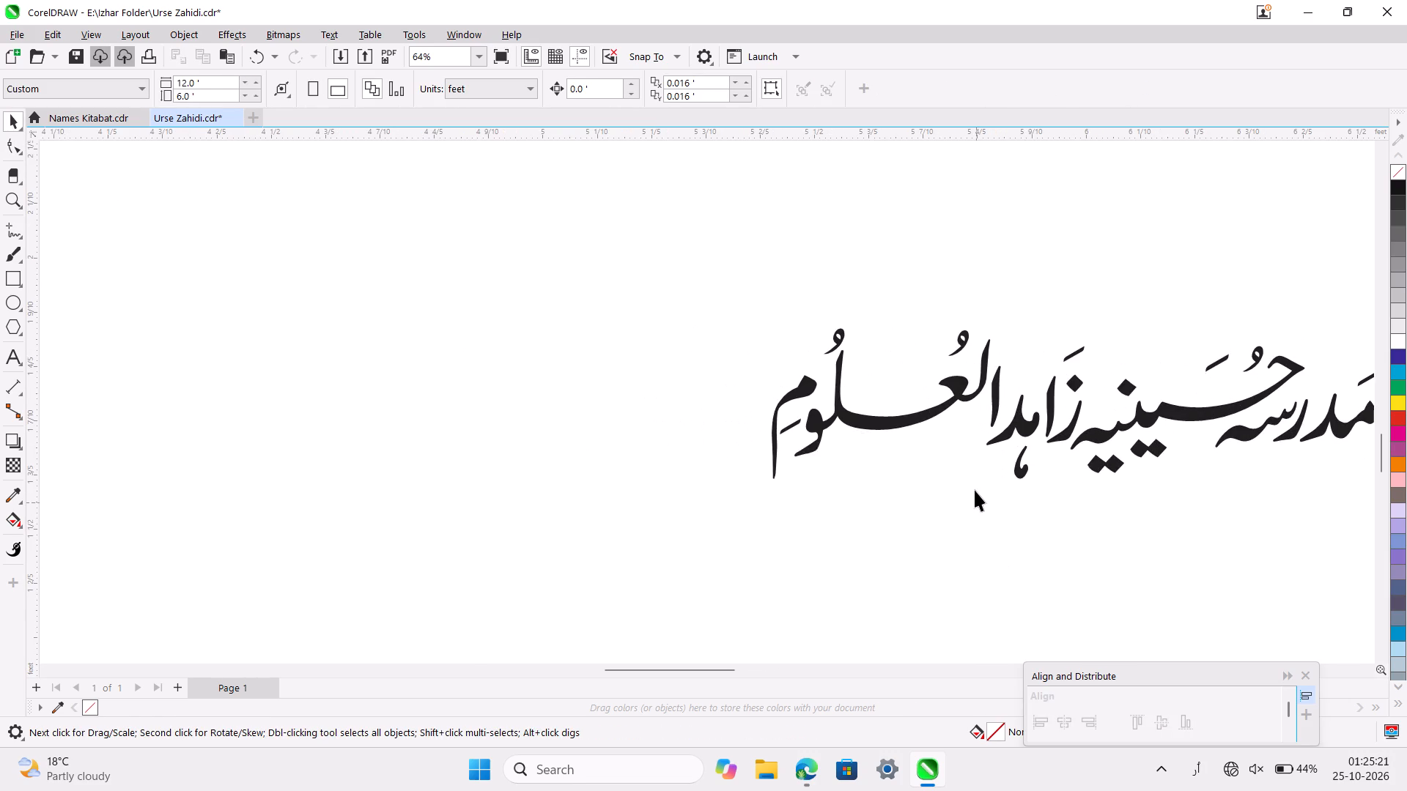
Nudge the pesh above the ع of العلوم further down and slightly left to follow the lowered letters.
ctrl+scroll(975, 490, up, 4)
scroll(975, 490, up, 1)
click(950, 339)
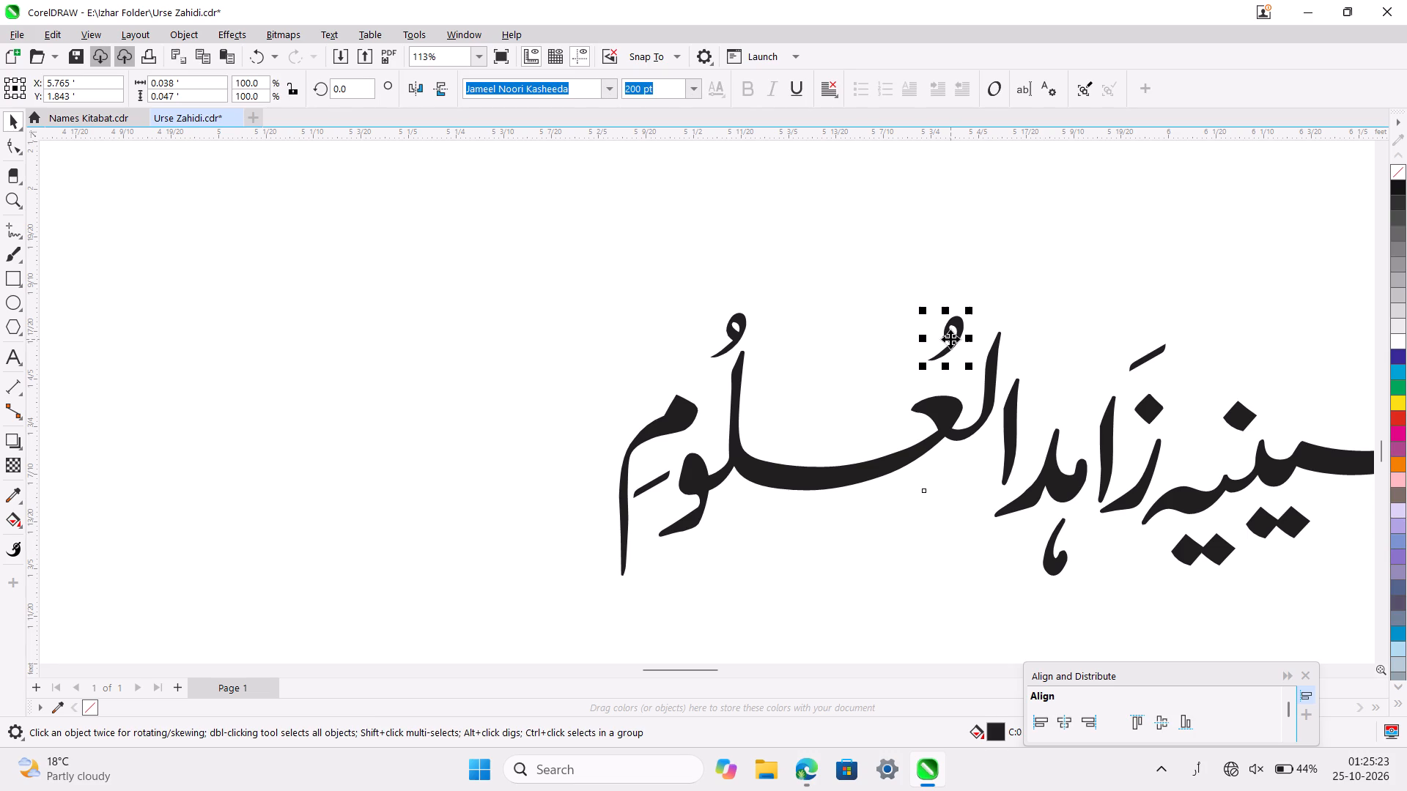
key(Down)
key(Down)
key(Down)
key(Down)
key(Down)
key(Down)
key(Down)
key(Down)
key(Down)
key(Down)
key(Down)
key(Down)
key(Down)
key(Down)
key(Down)
key(Down)
key(Down)
key(Down)
key(Down)
key(Down)
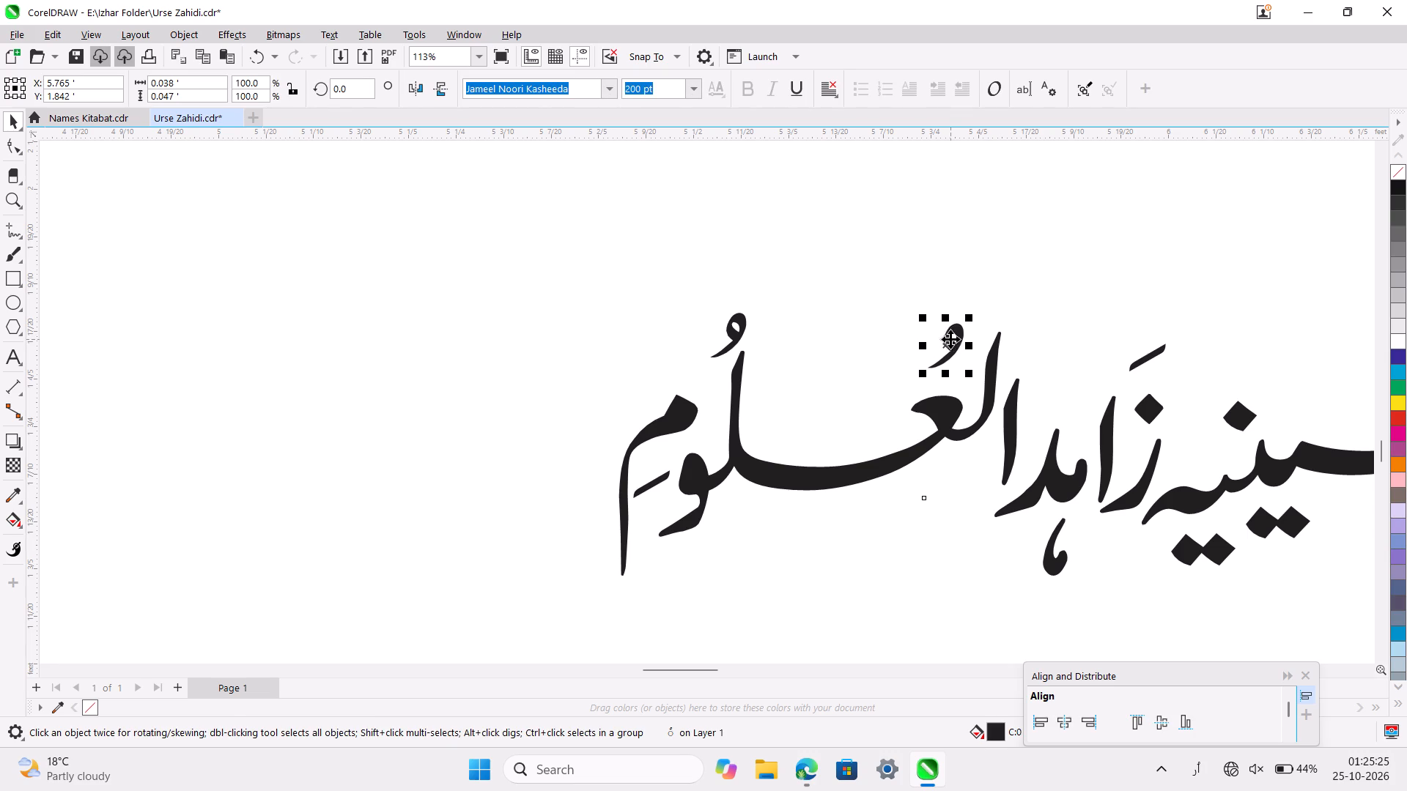
key(Left)
key(Left)
key(Left)
key(Left)
key(Left)
key(Left)
key(Left)
key(Left)
key(Left)
key(Left)
key(Left)
key(Left)
key(Left)
key(Left)
key(Left)
key(Left)
key(Left)
key(Left)
key(Down)
key(Down)
key(Down)
key(Down)
key(Down)
key(Down)
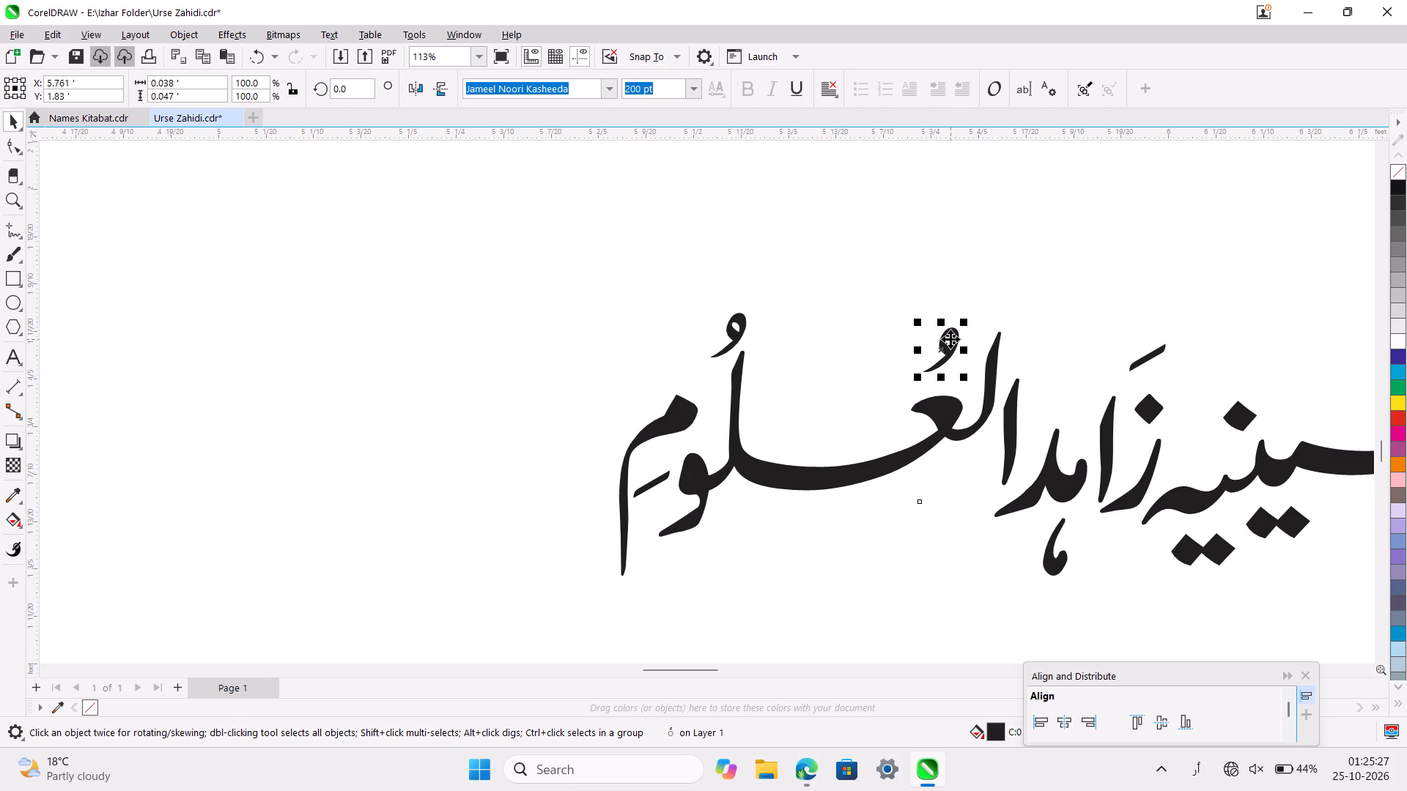
Nudge the pesh over the لو of العلوم down and slightly left, to about X 5.526 and Y 1.835 feet.
click(736, 333)
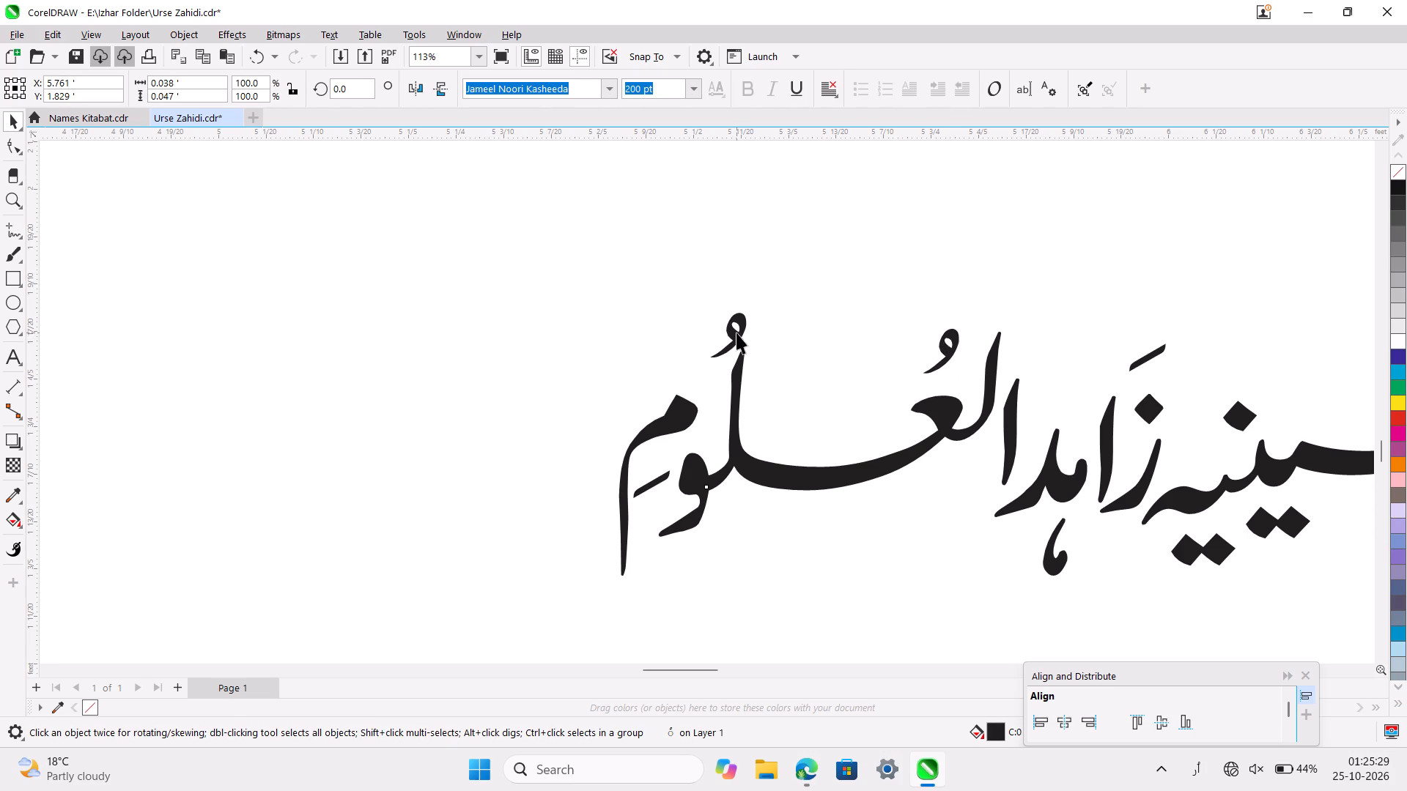
key(Down)
key(Down)
key(Down)
key(Down)
key(Down)
key(Down)
key(Down)
key(Down)
key(Down)
key(Down)
key(Down)
key(Down)
key(Down)
key(Down)
key(Down)
key(Down)
key(Down)
key(Down)
key(Down)
key(Down)
key(Left)
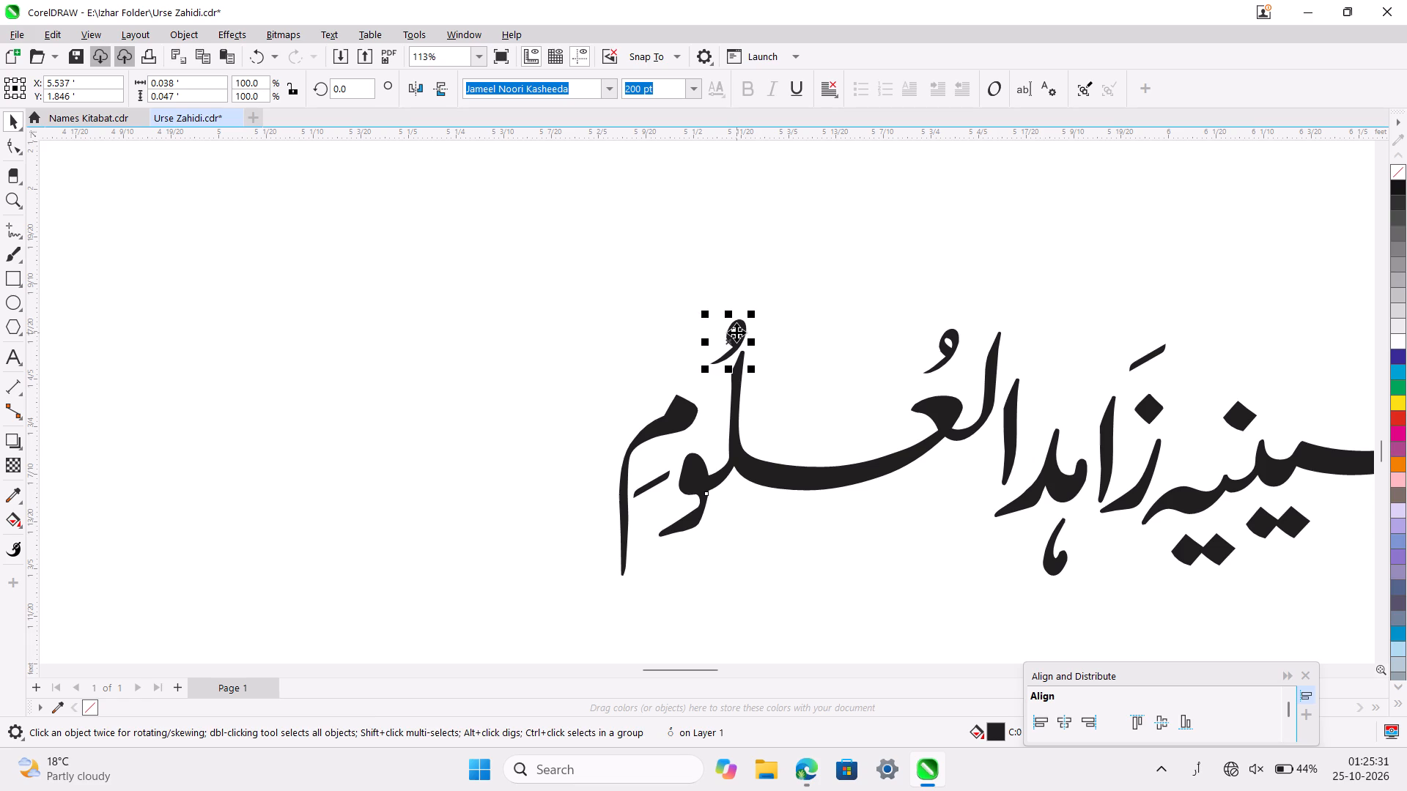
key(Left)
key(Left)
key(Left)
key(Left)
key(Left)
key(Left)
key(Left)
key(Left)
key(Left)
key(Left)
key(Left)
key(Left)
key(Left)
key(Left)
key(Left)
key(Left)
key(Left)
key(Left)
key(Left)
key(Left)
key(Down)
key(Down)
key(Down)
key(Down)
key(Down)
key(Down)
key(Down)
key(Down)
key(Down)
key(Down)
key(Down)
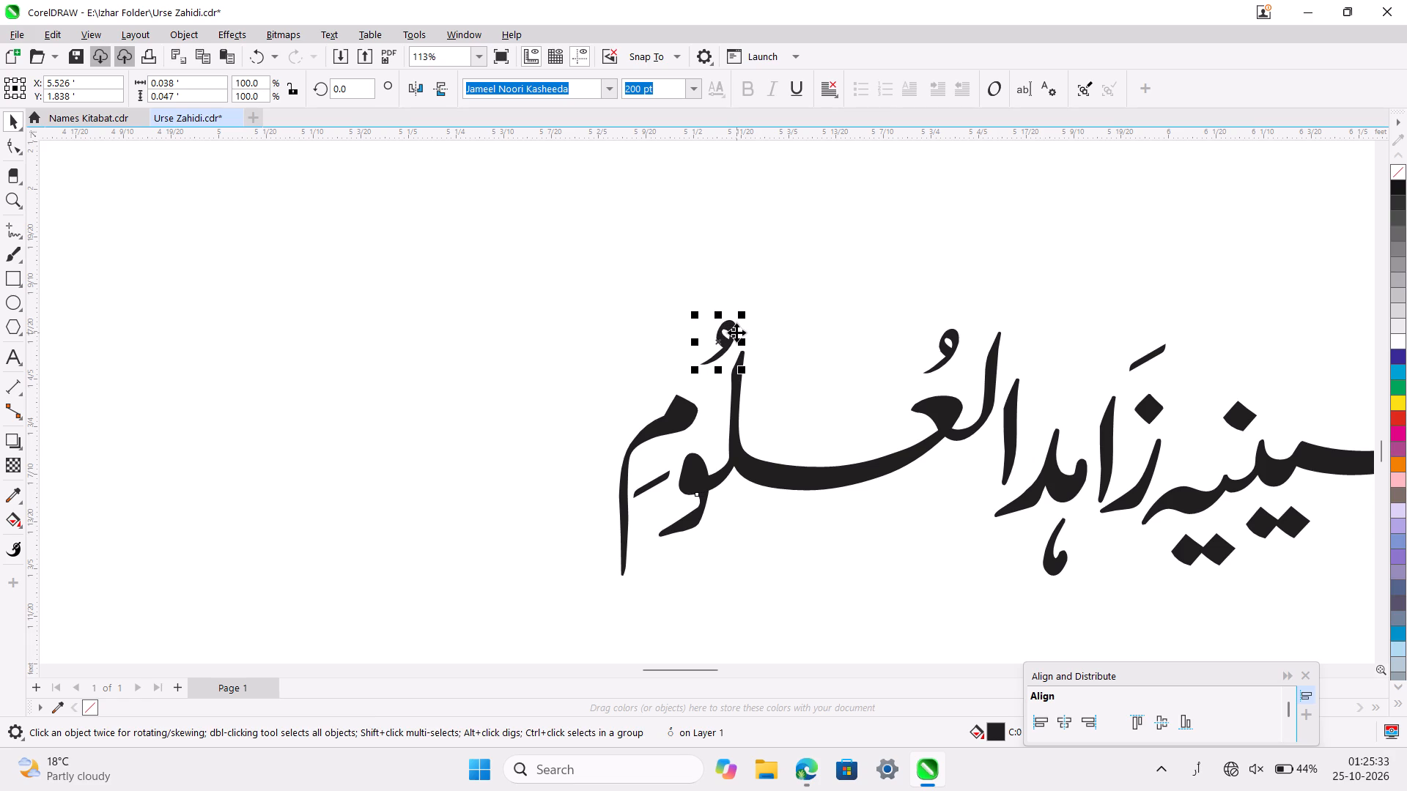
ctrl+scroll(736, 333, down, 5)
scroll(736, 333, left, 1)
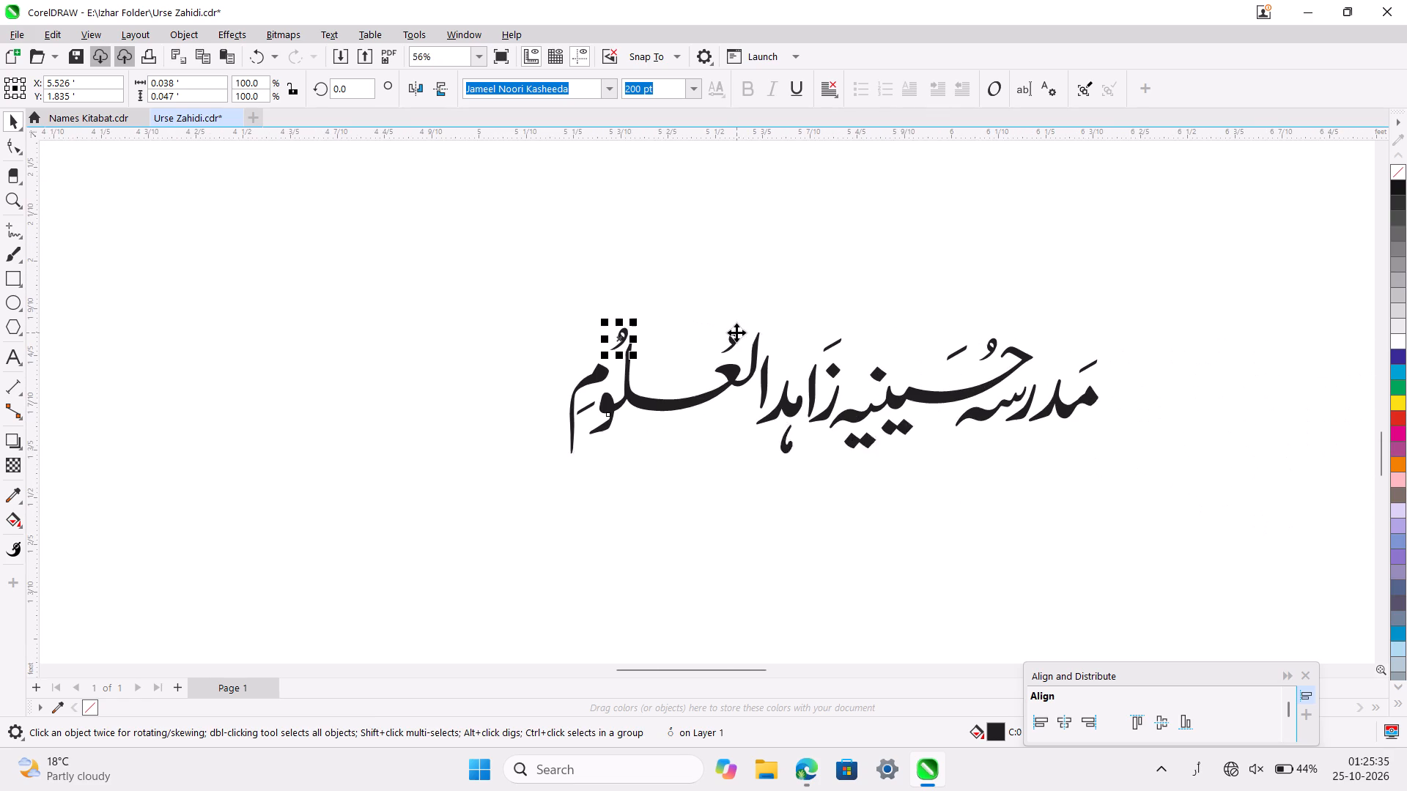
scroll(736, 333, left, 1)
click(648, 478)
scroll(648, 478, up, 1)
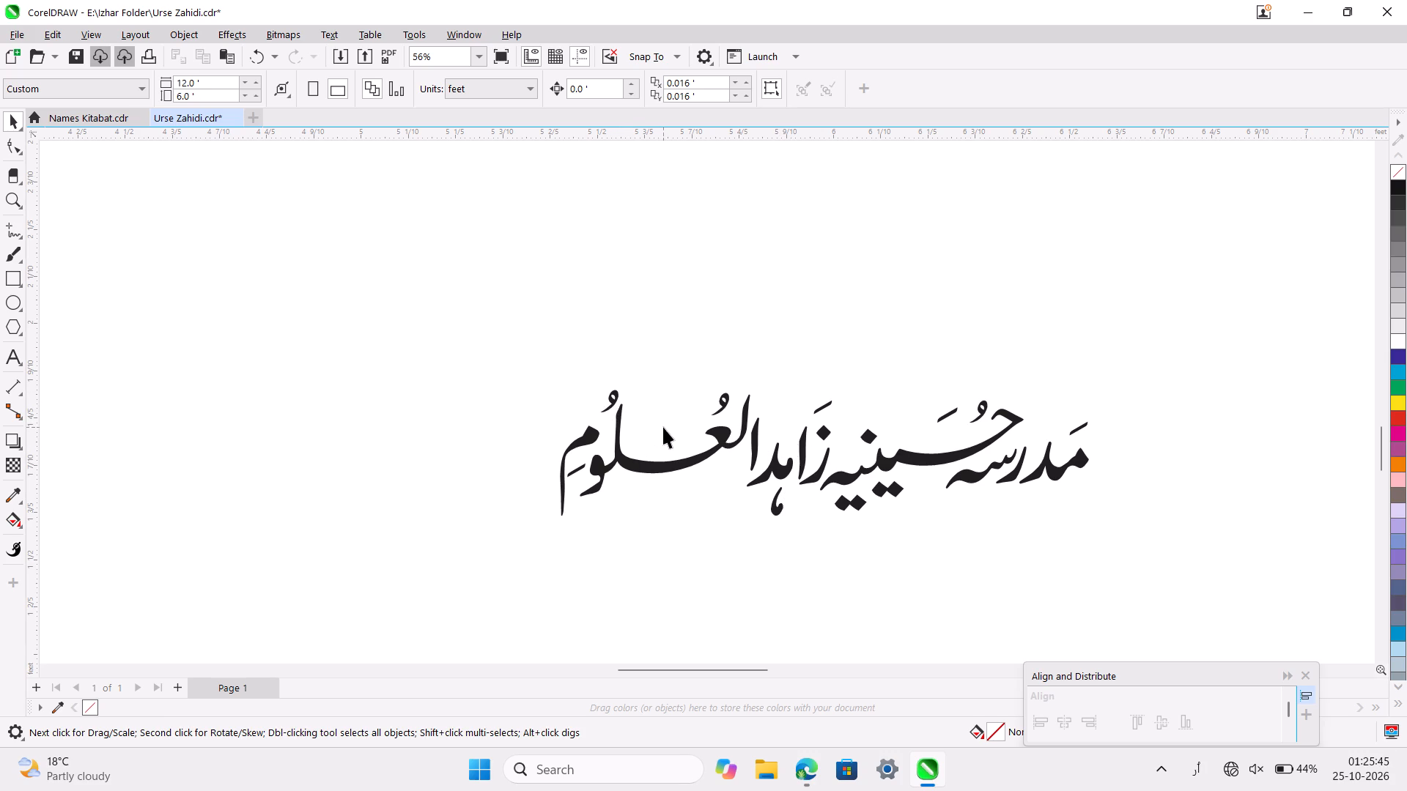
Group the madrasa name lettering together with all its separately placed vowel marks.
ctrl+scroll(663, 427, down, 3)
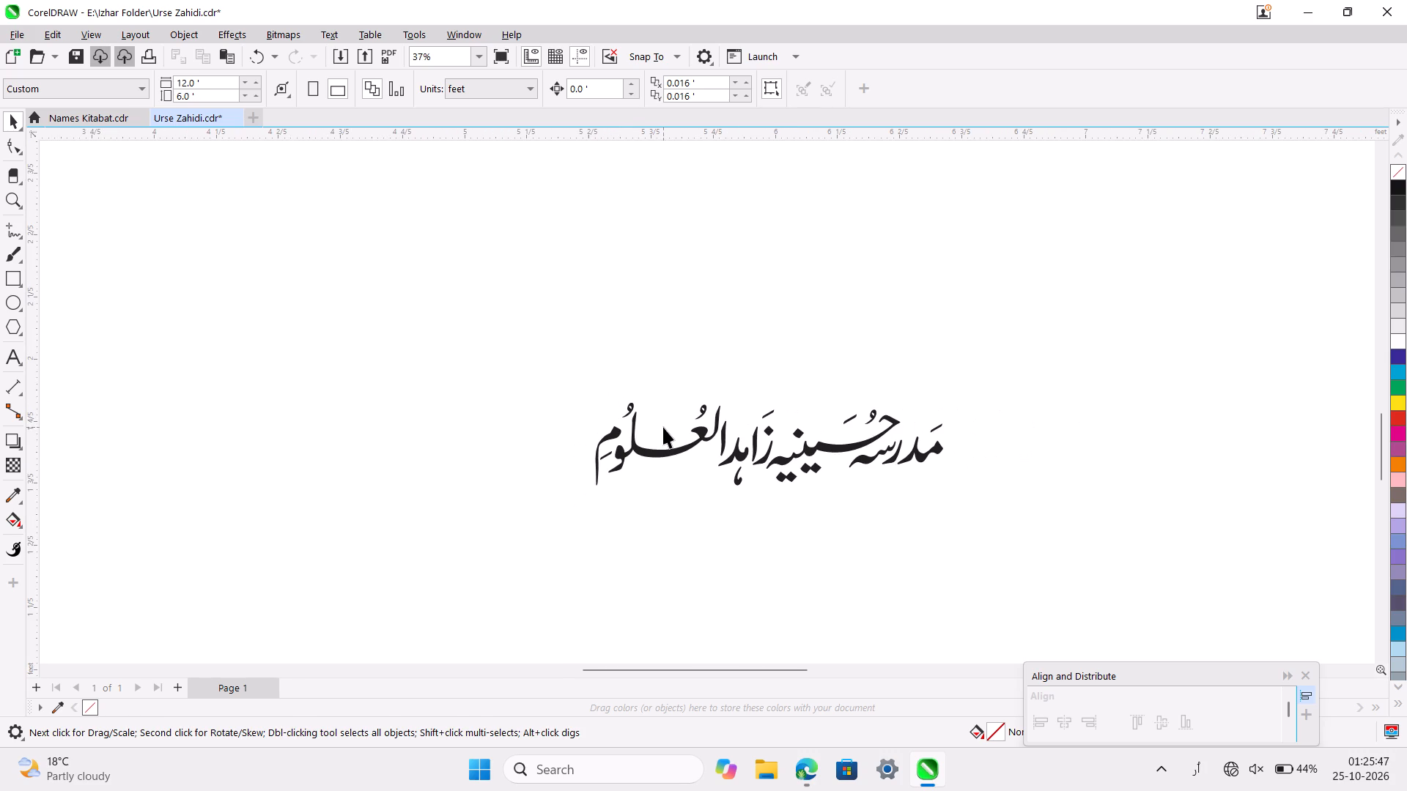
drag(523, 386, 1013, 488)
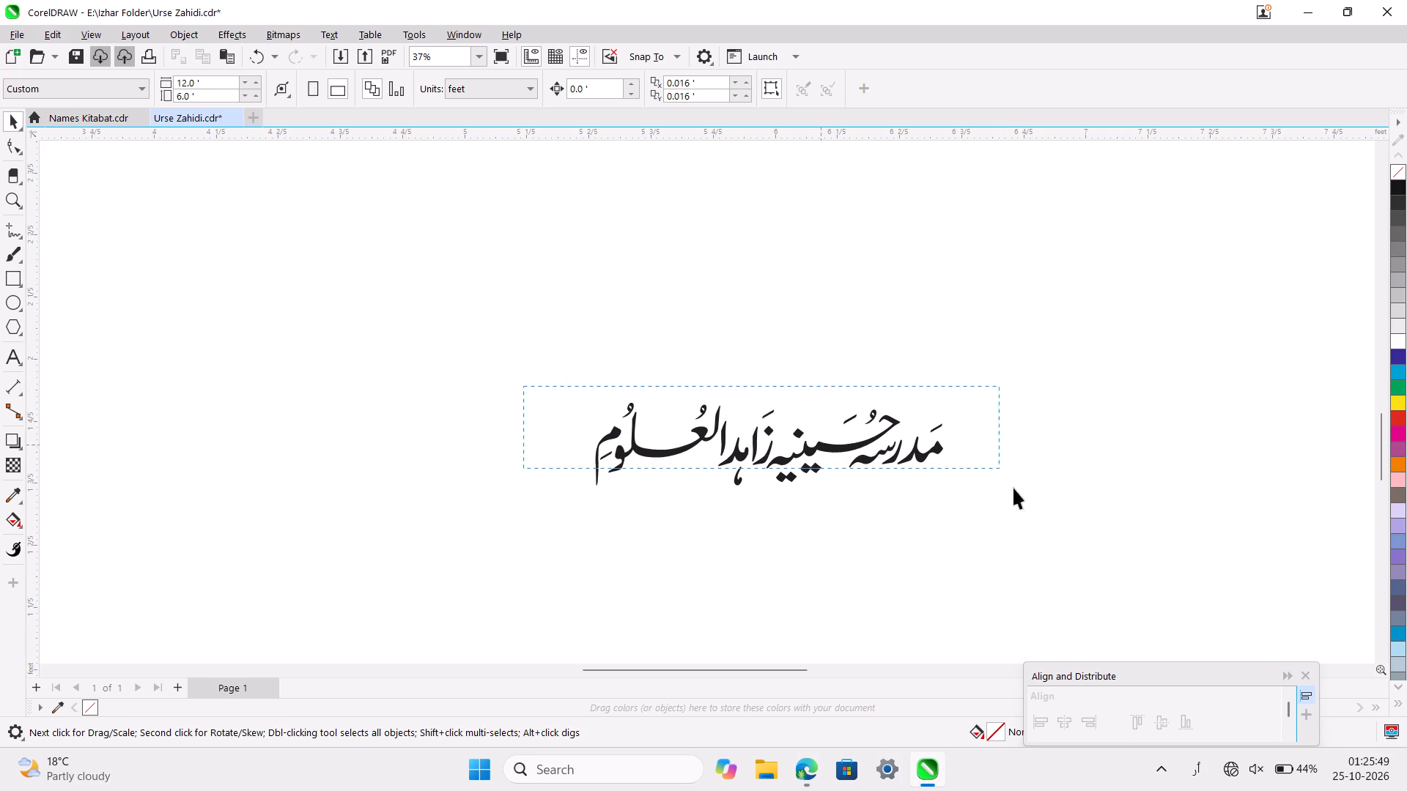
drag(1013, 488, 989, 535)
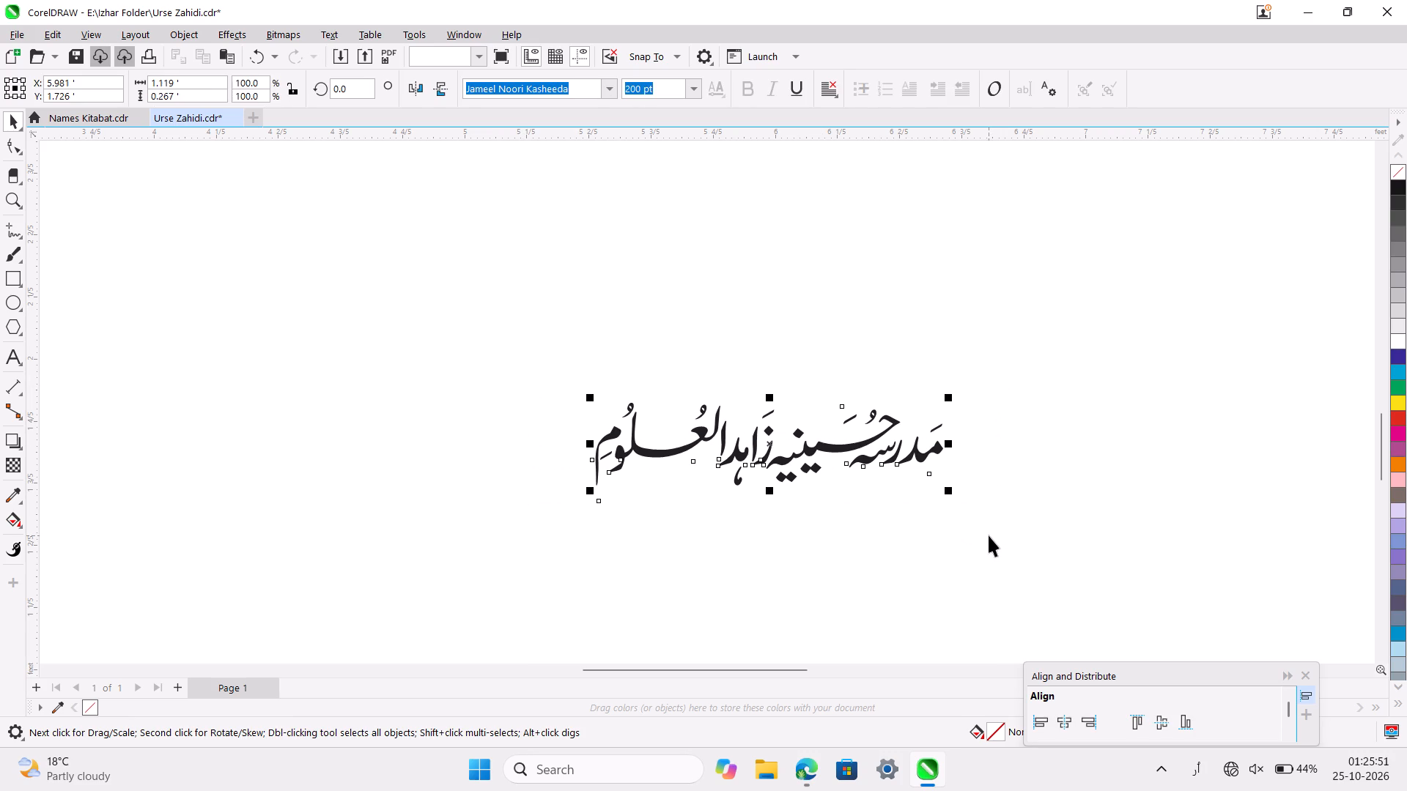
key(ctrl+g)
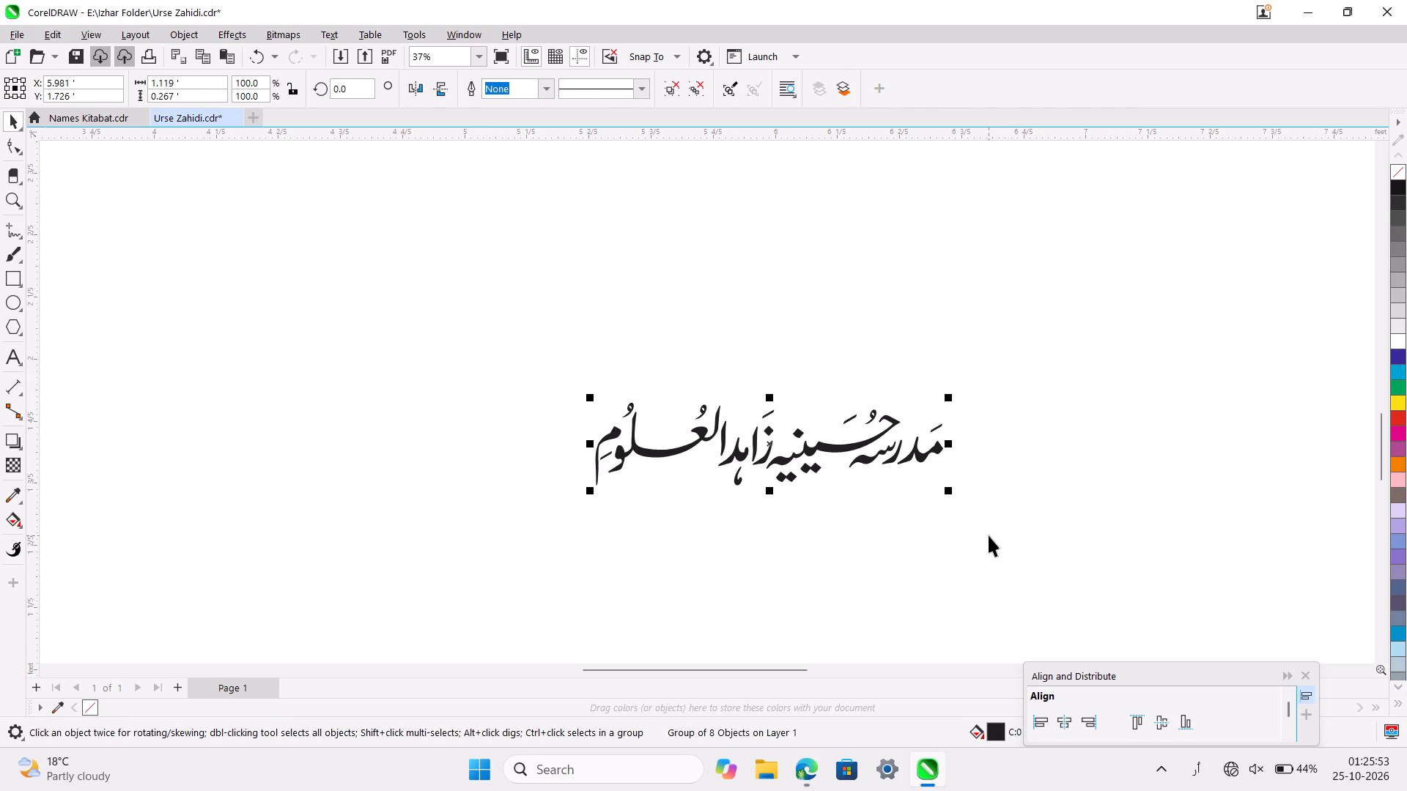
Enlarge the grouped madrasa name to about 5.97 by 1.42 feet and centre it horizontally on the page.
ctrl+scroll(989, 535, down, 15)
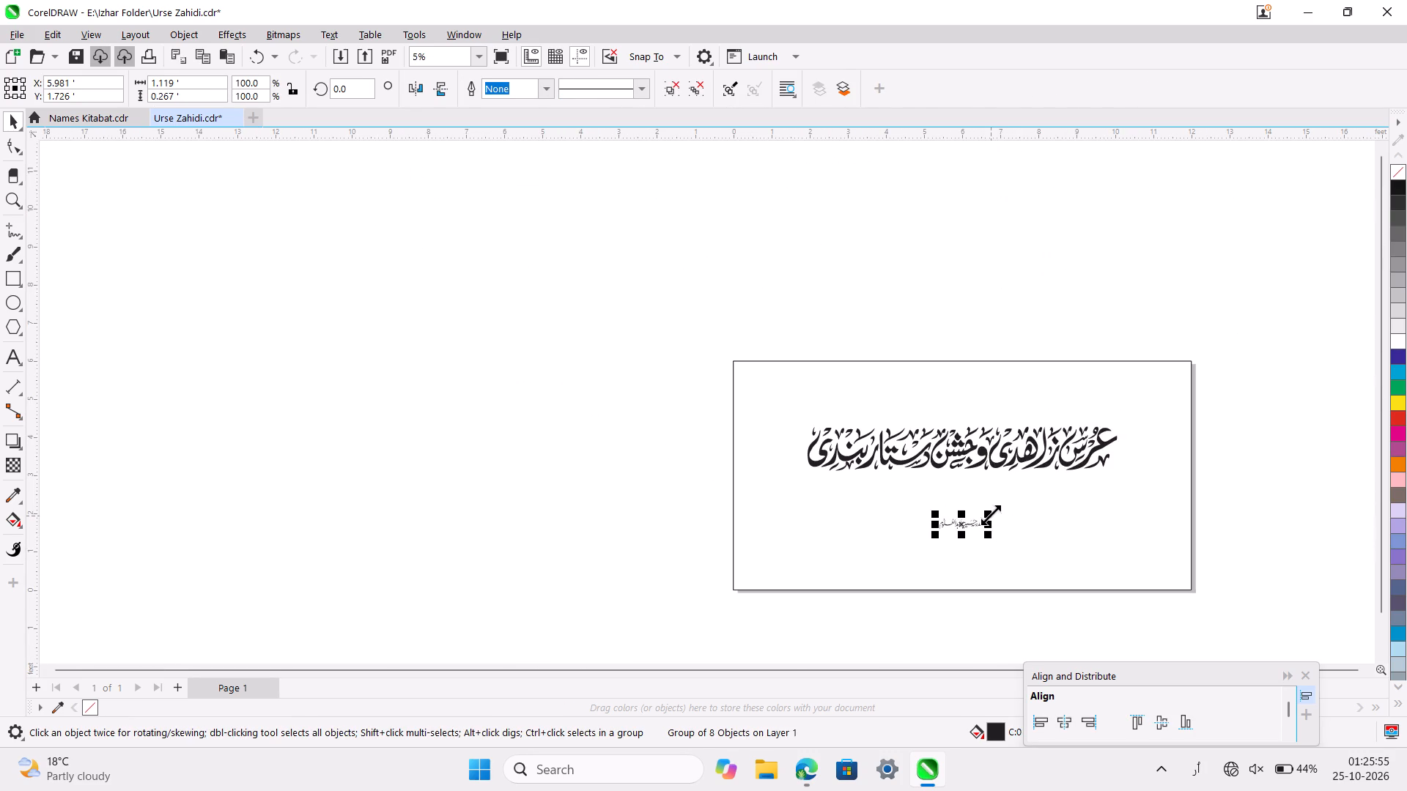
drag(991, 515, 1176, 431)
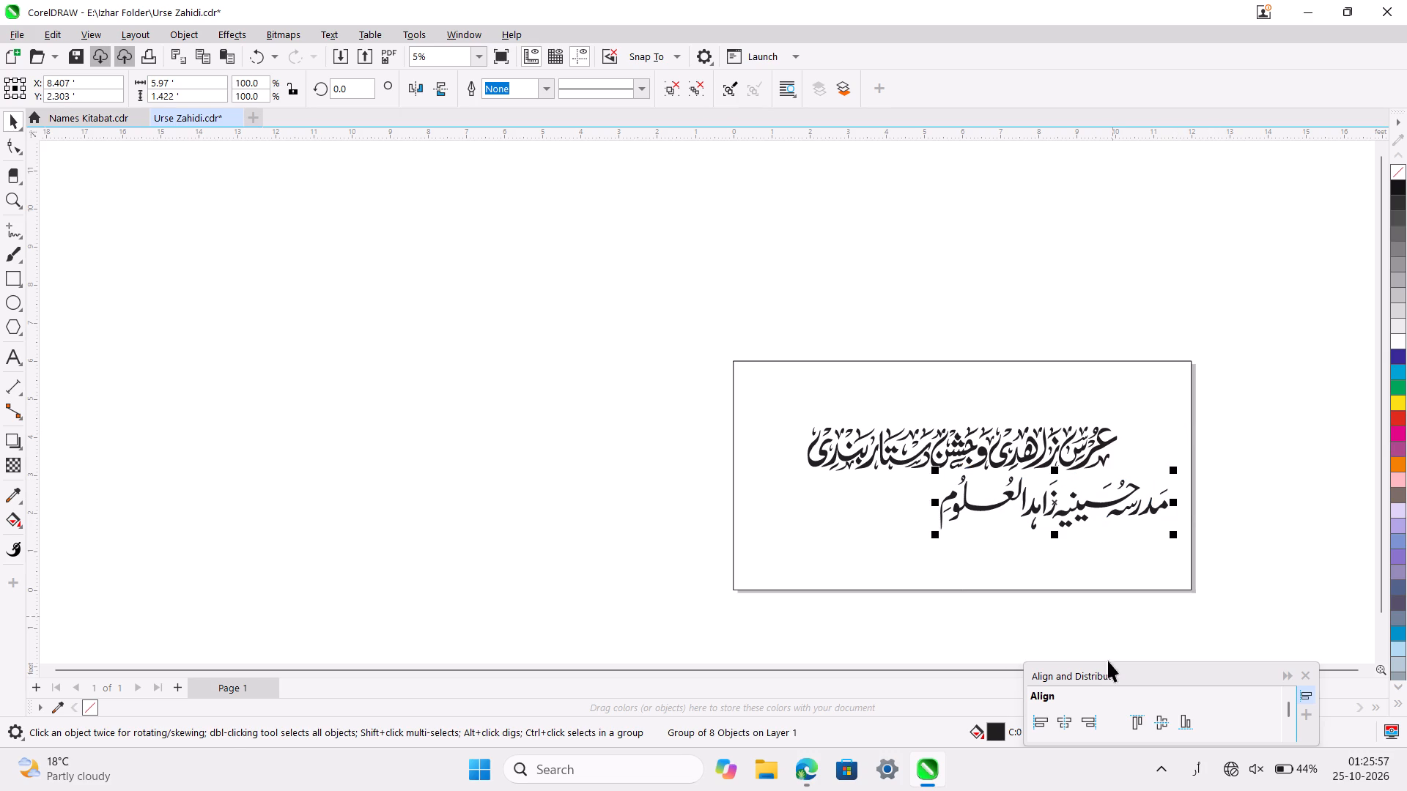
click(1065, 723)
click(1146, 566)
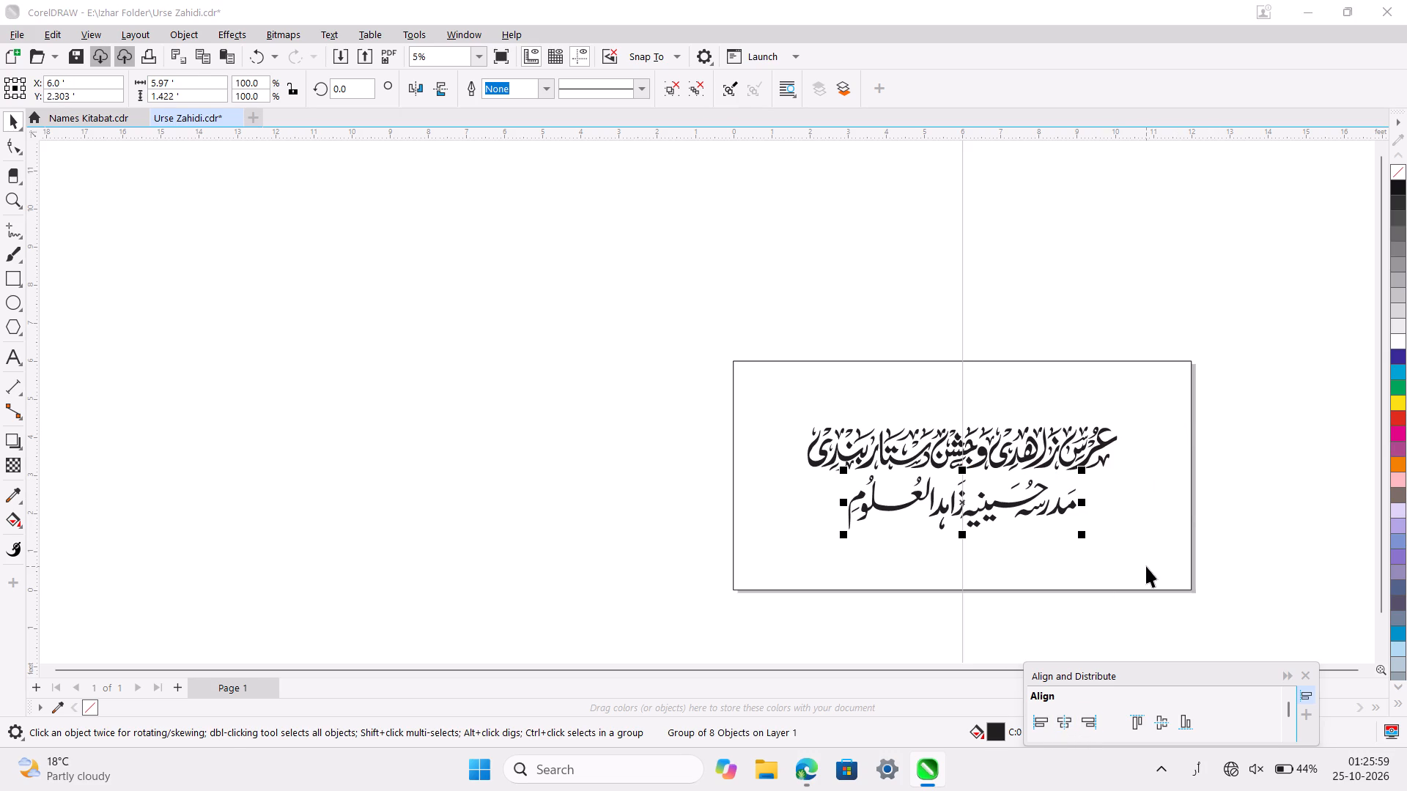
Nudge the grouped madrasa name slightly down, away from the calligraphy title above it.
click(1006, 505)
key(Down)
key(Down)
key(Down)
key(Down)
key(Down)
key(Down)
key(Down)
key(Down)
key(Down)
key(Down)
key(Down)
key(Down)
key(Down)
key(Down)
key(Down)
key(Down)
key(Down)
key(Down)
key(Down)
key(Down)
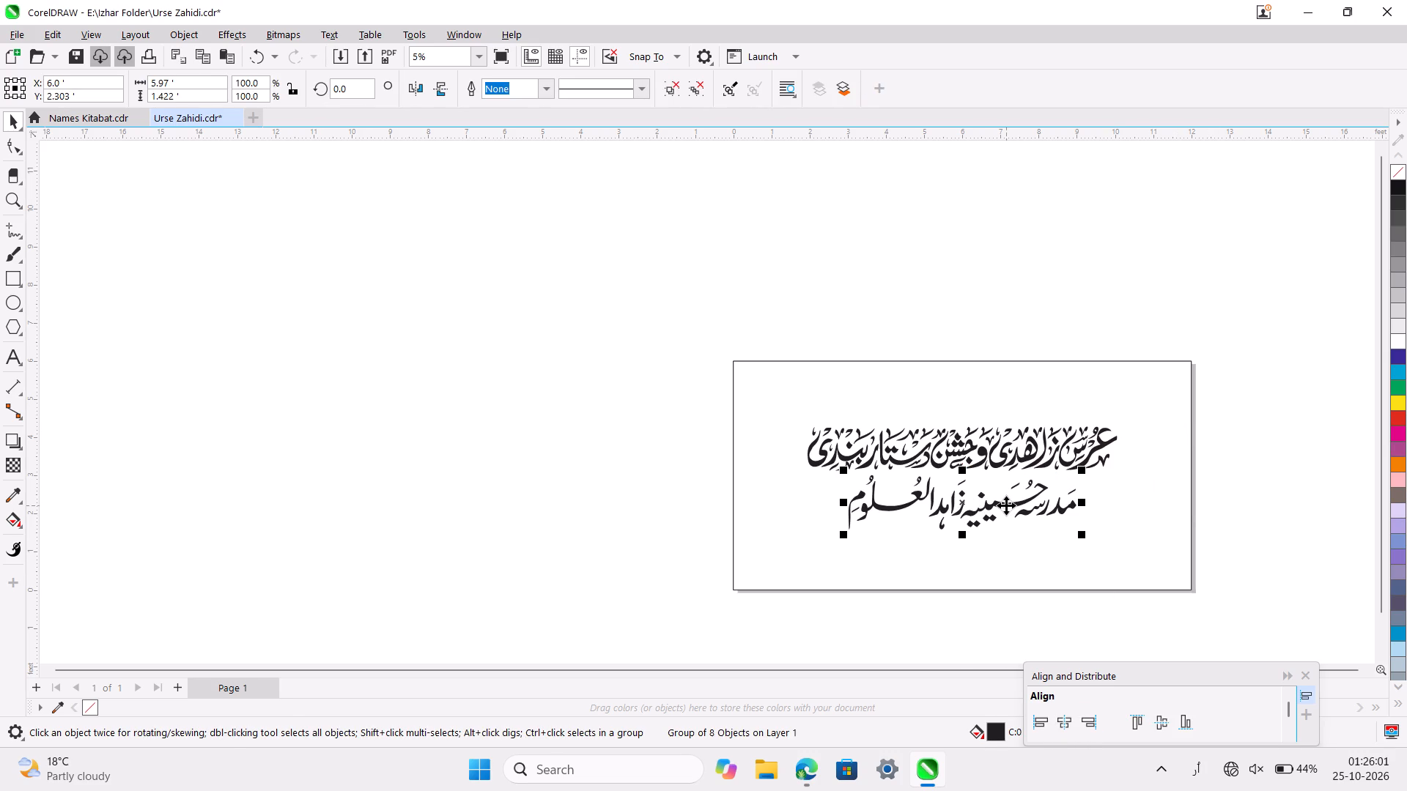
Reduce the madrasa name to about 5.61 by 1.34 feet and move it lower, centred near X 6.23 and Y 2.02 feet.
ctrl+scroll(1006, 505, up, 2)
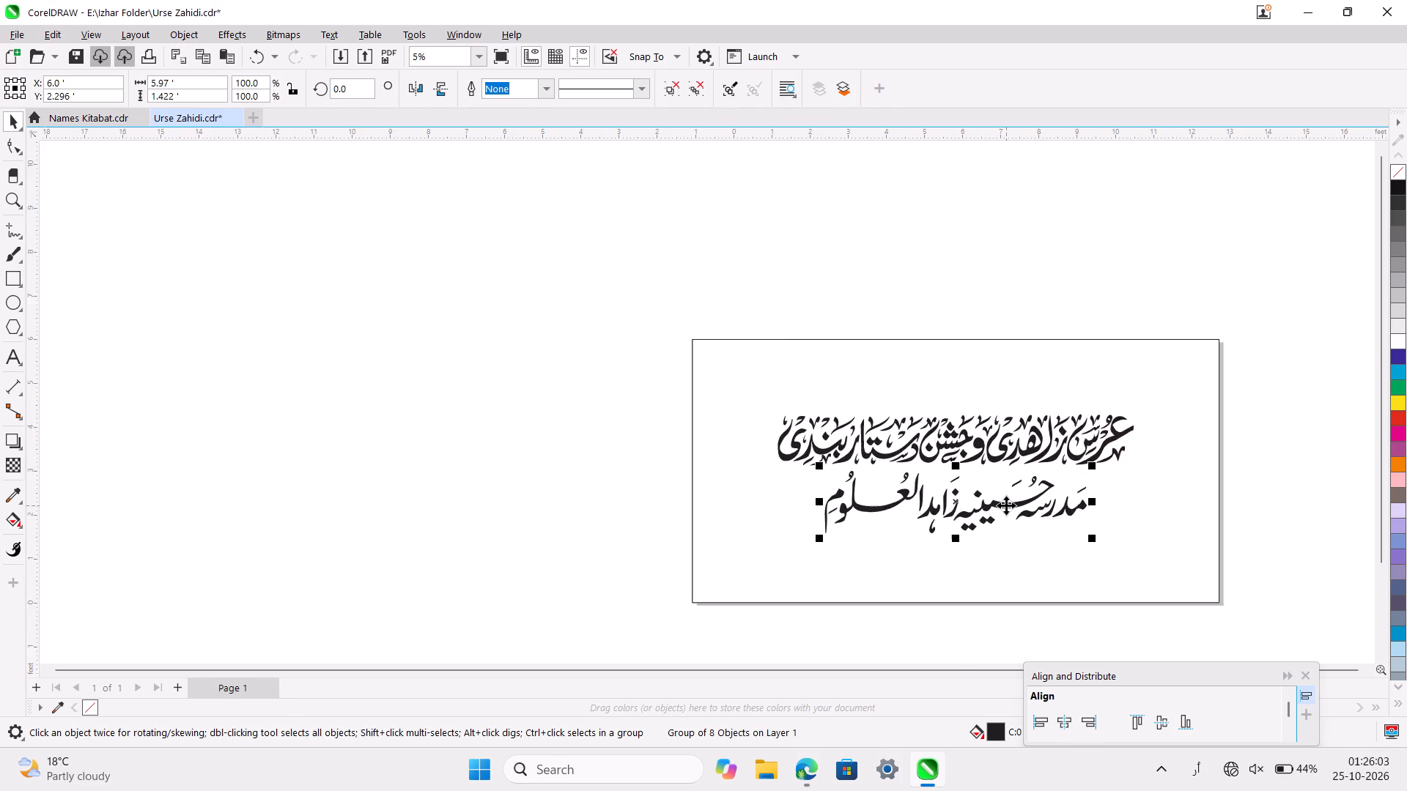
ctrl+scroll(1006, 505, up, 7)
drag(1259, 598, 1211, 593)
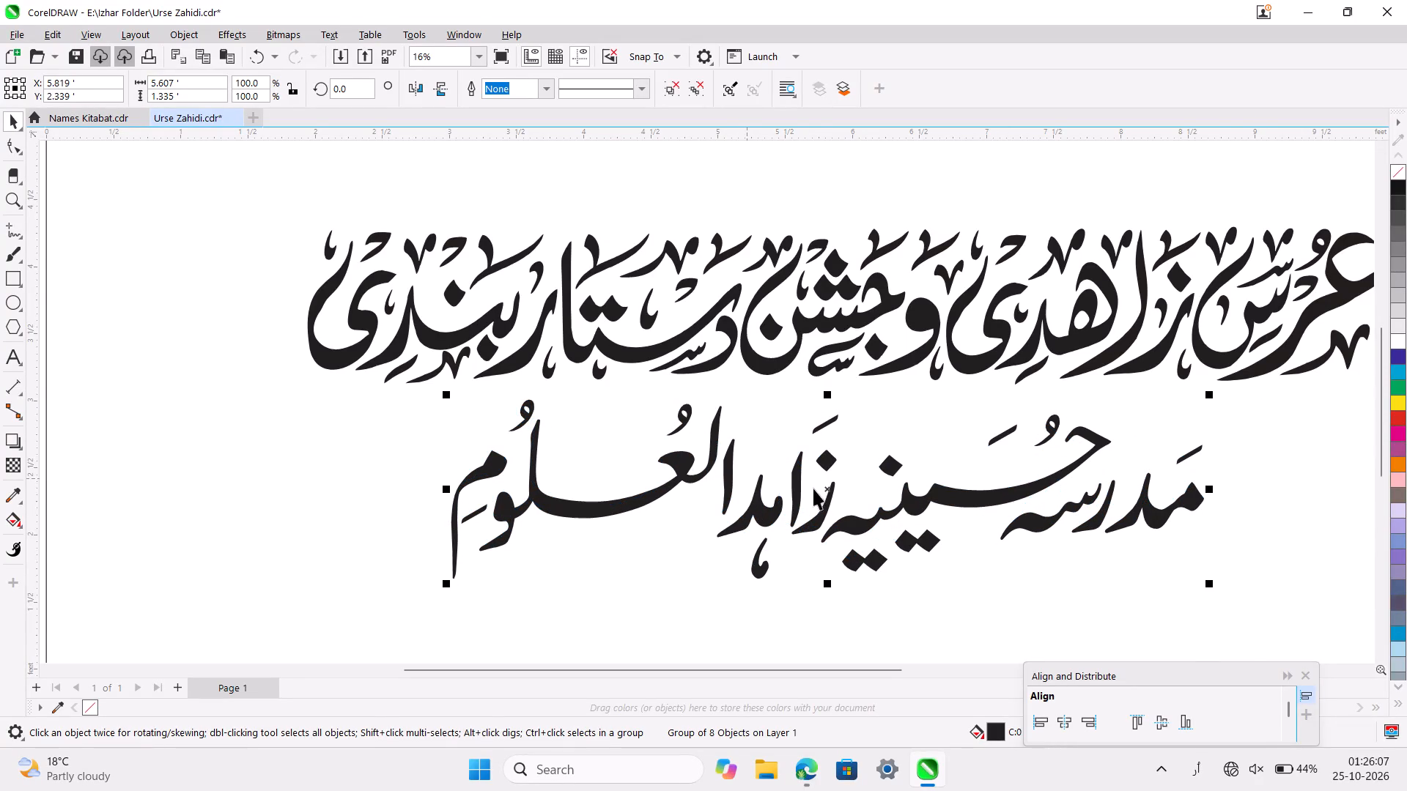
drag(825, 489, 871, 496)
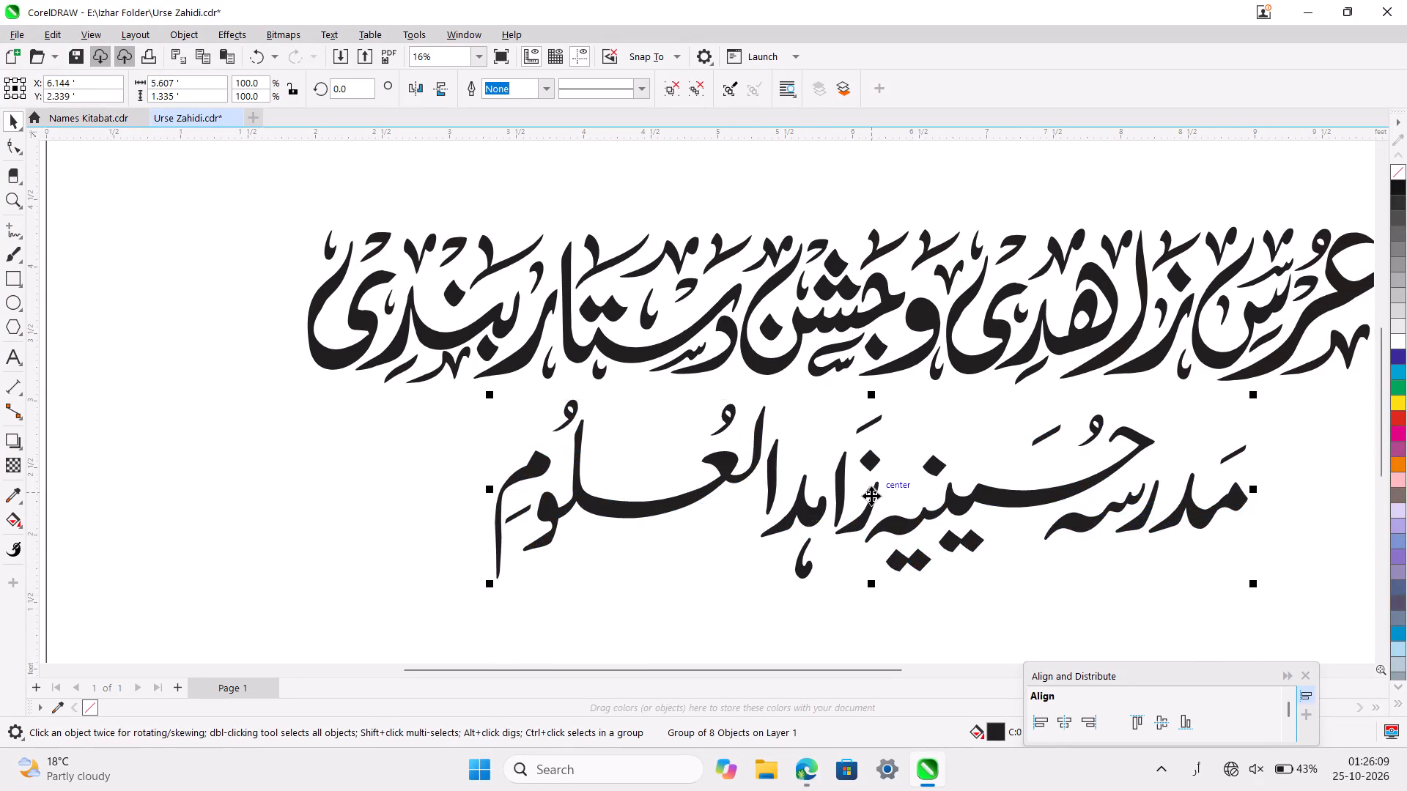
ctrl+scroll(871, 496, down, 6)
drag(871, 496, 876, 514)
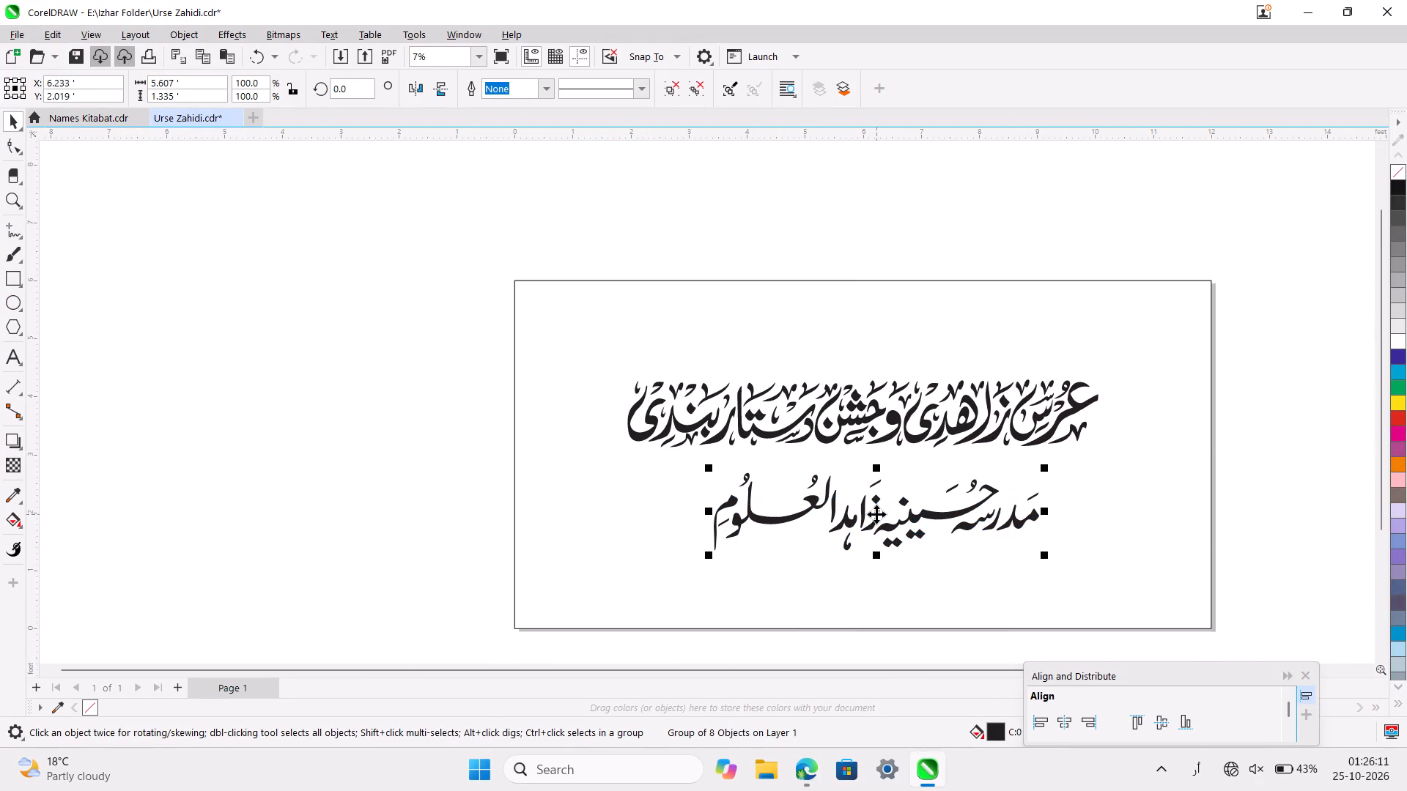
click(442, 457)
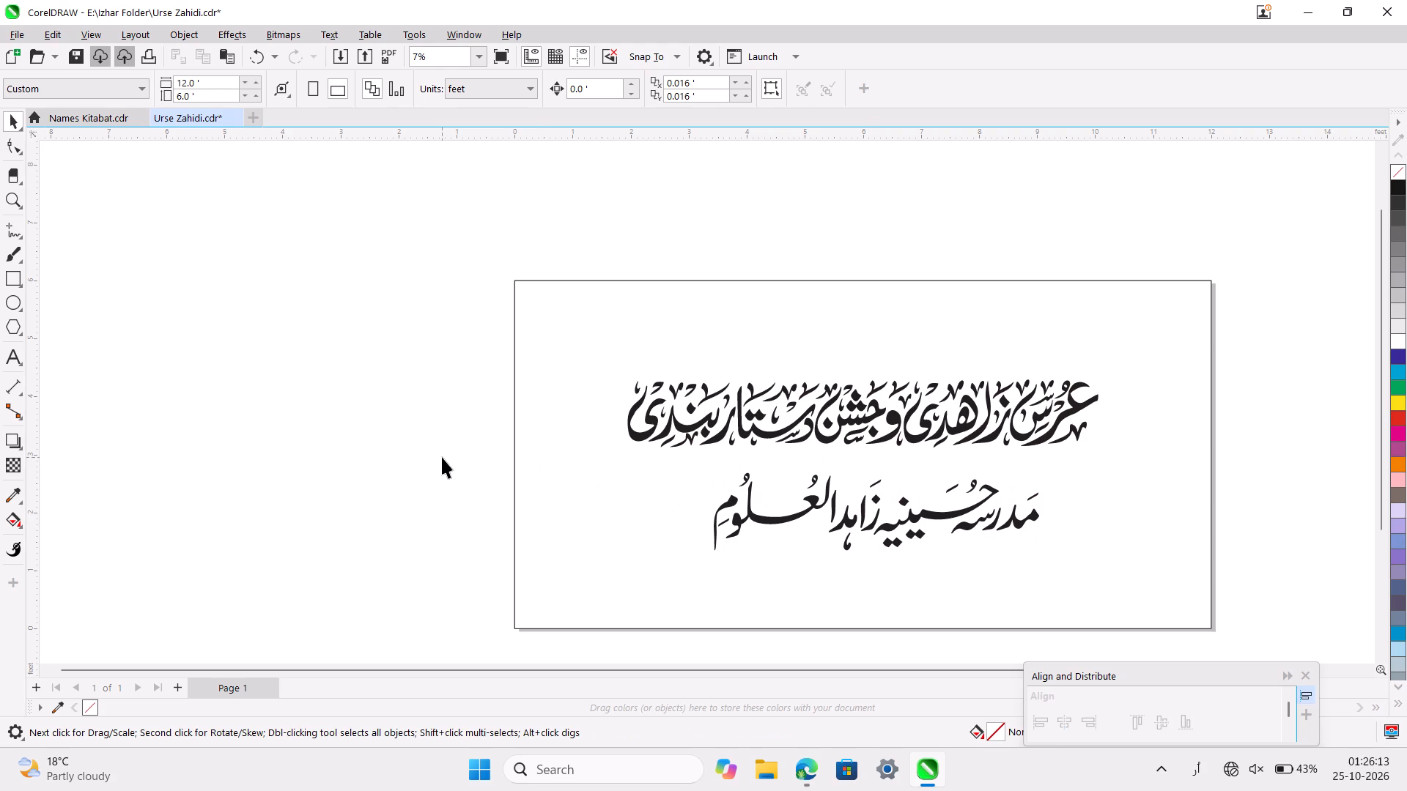
Save the Urse Zahidi banner document.
key(ctrl+s)
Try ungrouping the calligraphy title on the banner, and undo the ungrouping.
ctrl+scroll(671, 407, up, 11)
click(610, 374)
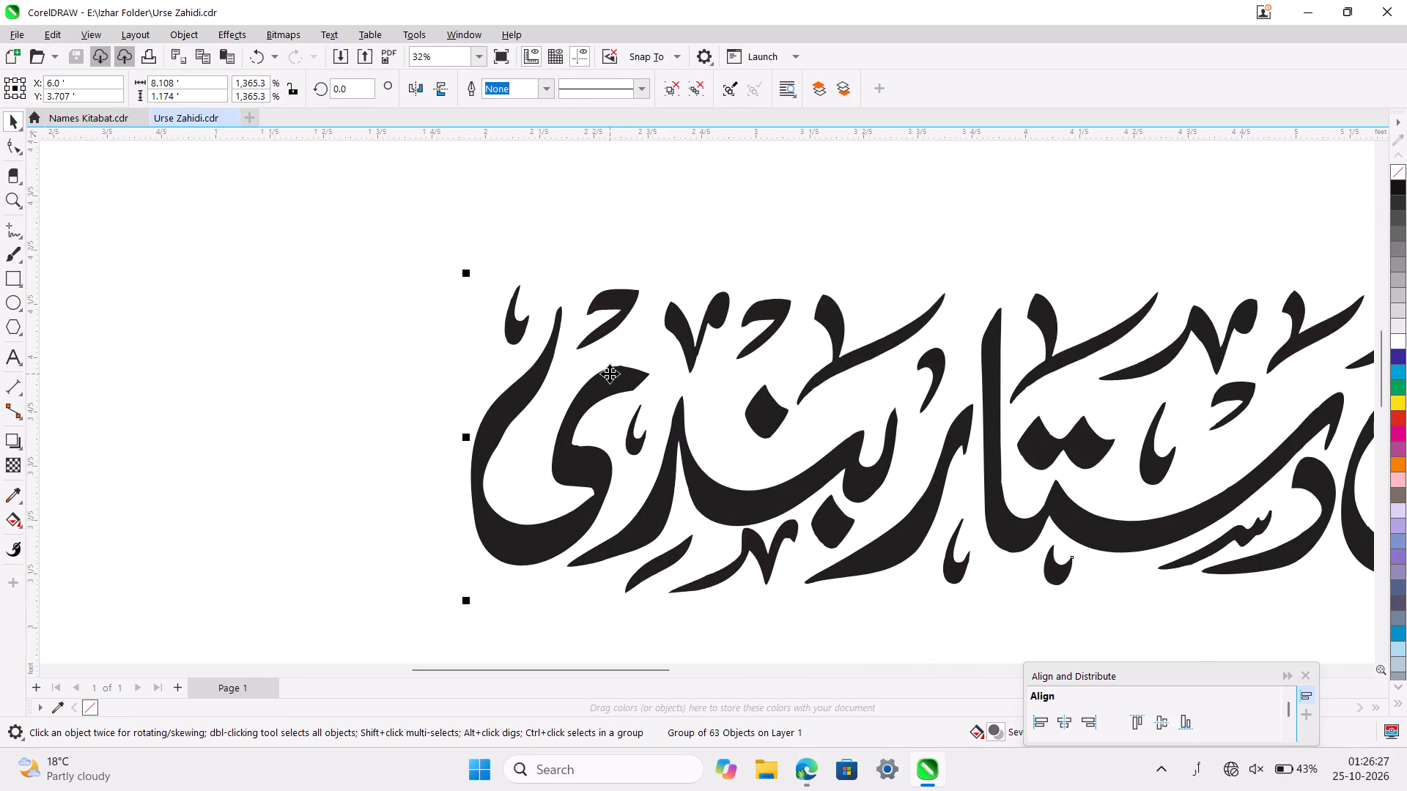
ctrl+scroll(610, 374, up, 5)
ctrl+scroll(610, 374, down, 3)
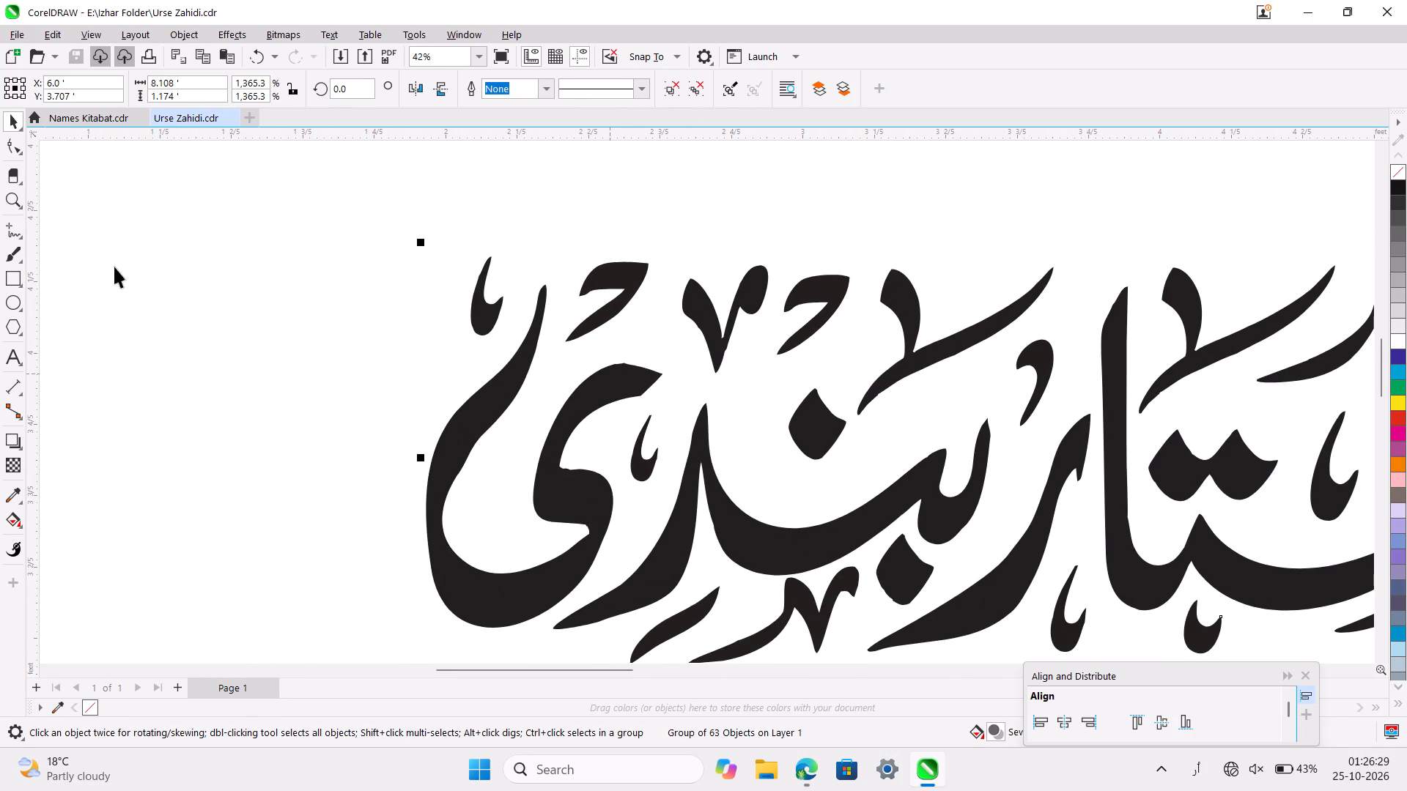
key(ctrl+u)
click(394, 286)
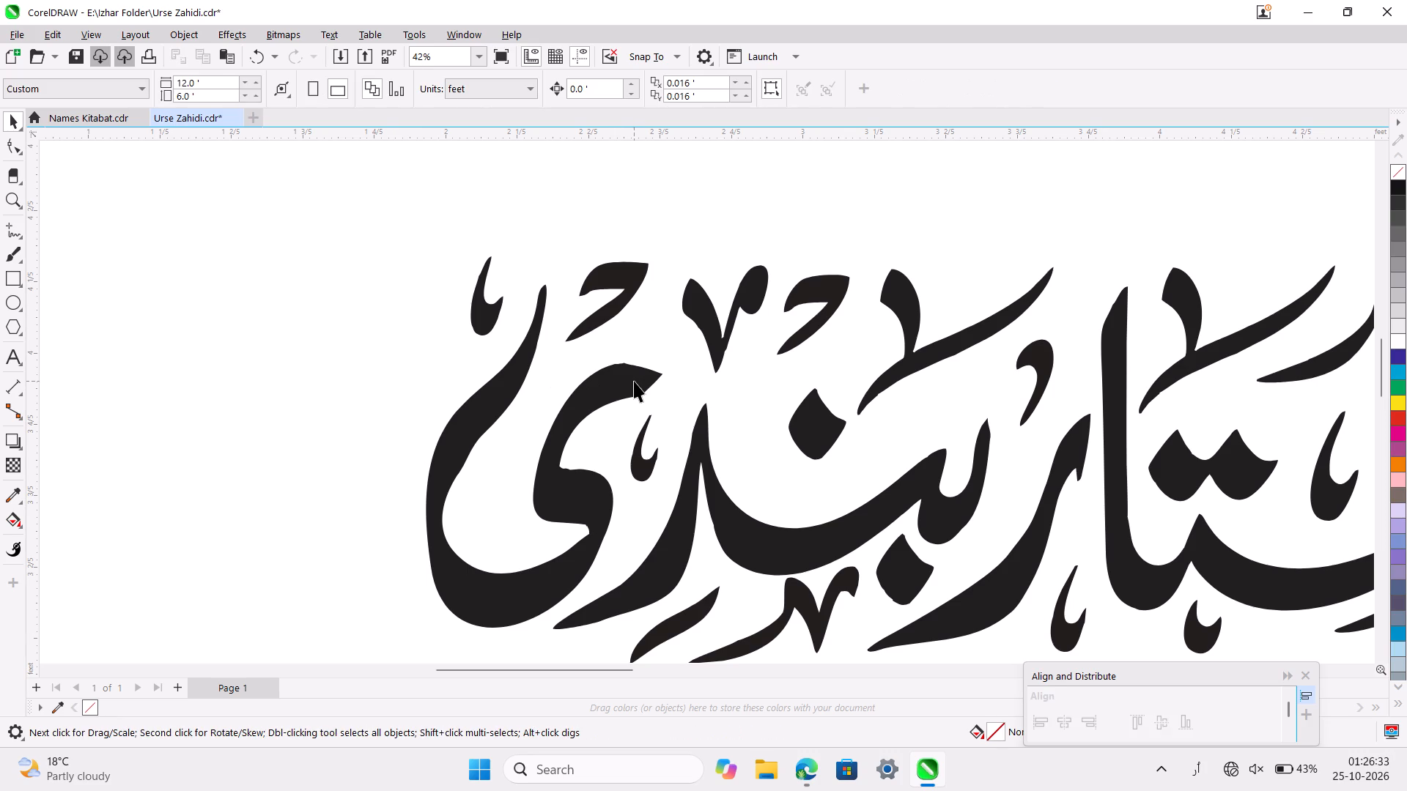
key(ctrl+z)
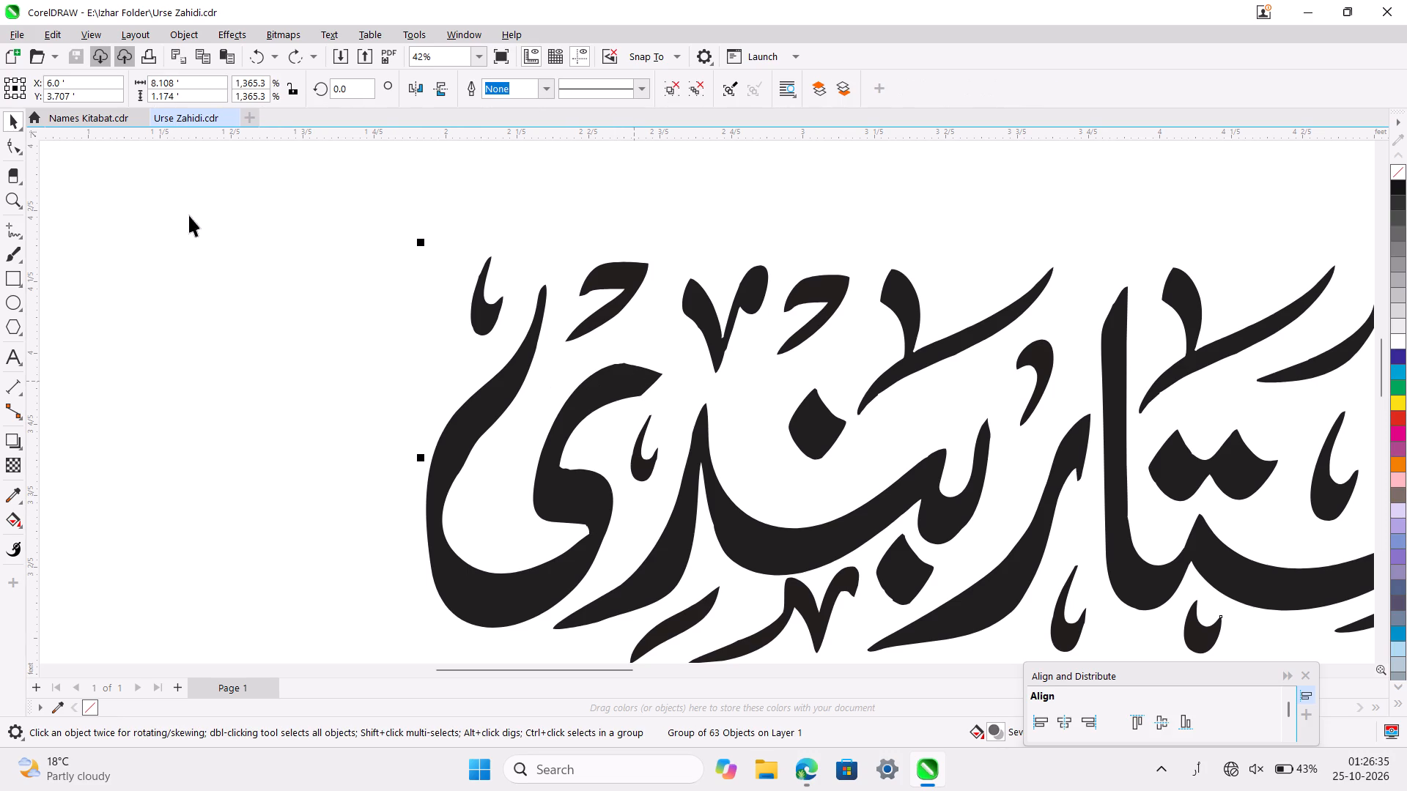
Switch to the Names Kitabat document and ungroup its original عرس زاہدی و جشن دستار بندی title lettering.
click(82, 109)
scroll(604, 472, down, 1)
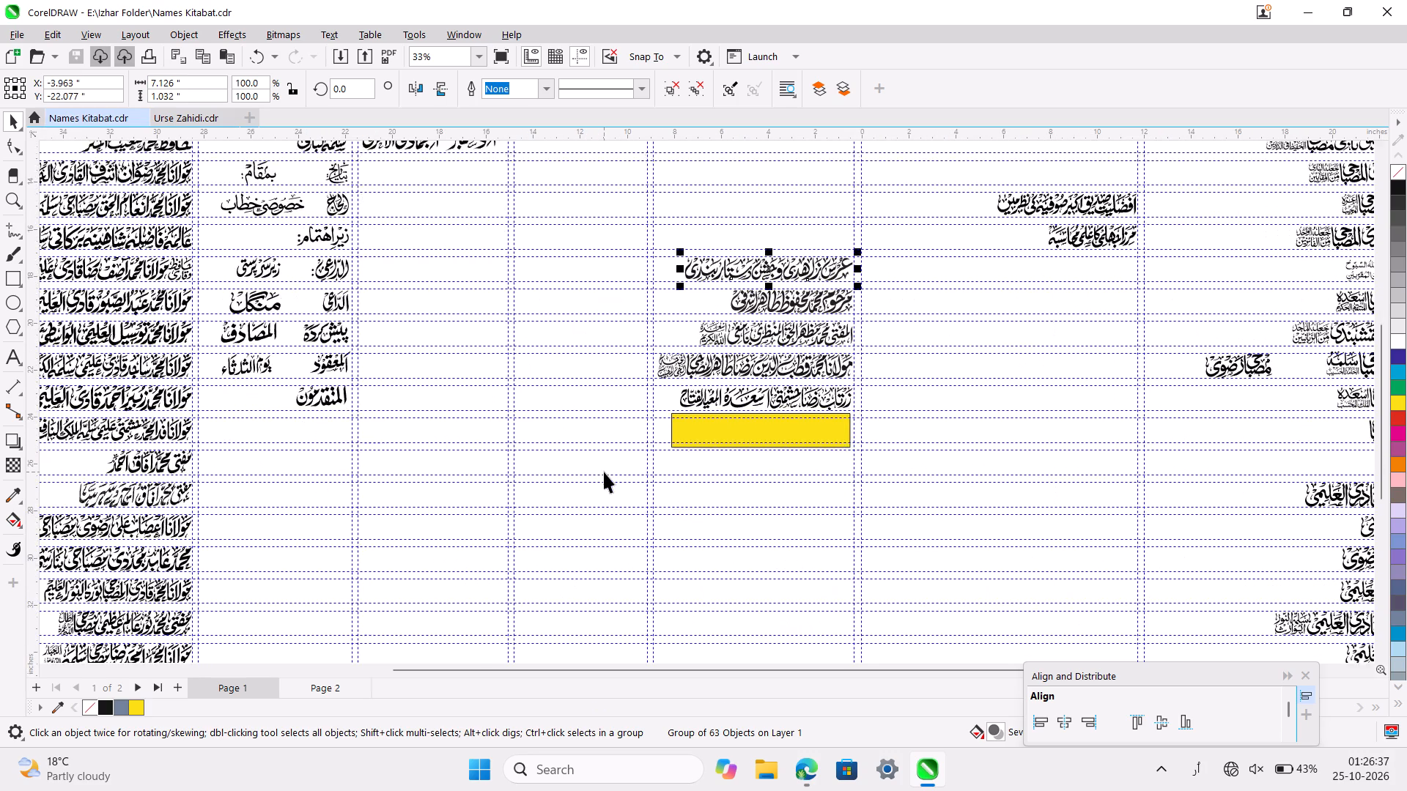
scroll(604, 472, down, 1)
ctrl+scroll(779, 414, up, 5)
scroll(779, 414, up, 2)
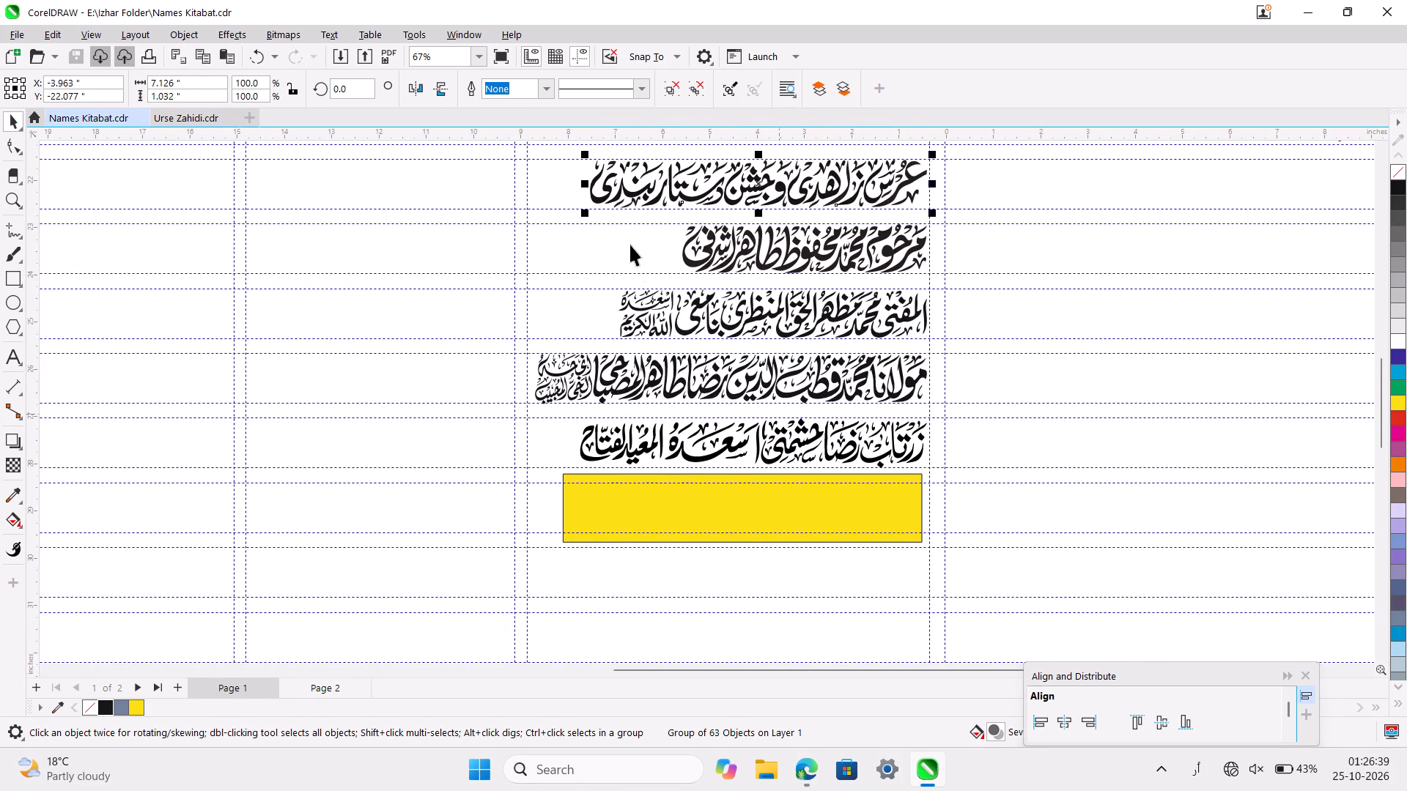
click(629, 245)
ctrl+scroll(629, 245, up, 5)
scroll(629, 245, up, 1)
ctrl+scroll(586, 304, up, 2)
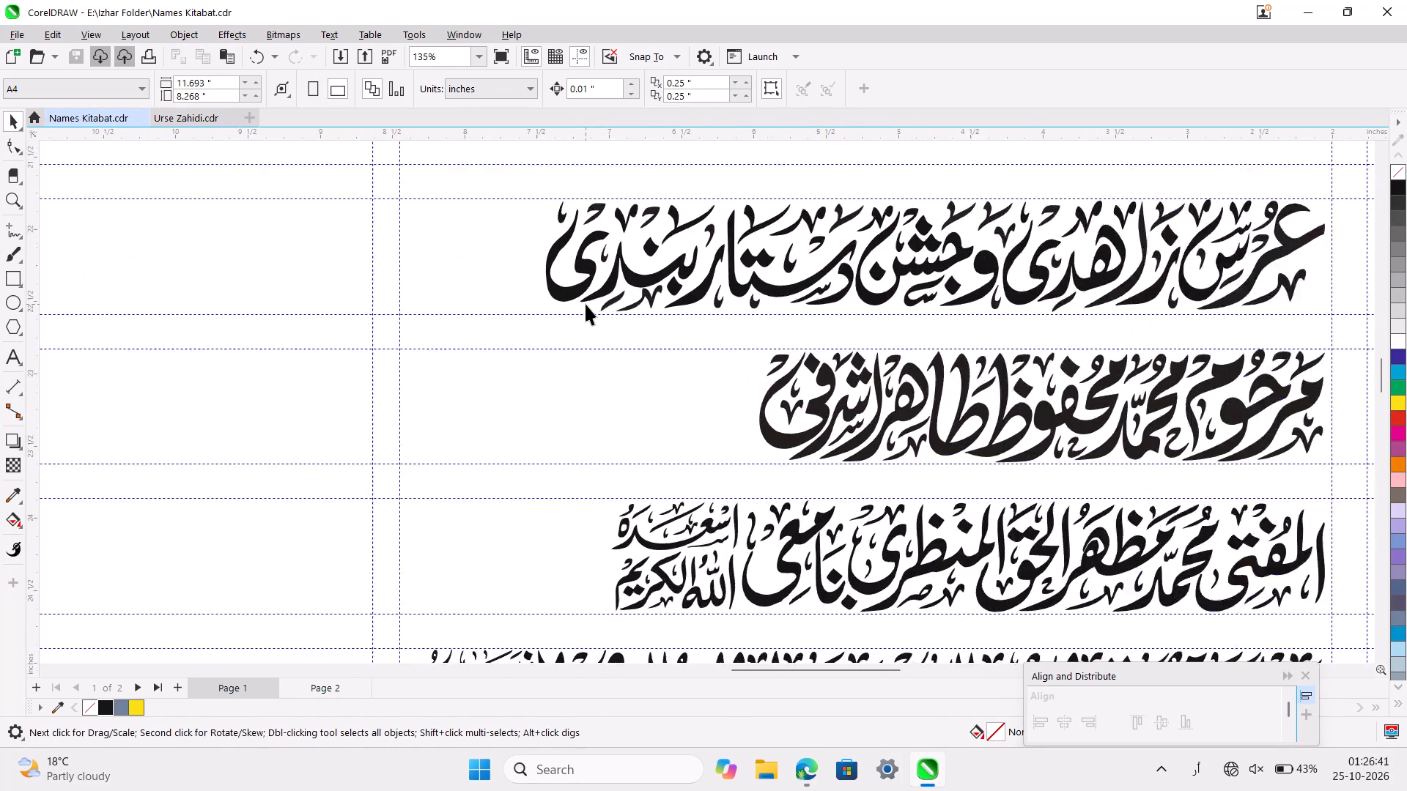
ctrl+scroll(586, 304, up, 7)
scroll(586, 304, up, 2)
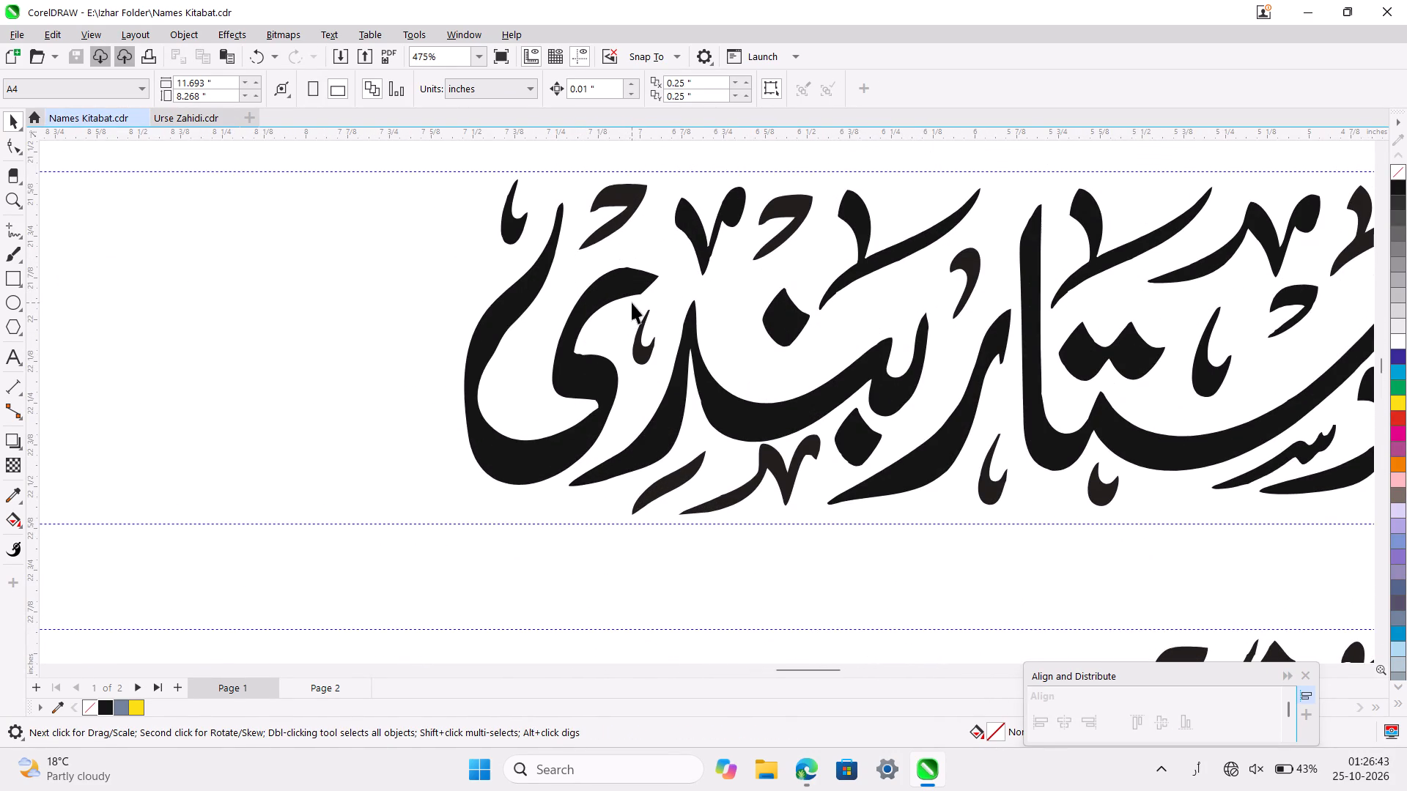
ctrl+scroll(621, 273, up, 5)
click(627, 289)
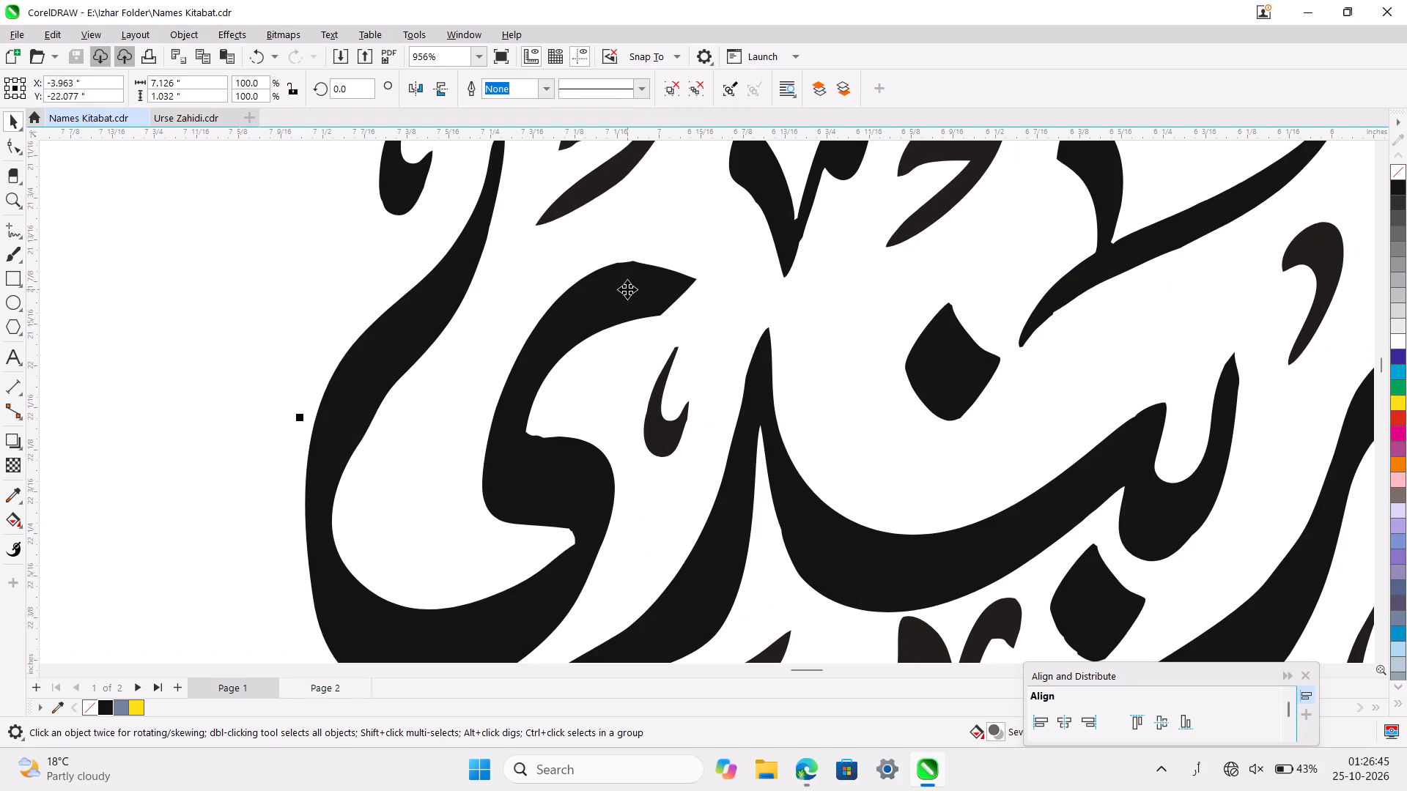
key(ctrl+u)
click(258, 281)
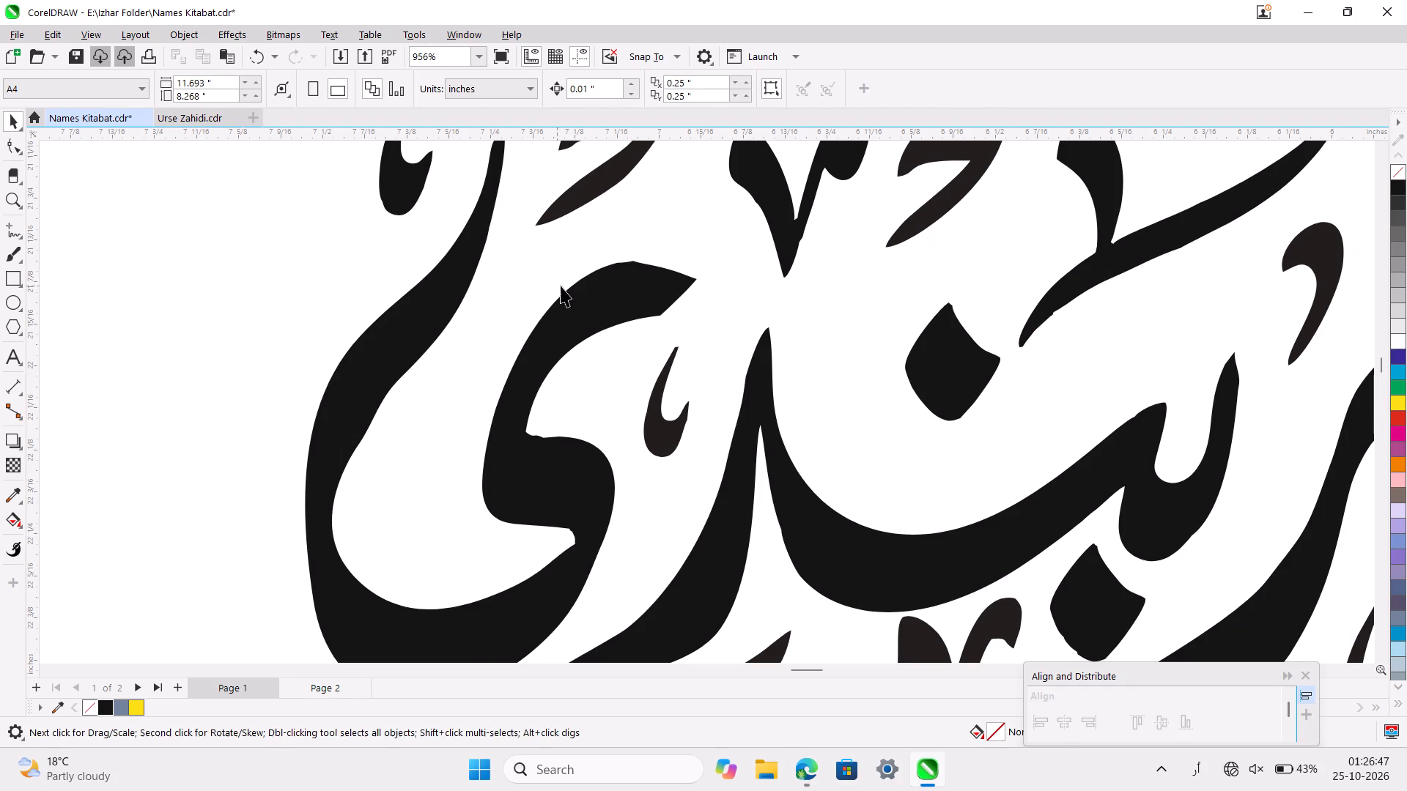
Reshape the tip of the final ی in دستار بندی, raising its end node, smoothing the top edge and deleting two surplus nodes.
click(629, 291)
ctrl+scroll(629, 291, up, 4)
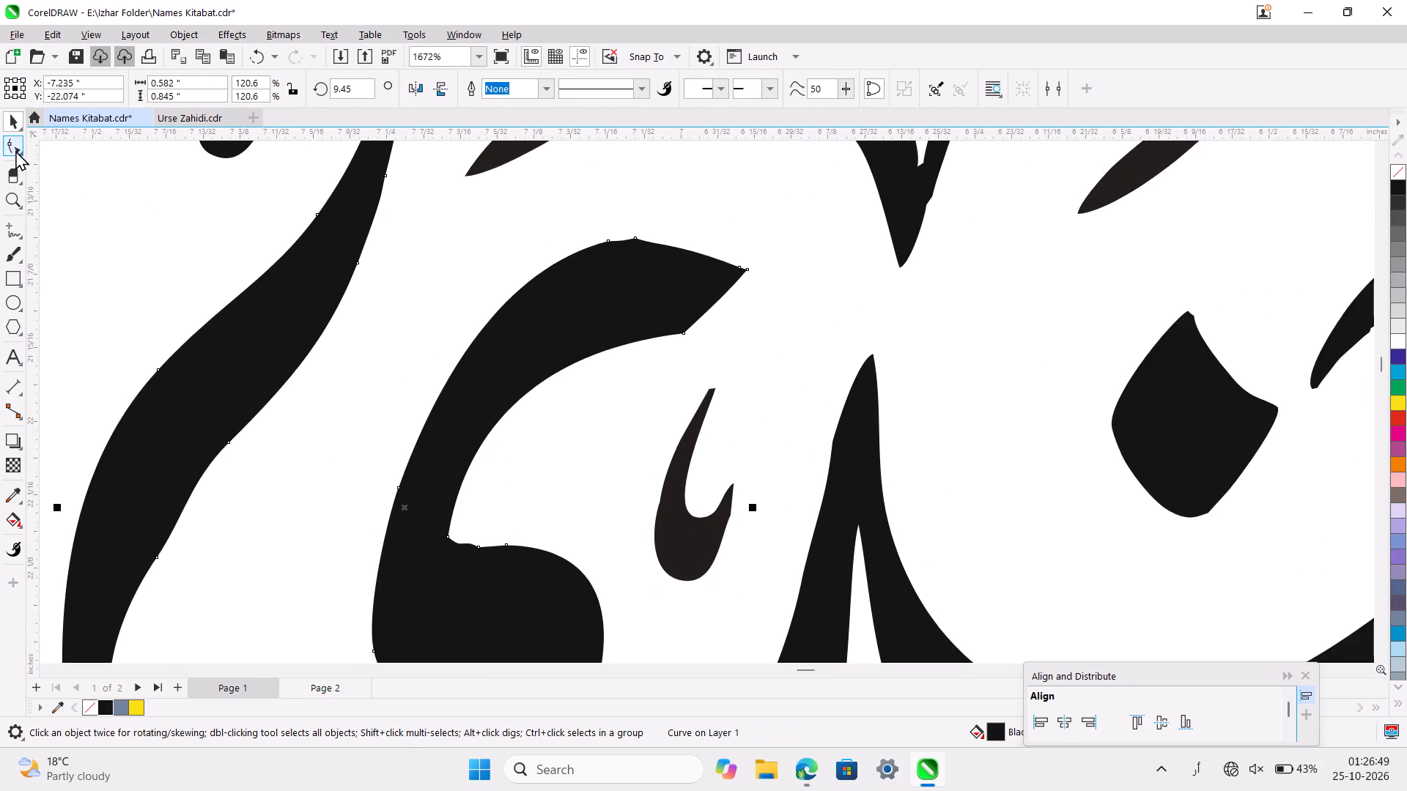
click(11, 146)
ctrl+scroll(655, 315, up, 1)
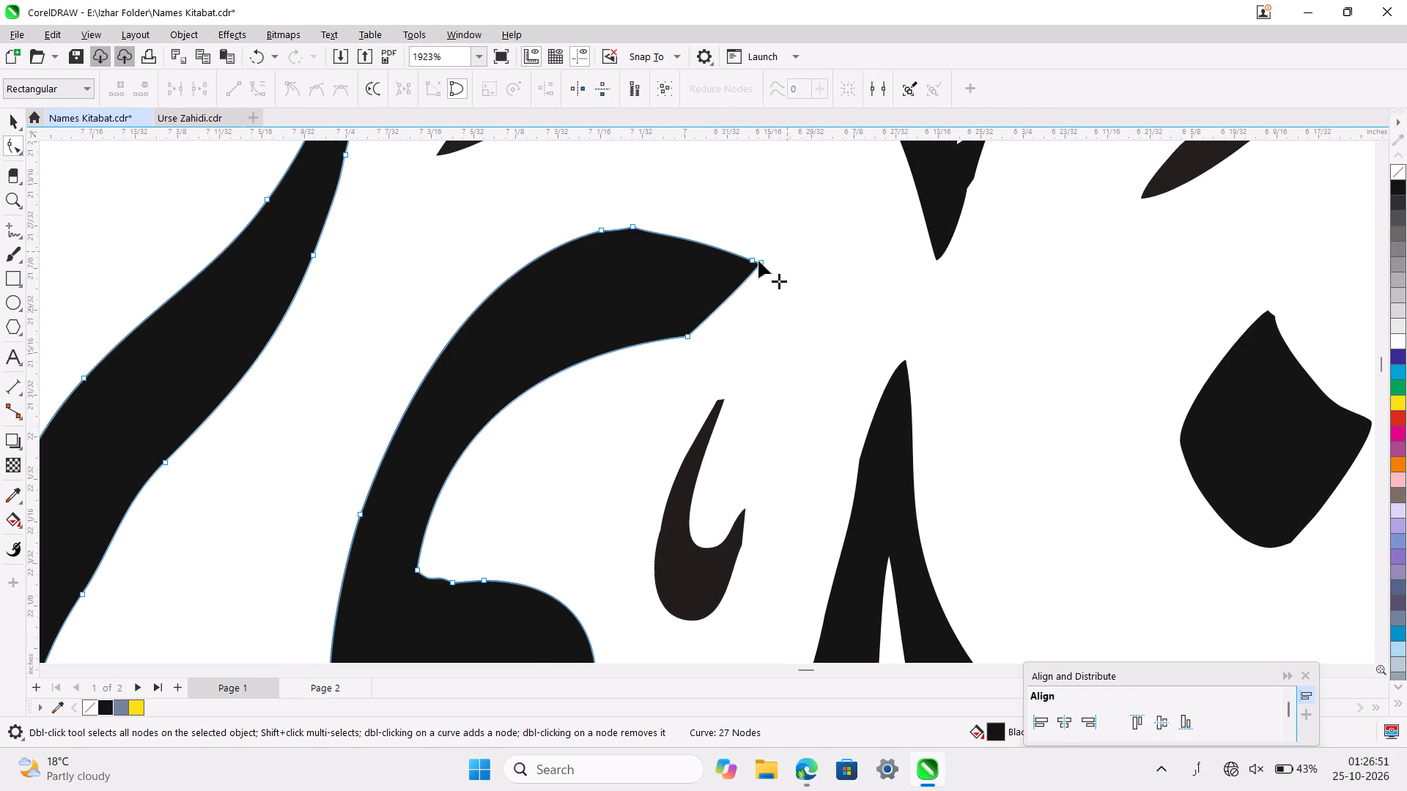
drag(754, 260, 756, 251)
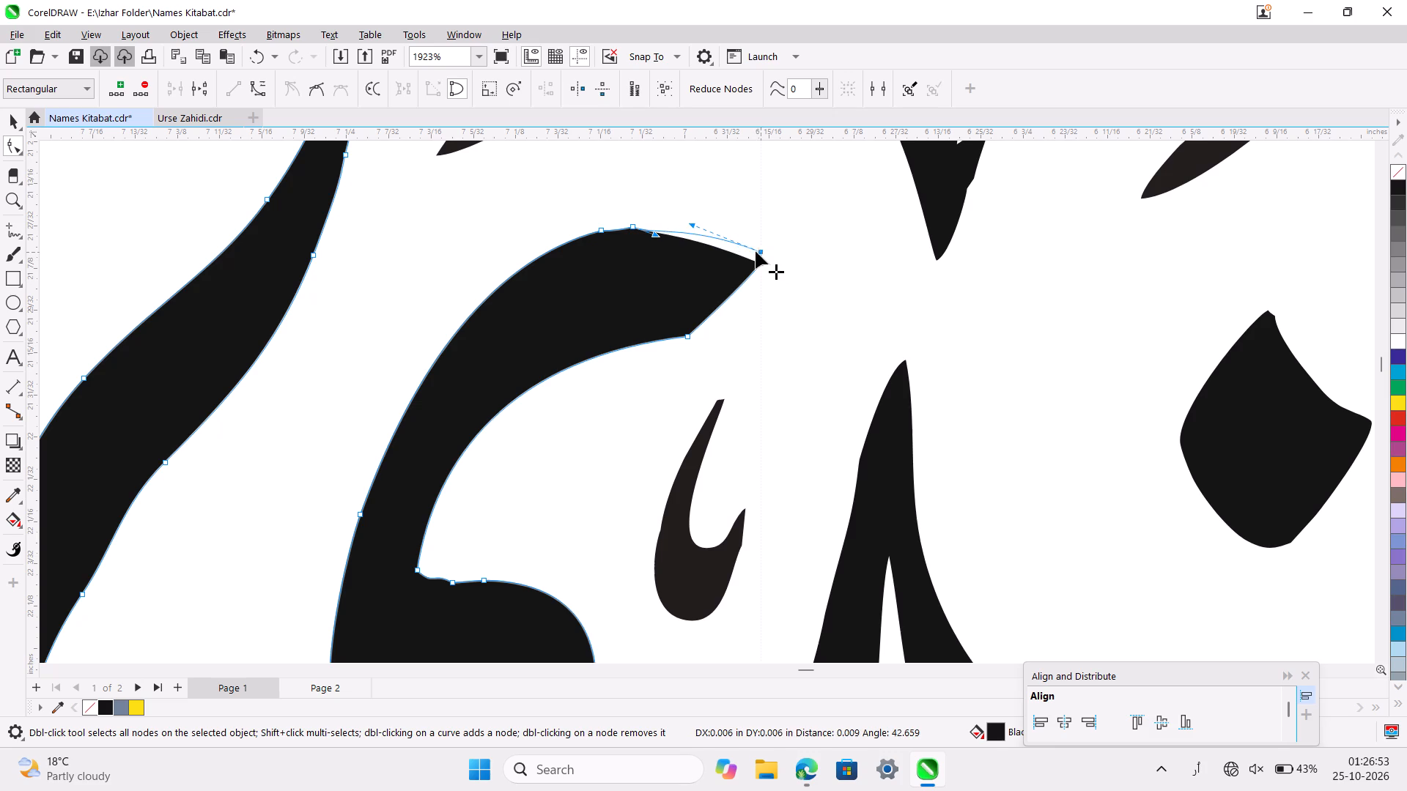
drag(756, 251, 758, 248)
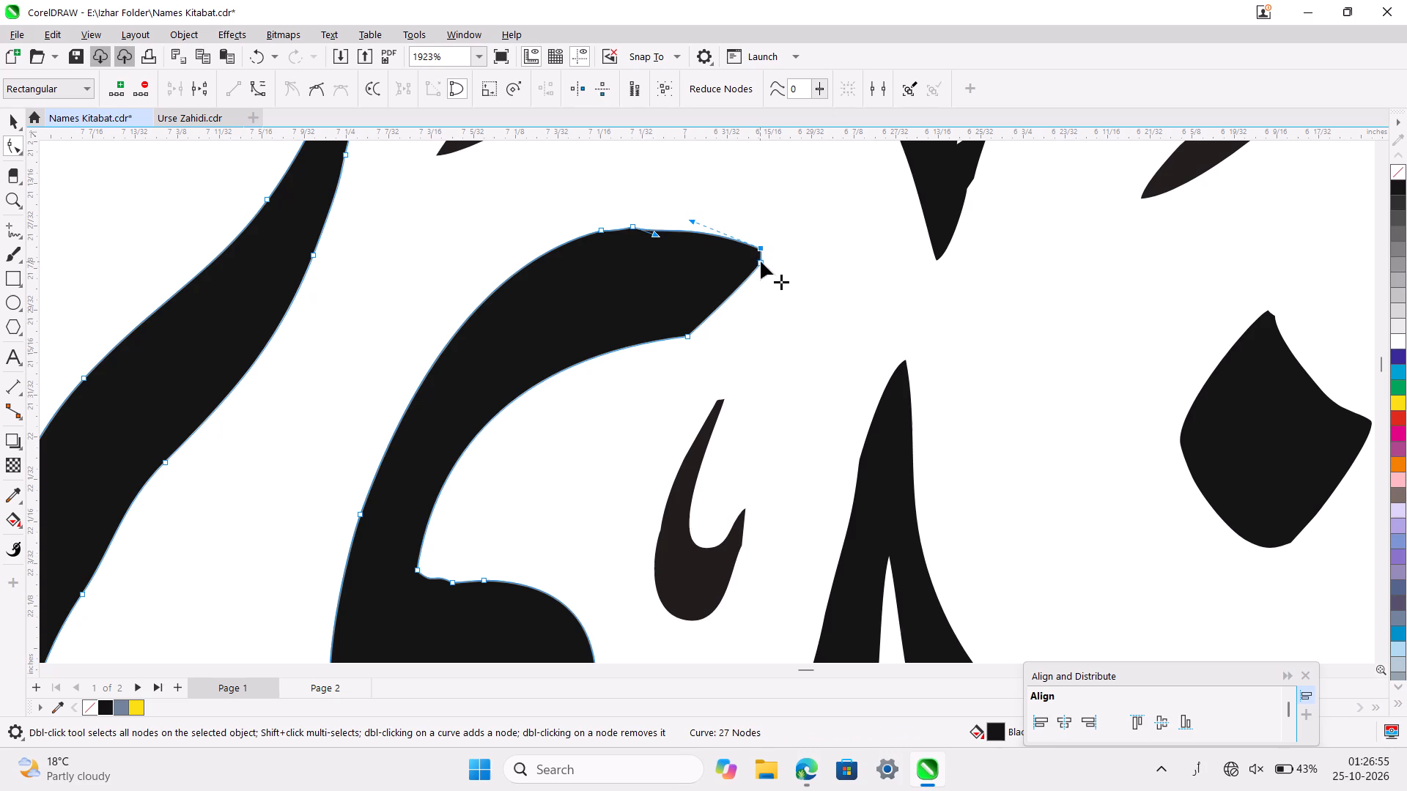
double_click(761, 264)
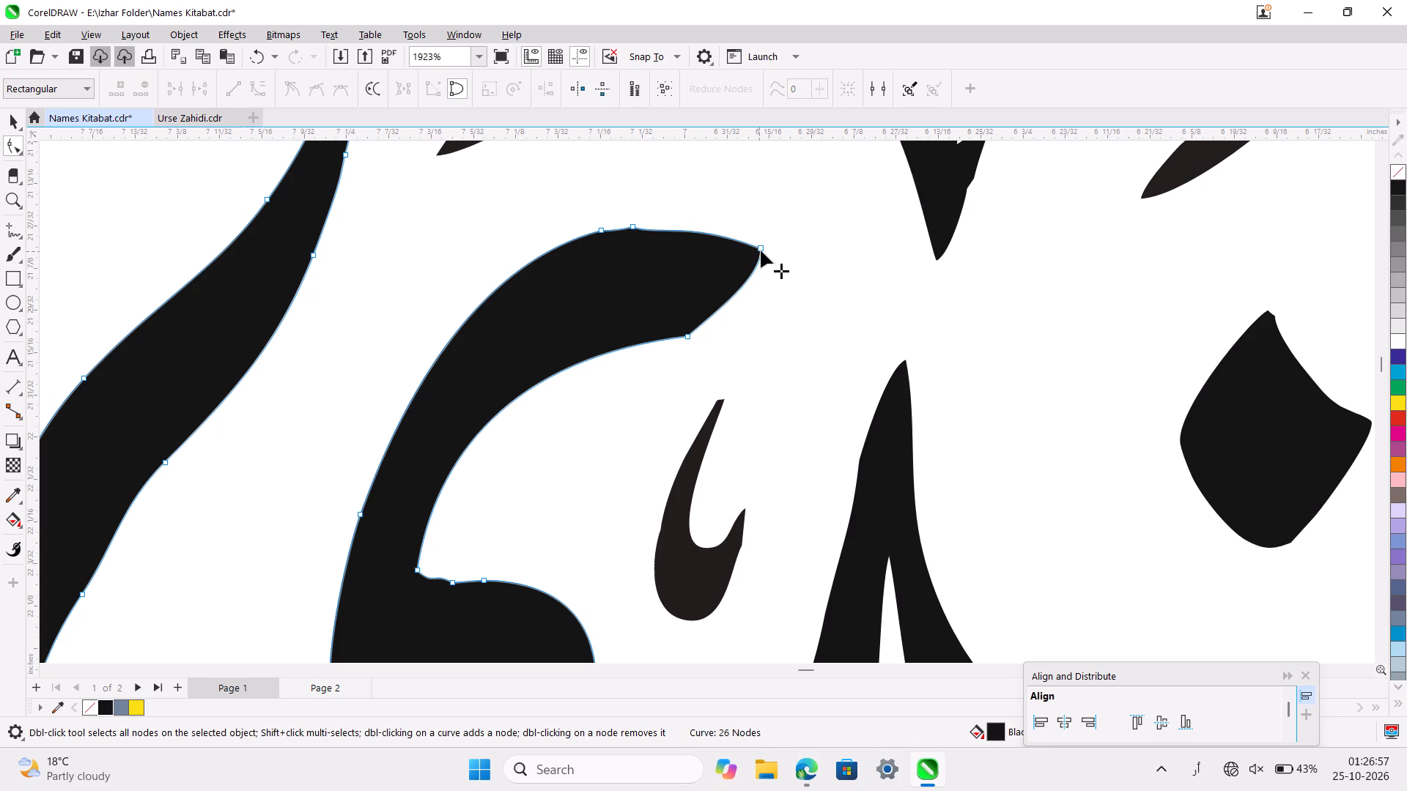
click(760, 250)
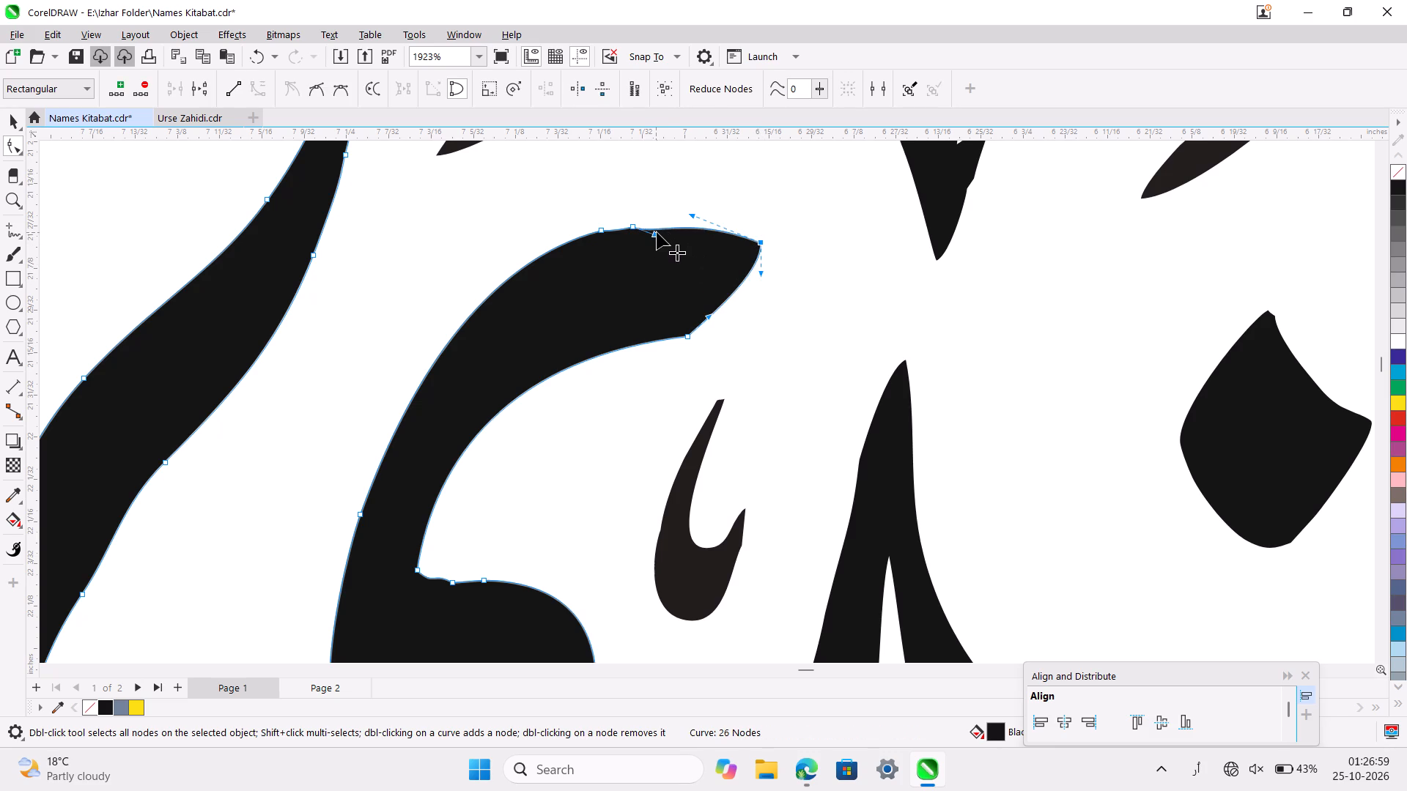
drag(657, 232, 658, 223)
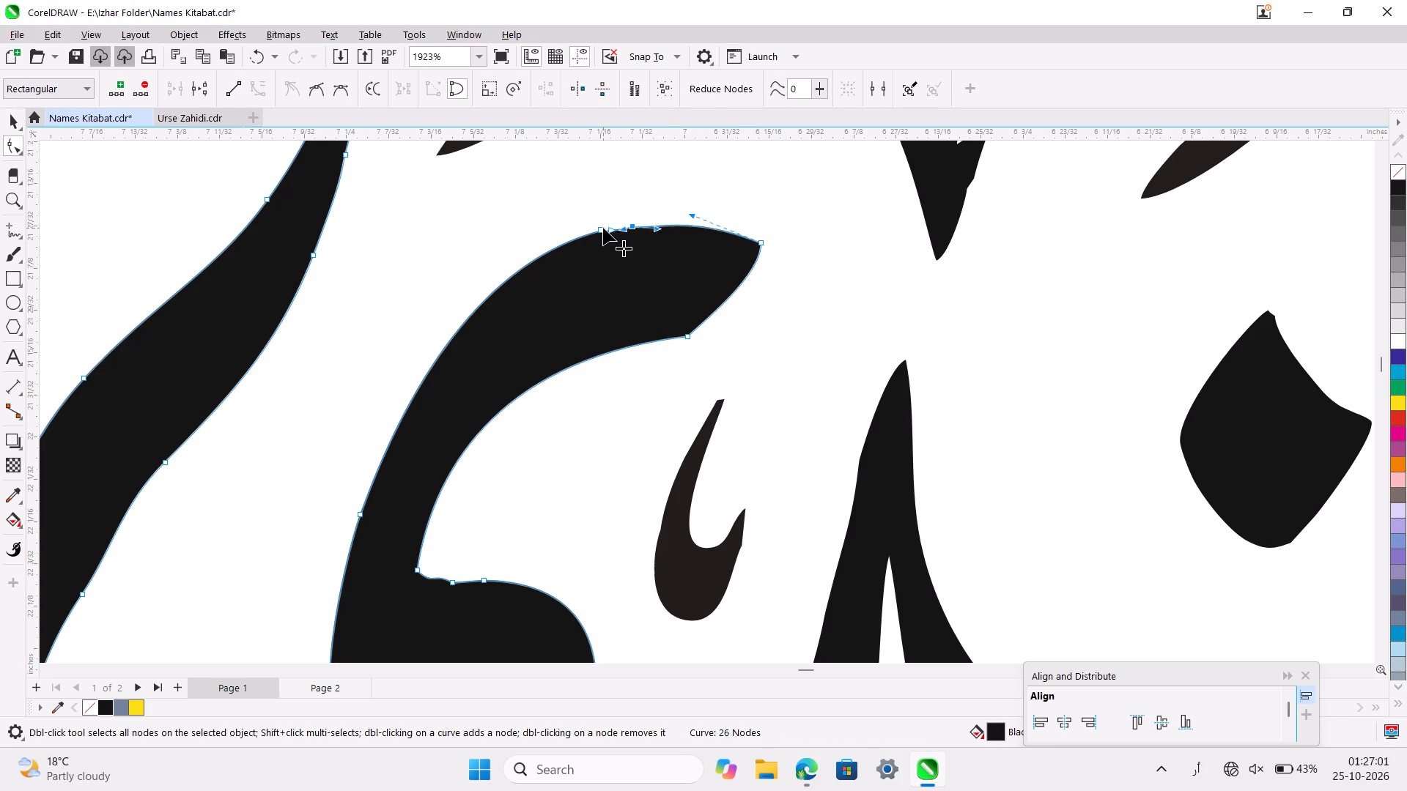
double_click(603, 228)
Refine the inner curve beneath the tip of the final ی by shifting its lower node and adjusting the adjoining curve handles.
ctrl+scroll(627, 279, down, 6)
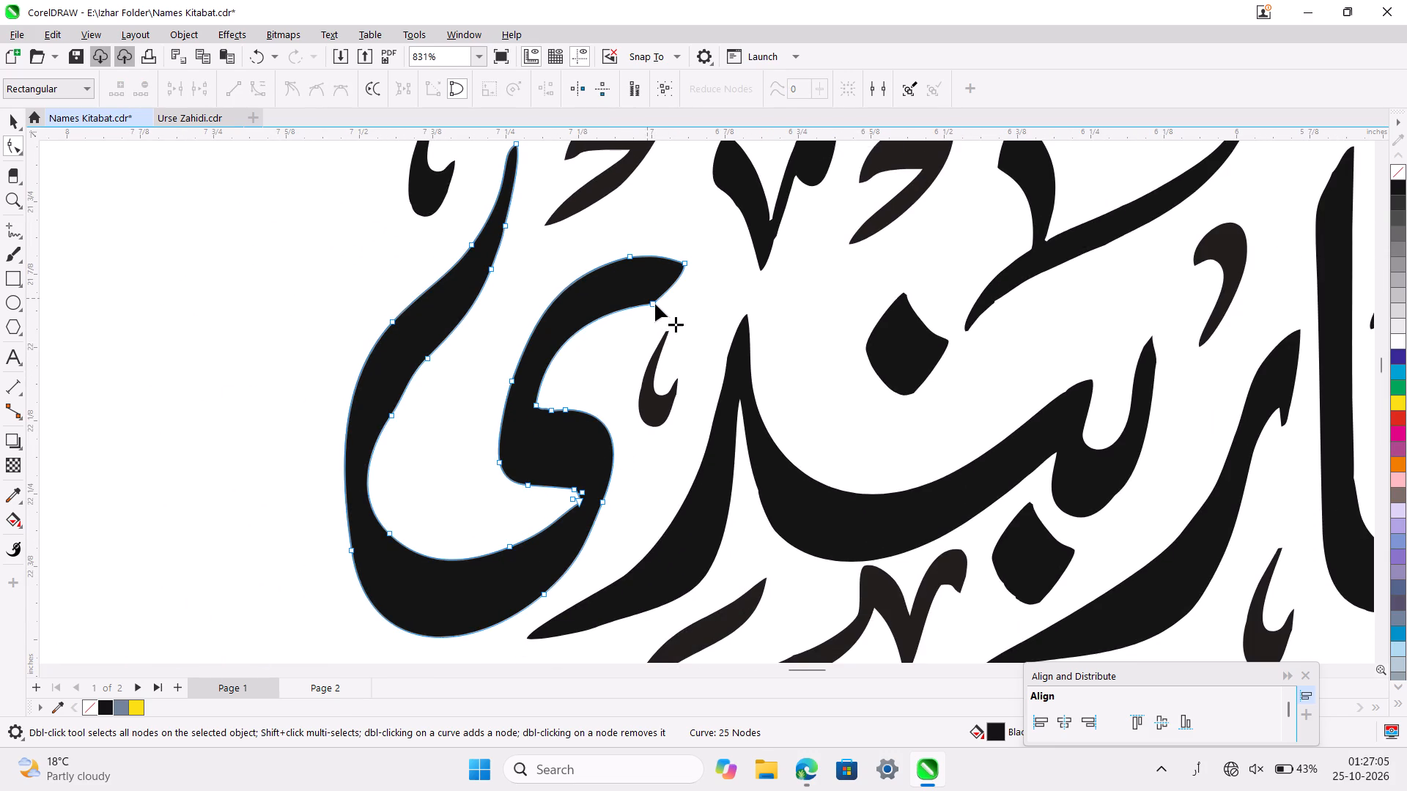
drag(653, 307, 643, 309)
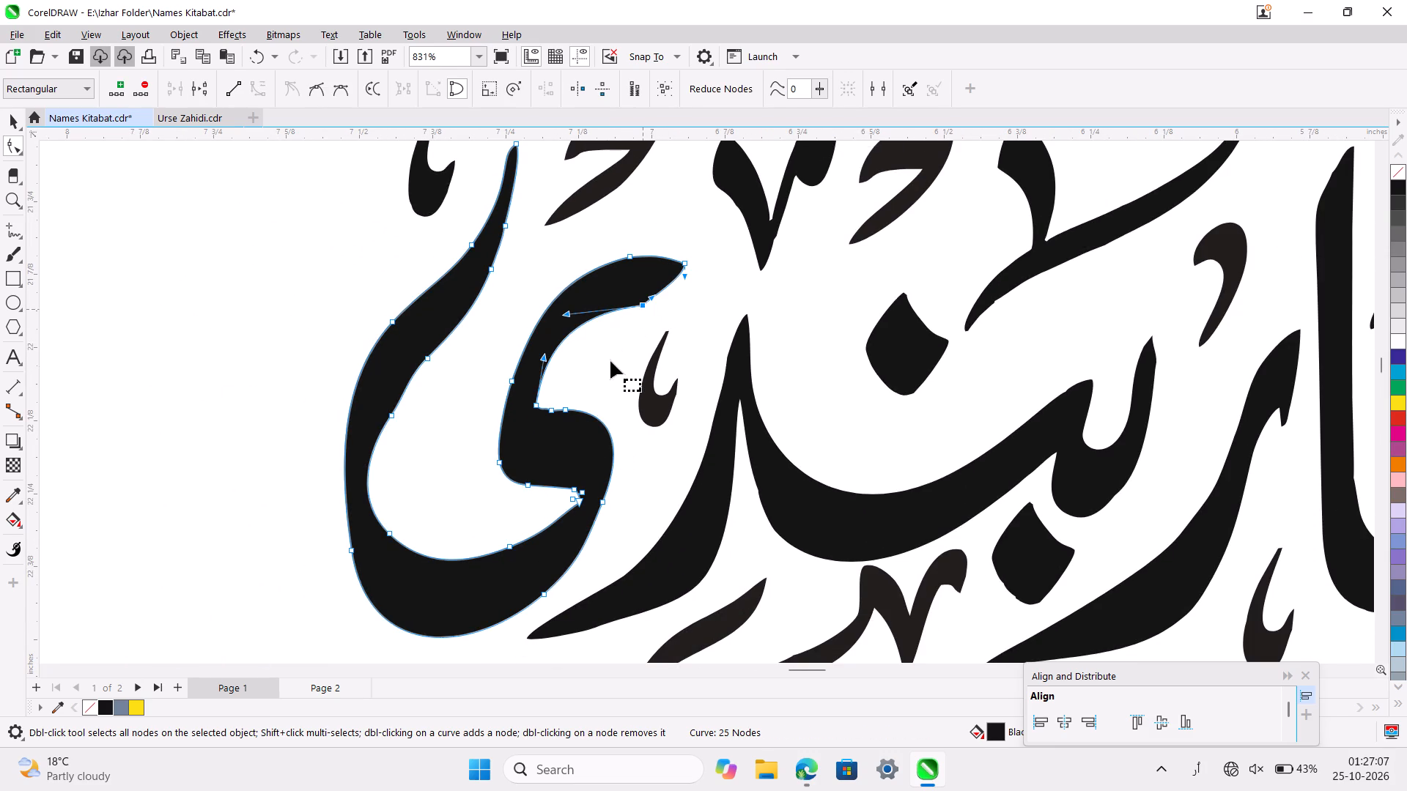
drag(563, 318, 549, 341)
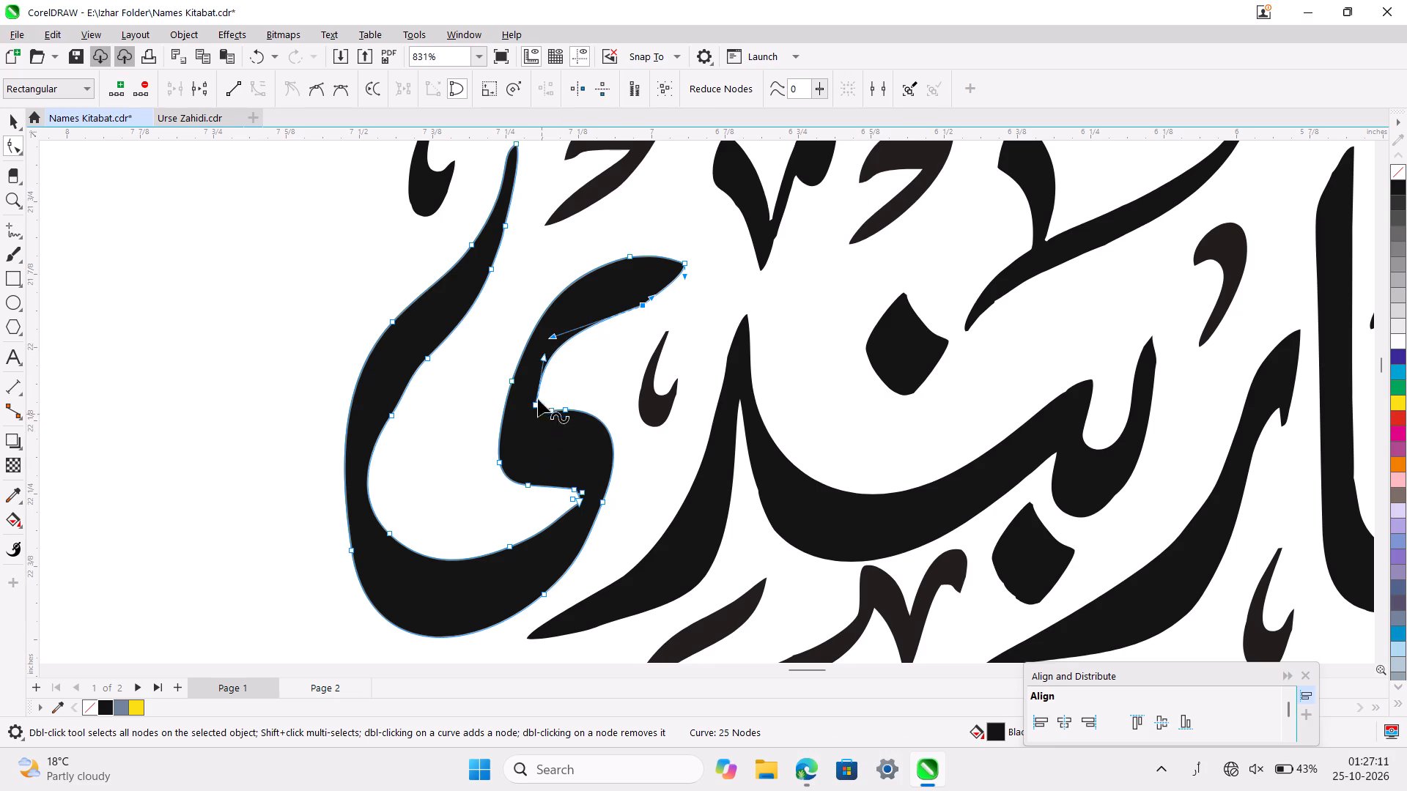
drag(544, 362, 564, 365)
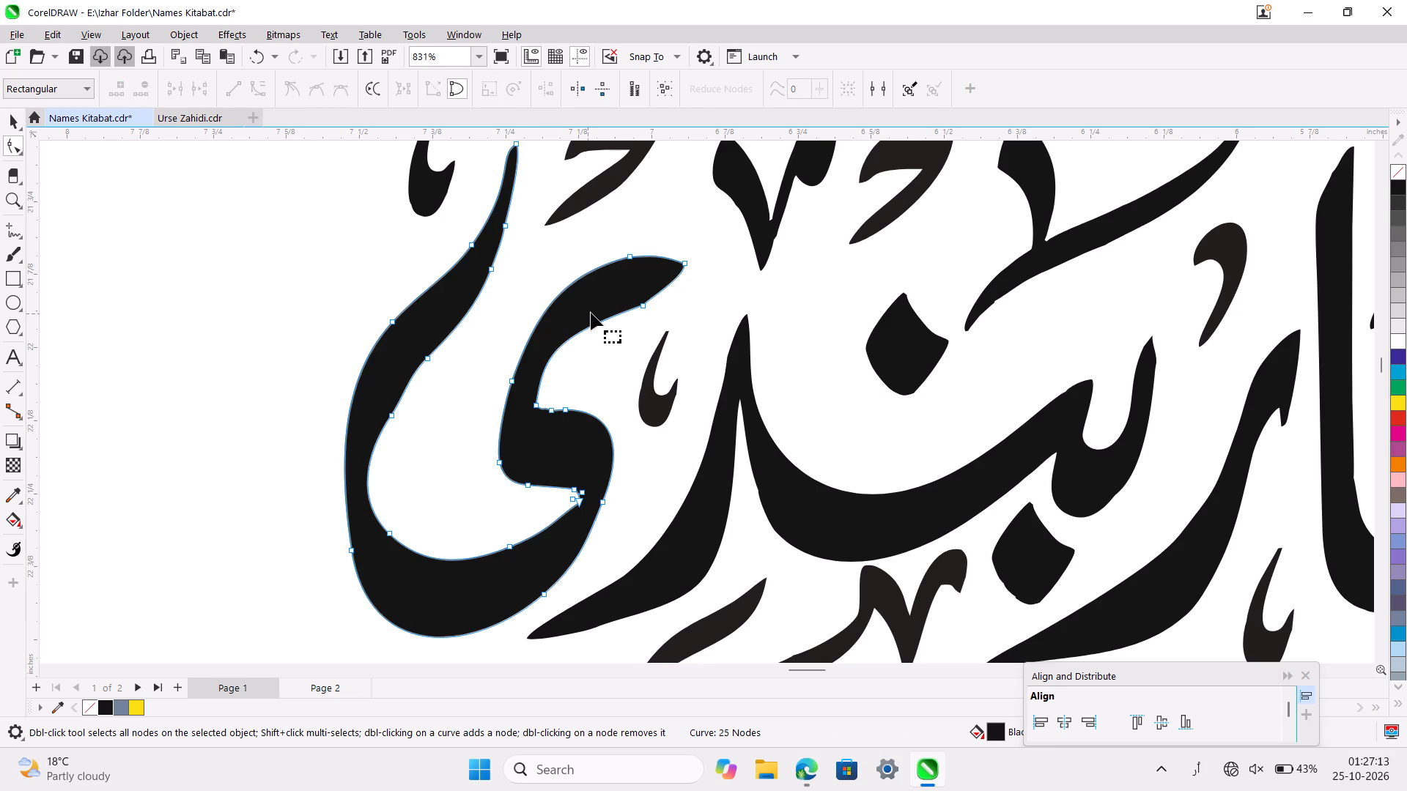
click(591, 313)
click(643, 307)
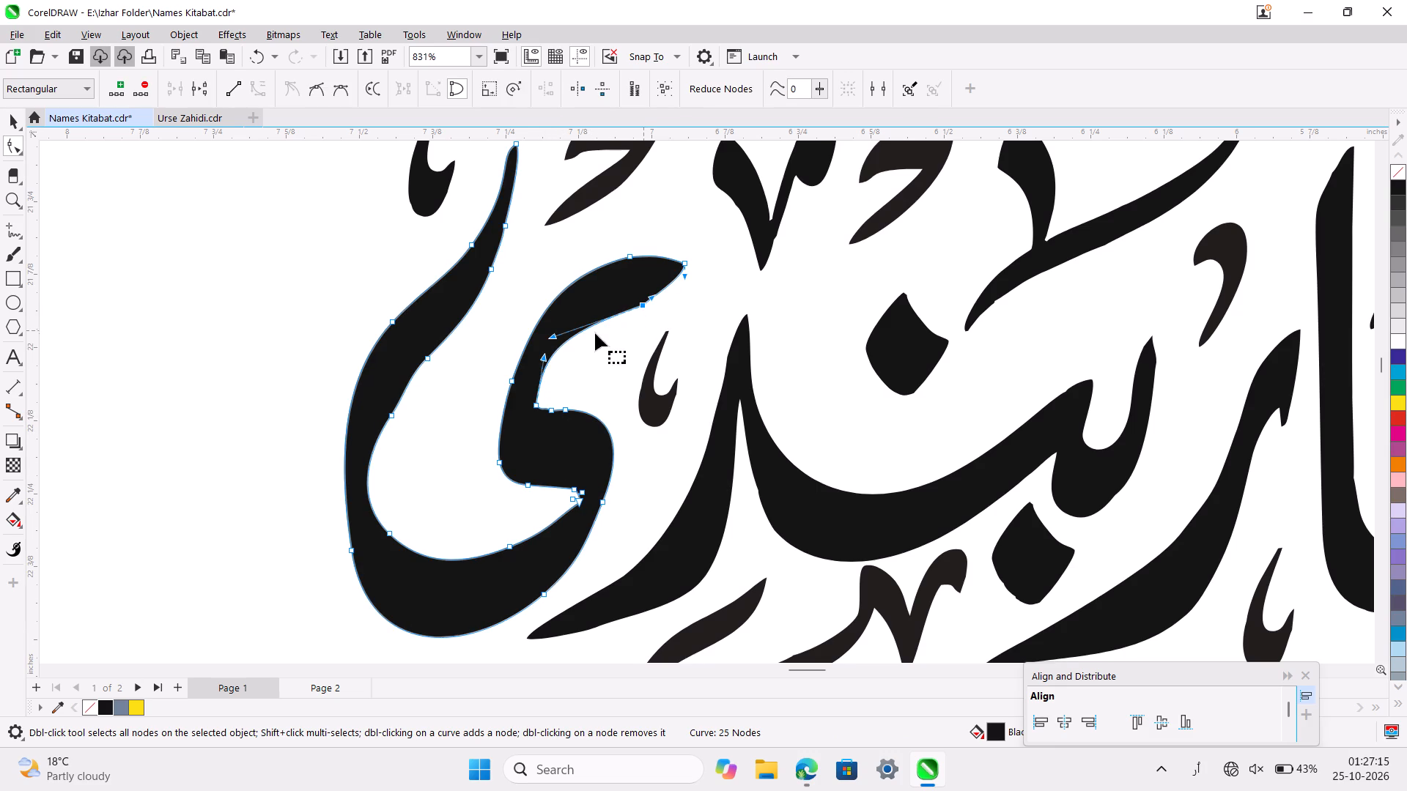
drag(544, 358, 522, 372)
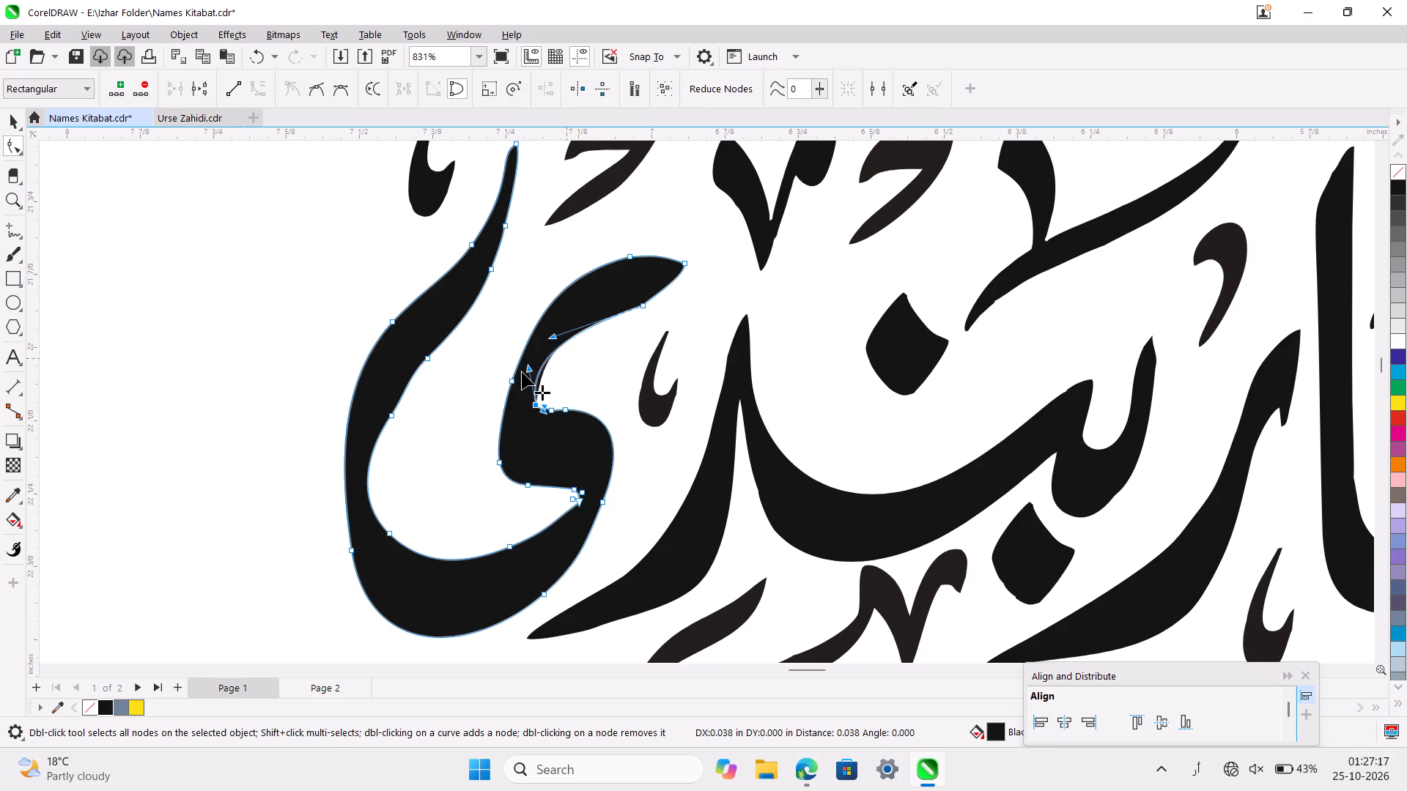
drag(522, 372, 537, 371)
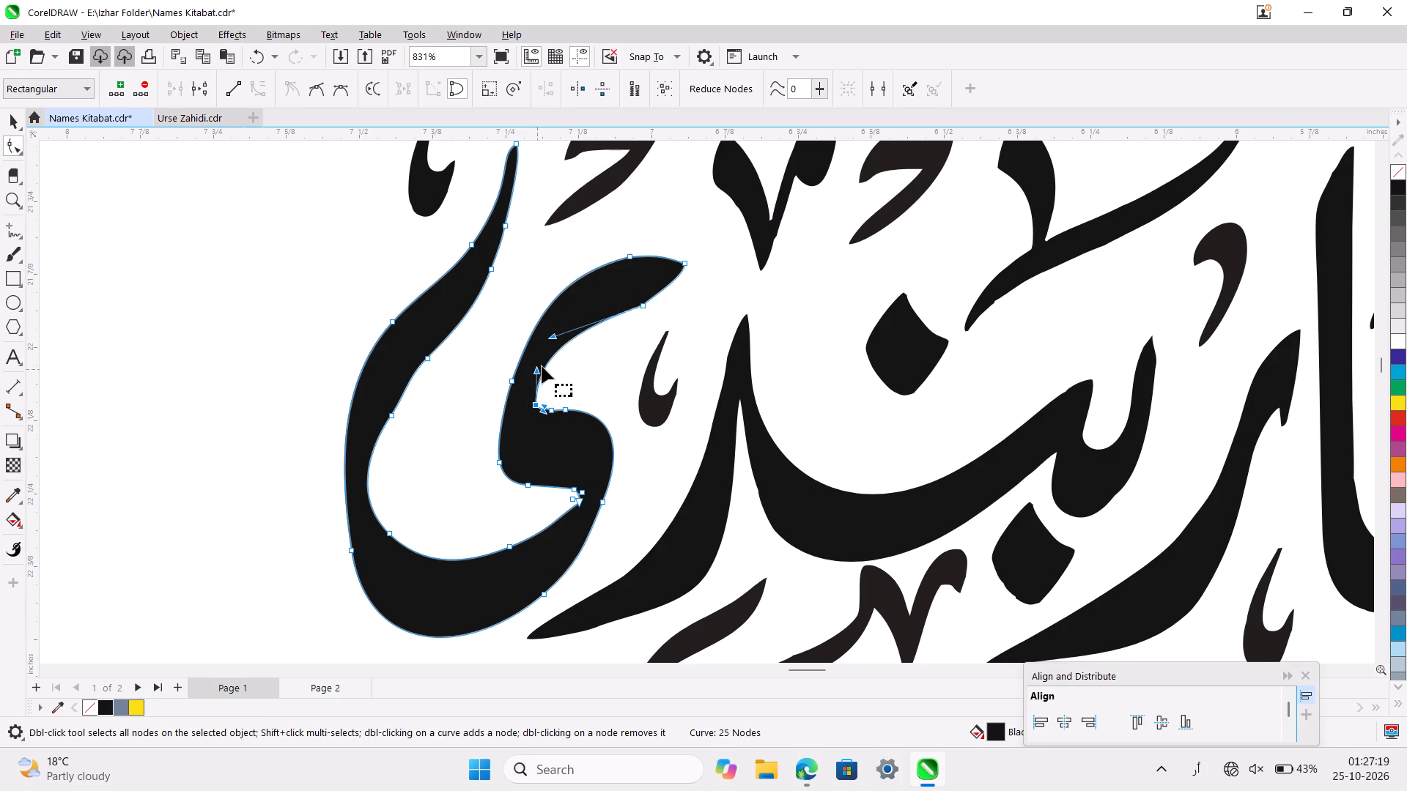
drag(558, 341, 561, 348)
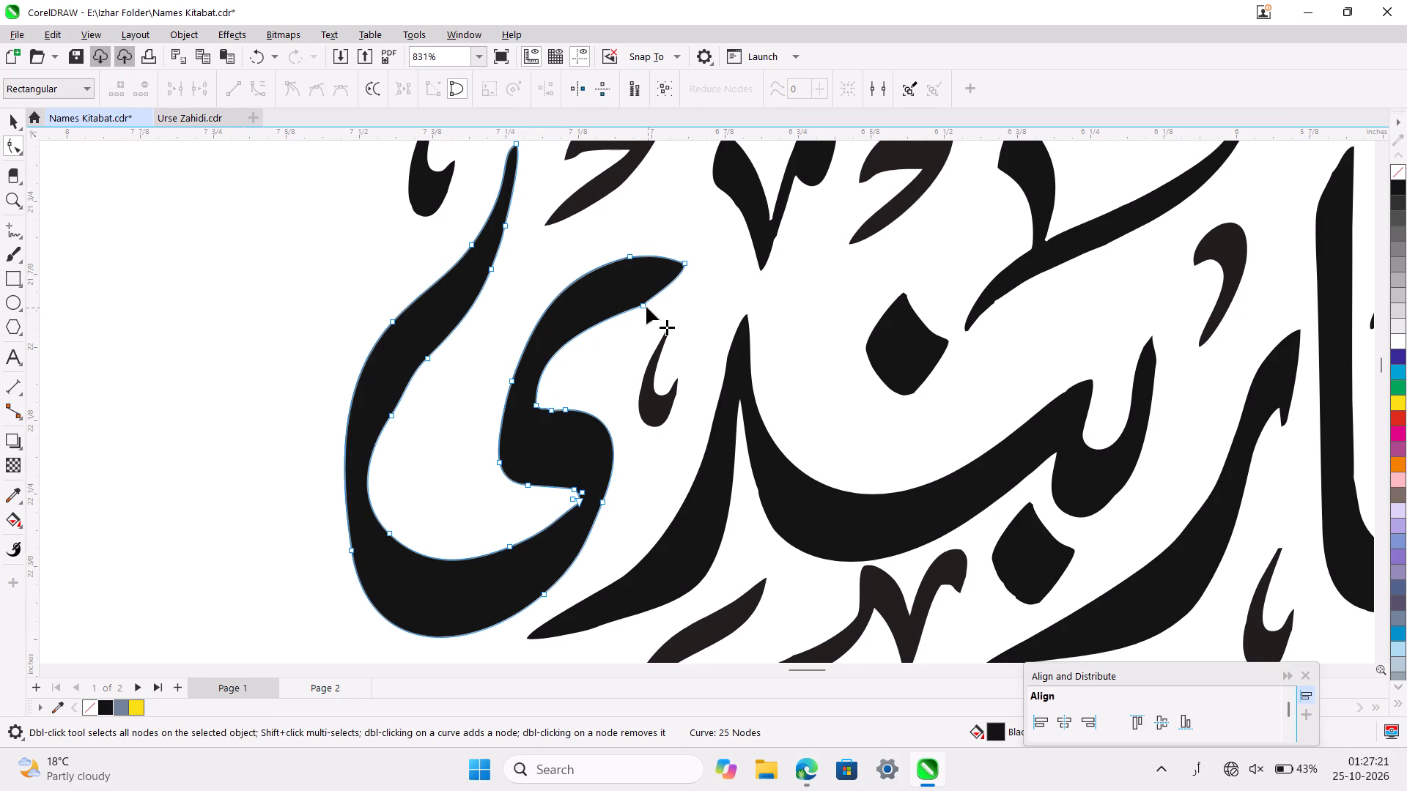
click(643, 306)
drag(555, 336, 570, 343)
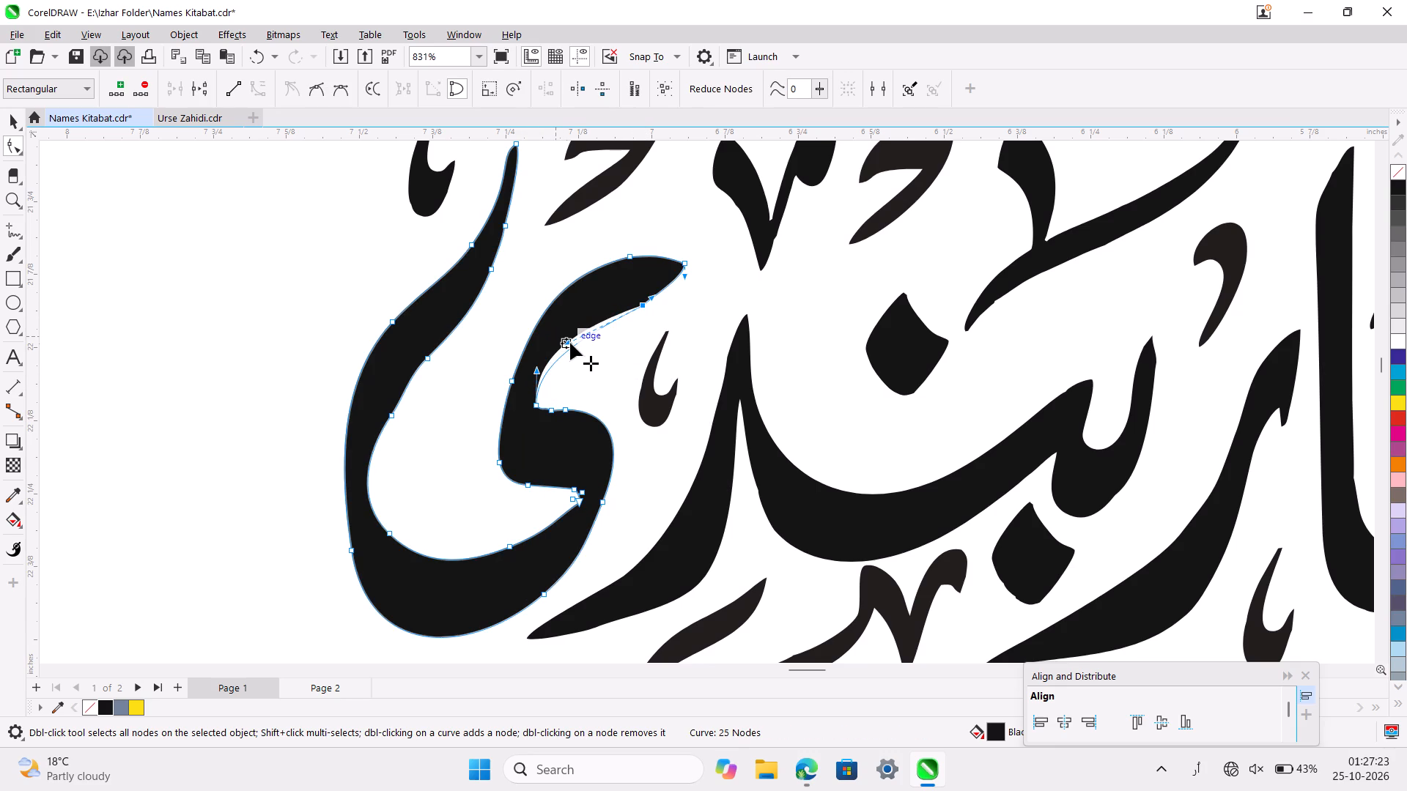
drag(570, 343, 569, 345)
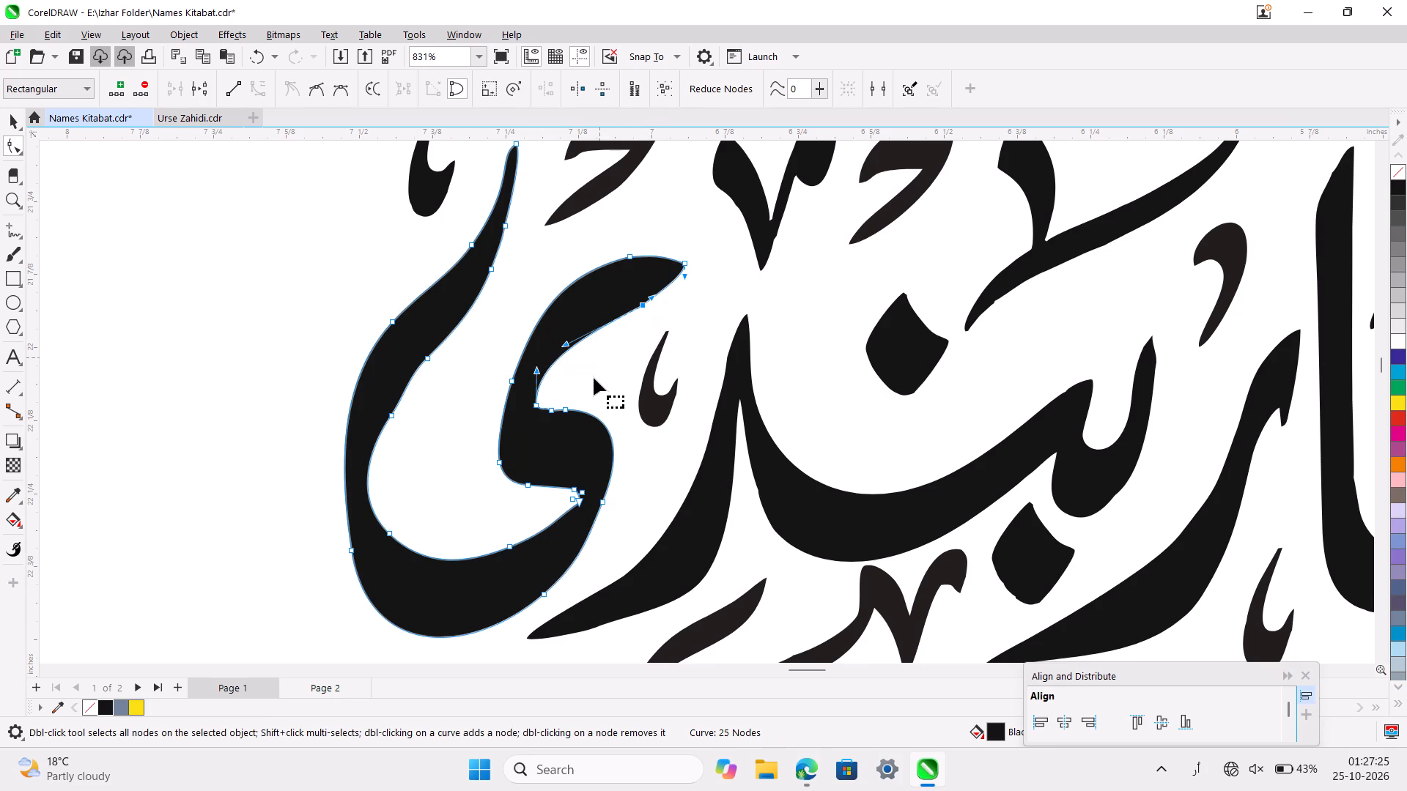
click(594, 378)
Duplicate the reshaped final ی and place the copy above the title, centred near X -3.55 and Y -21.38 inches.
ctrl+scroll(717, 442, down, 5)
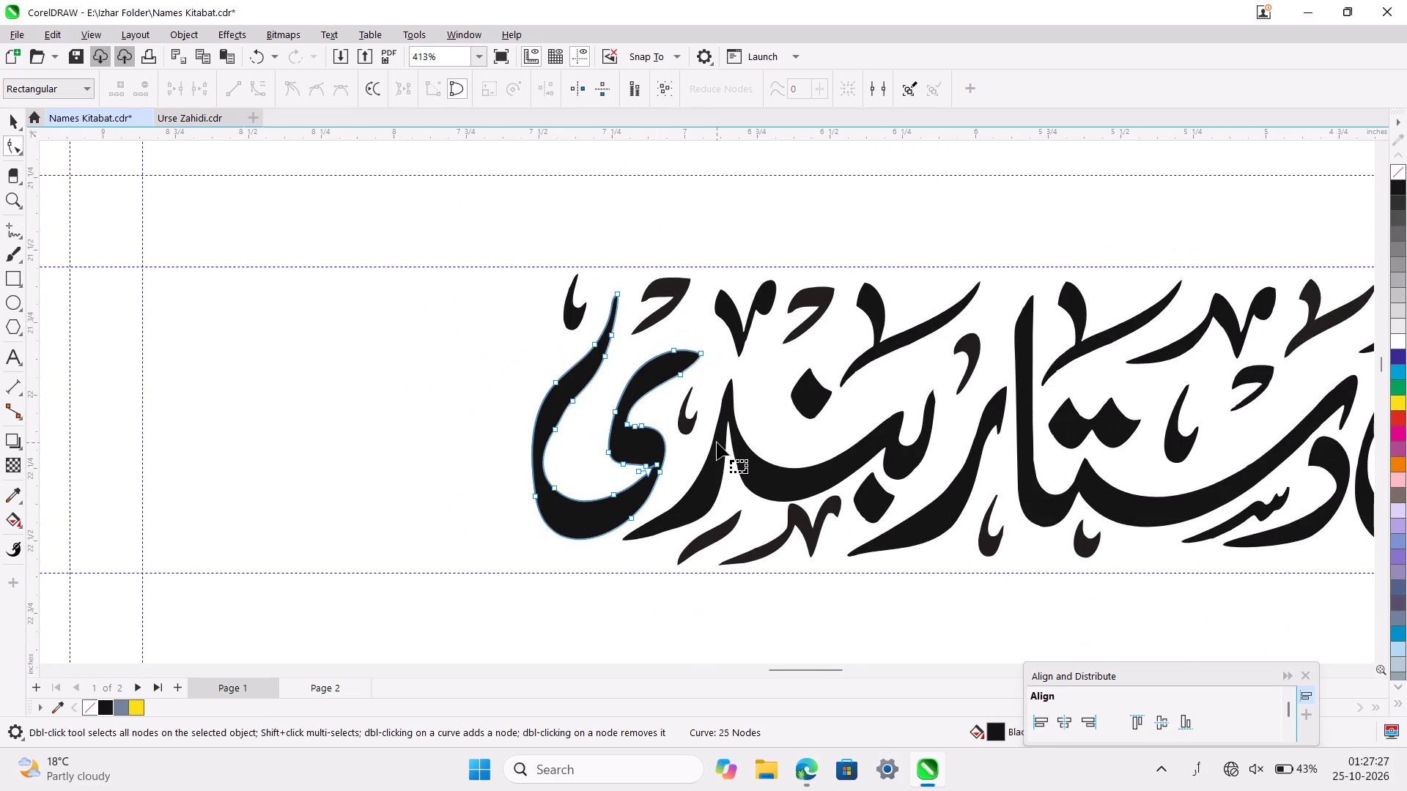
ctrl+scroll(717, 442, down, 4)
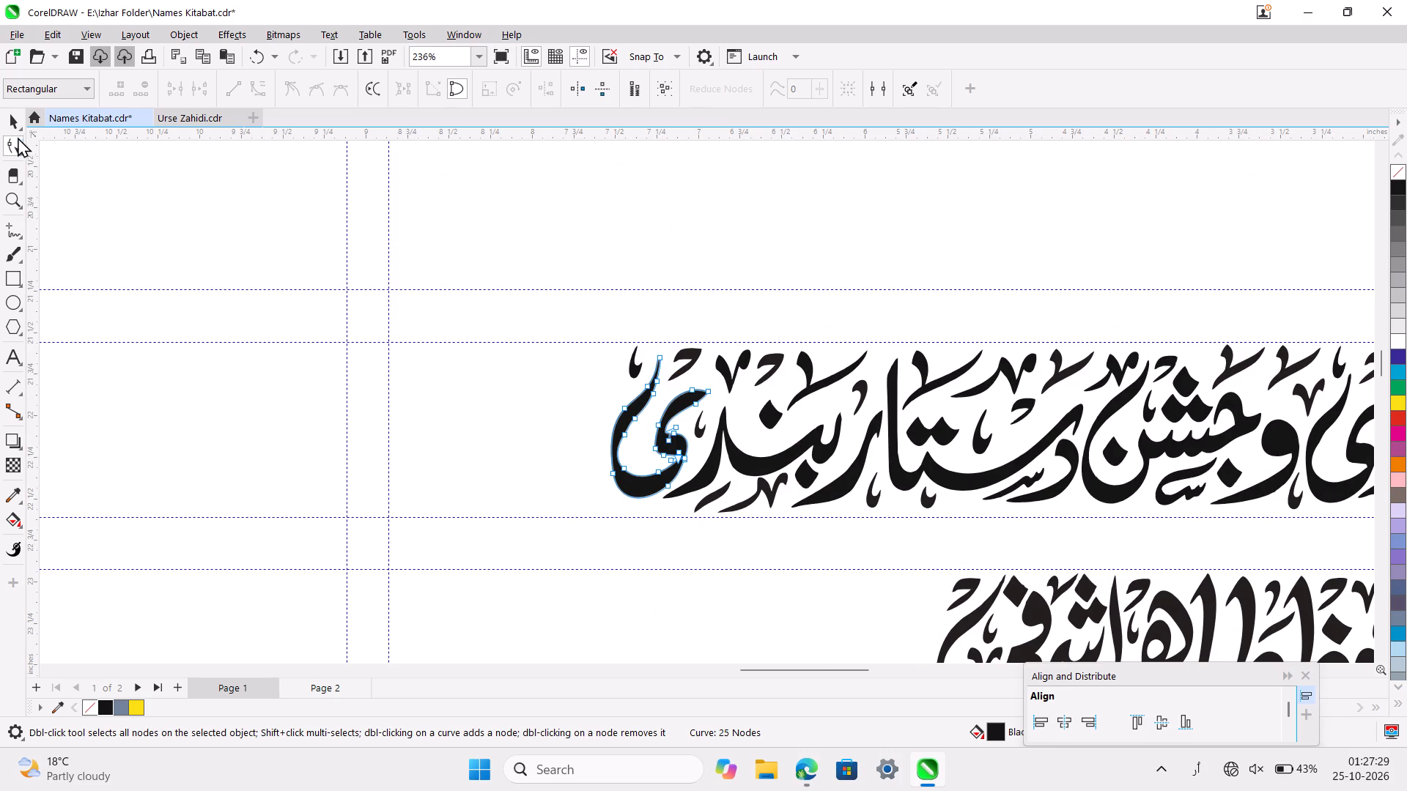
click(15, 125)
click(539, 415)
scroll(539, 415, left, 1)
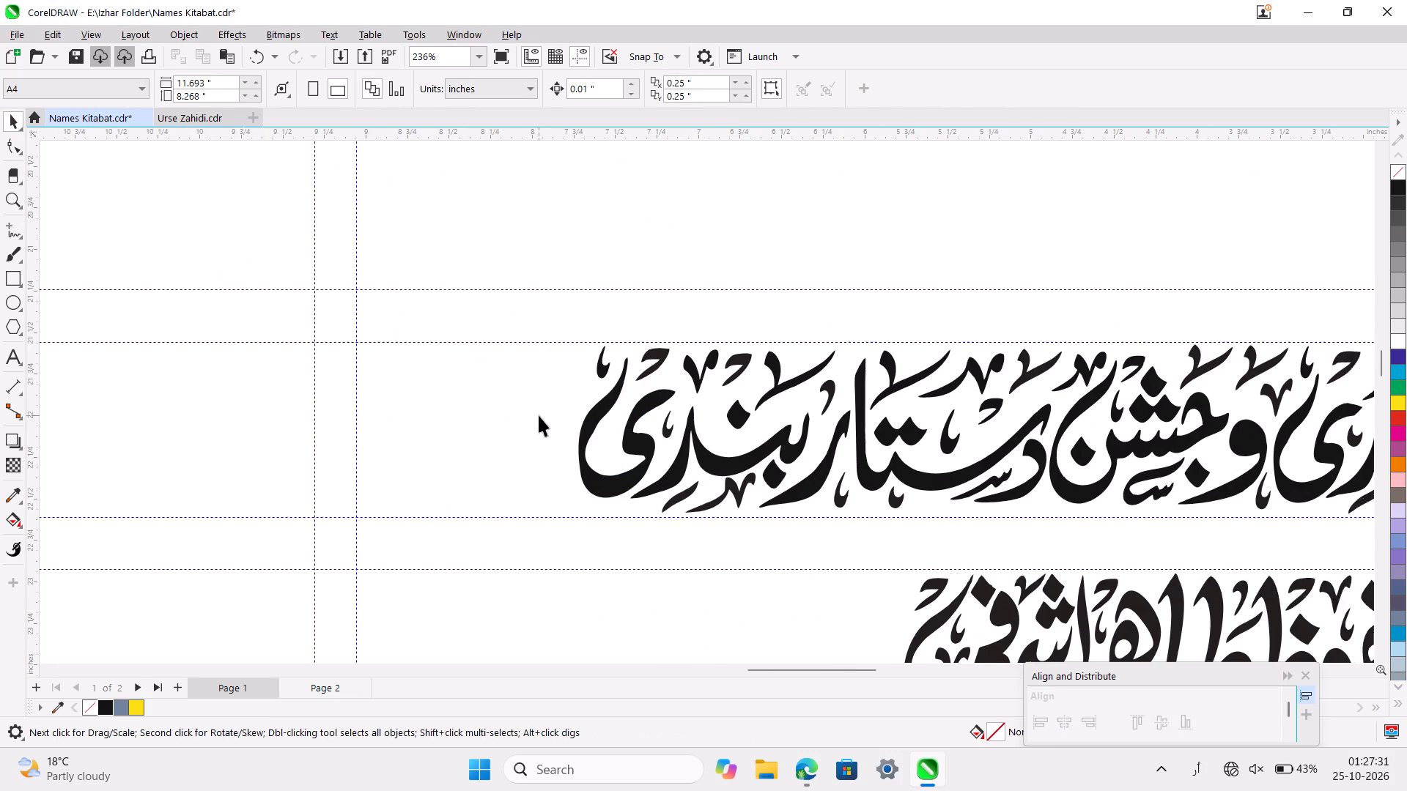
scroll(539, 415, left, 1)
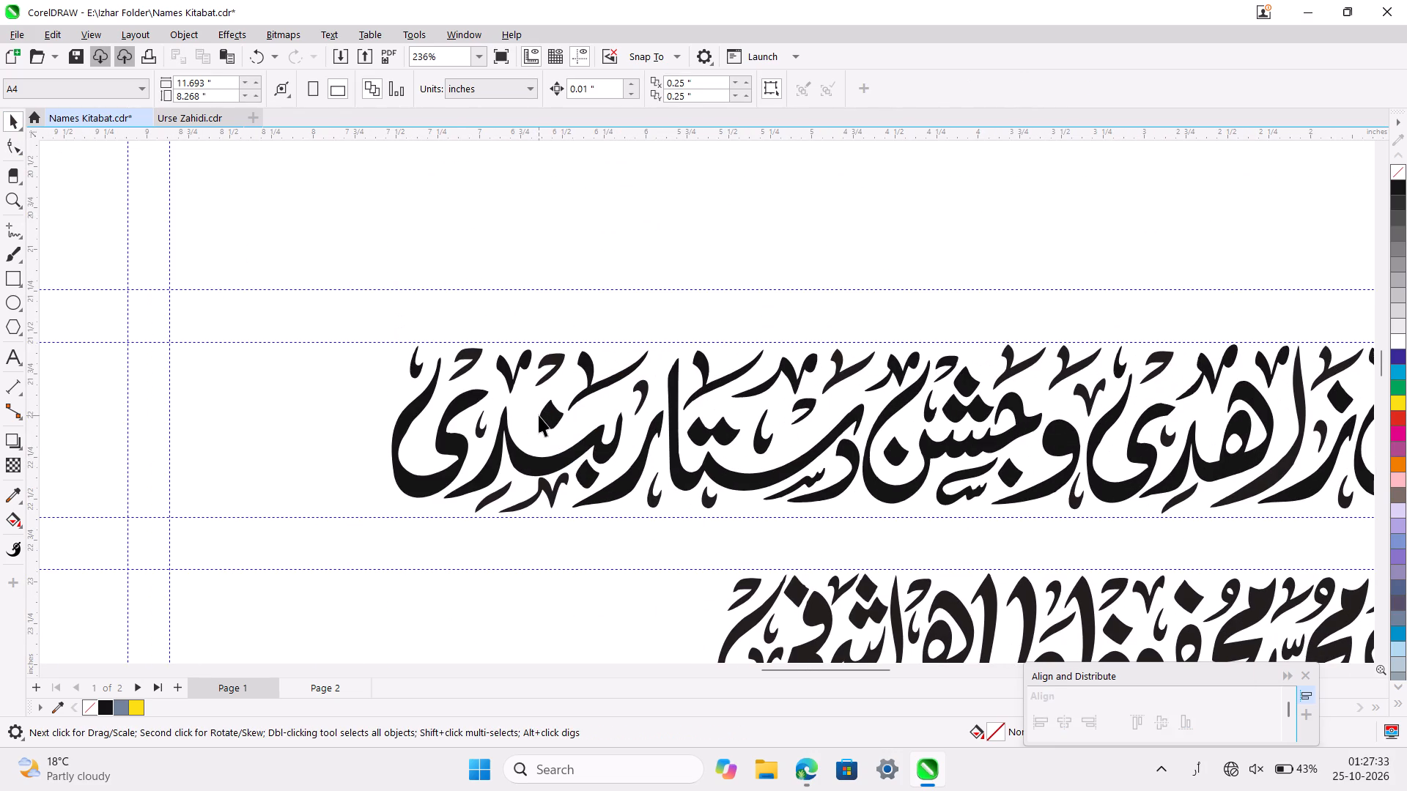
scroll(539, 415, down, 1)
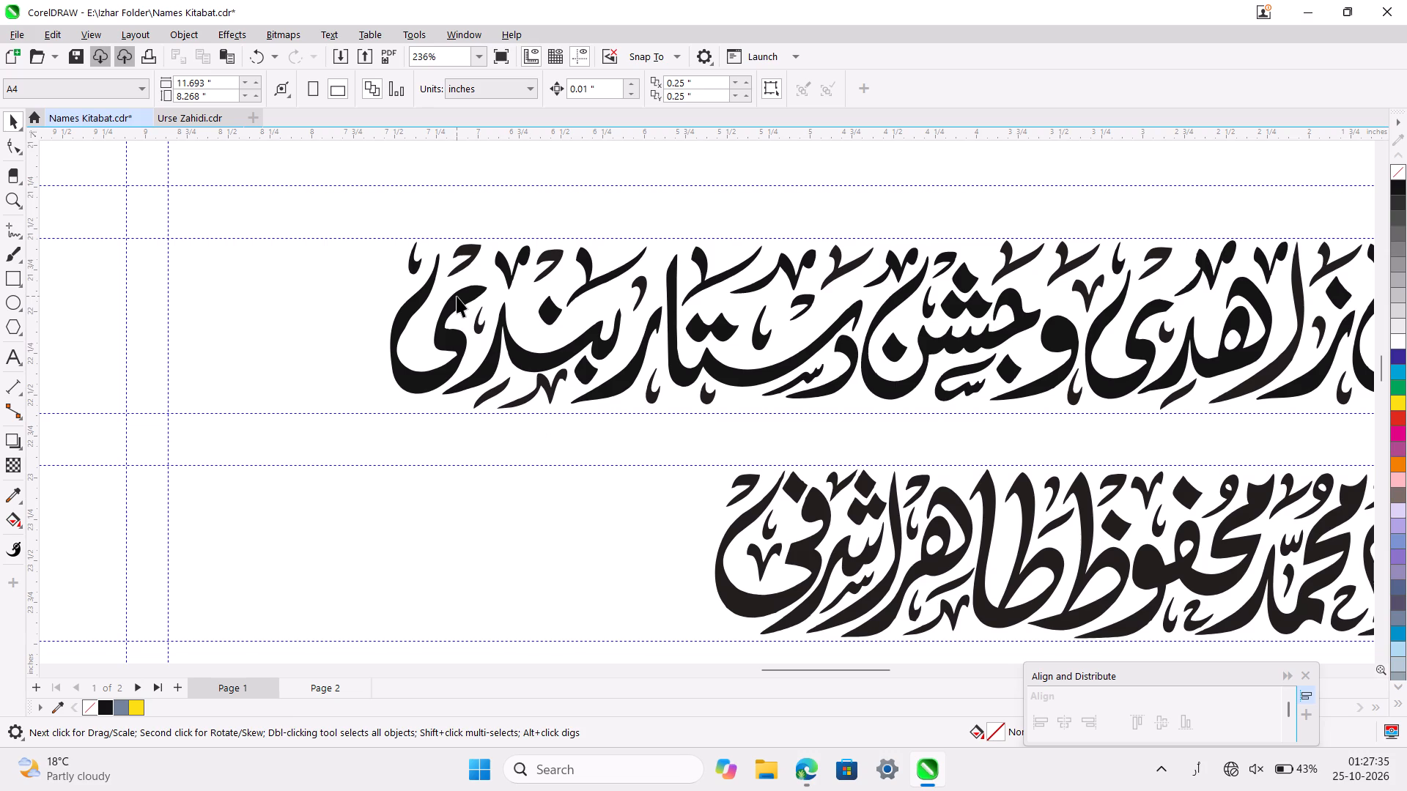
click(459, 298)
key(ctrl+d)
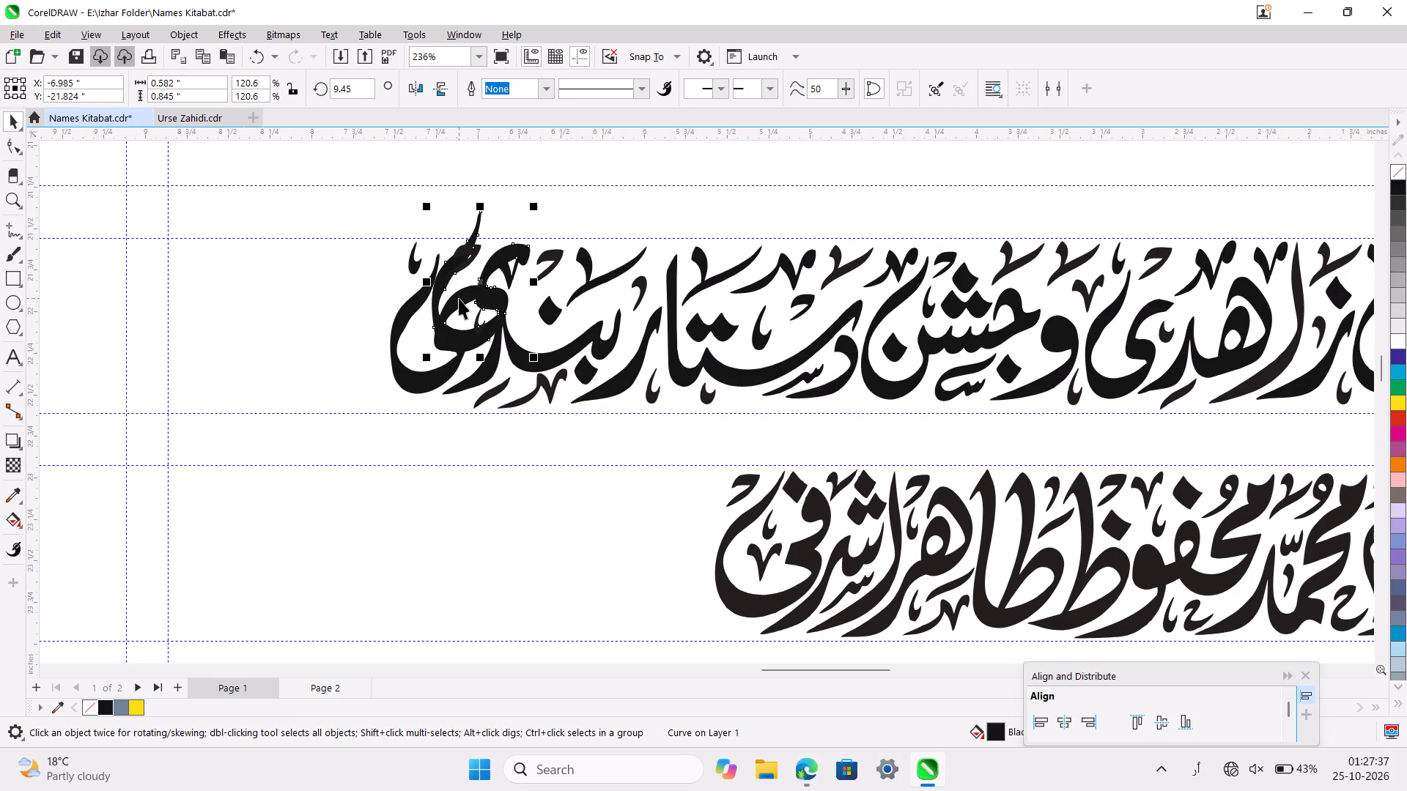
drag(478, 286, 1231, 239)
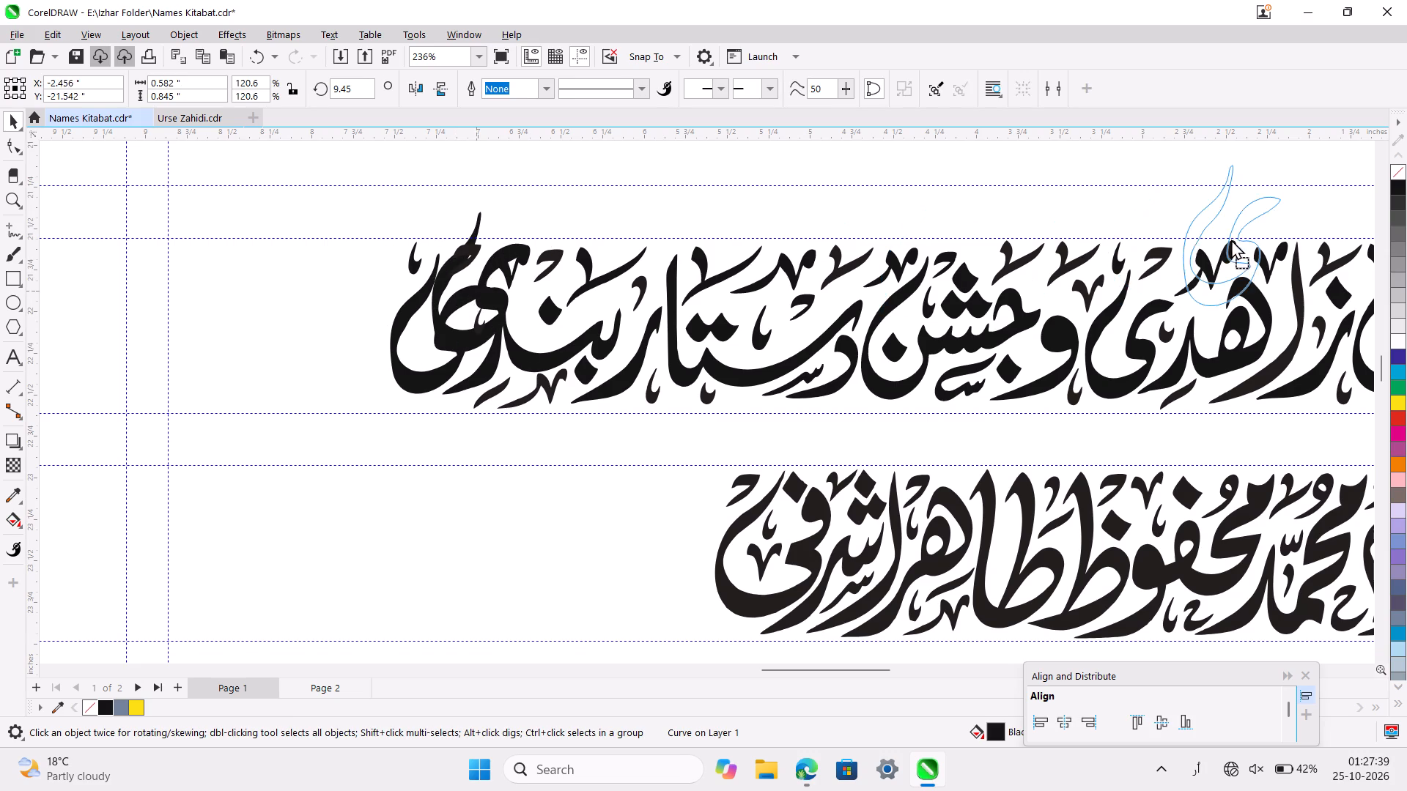
drag(1231, 239, 1047, 212)
Delete the original ی at the end of زاہدی in the title.
ctrl+scroll(1047, 212, up, 1)
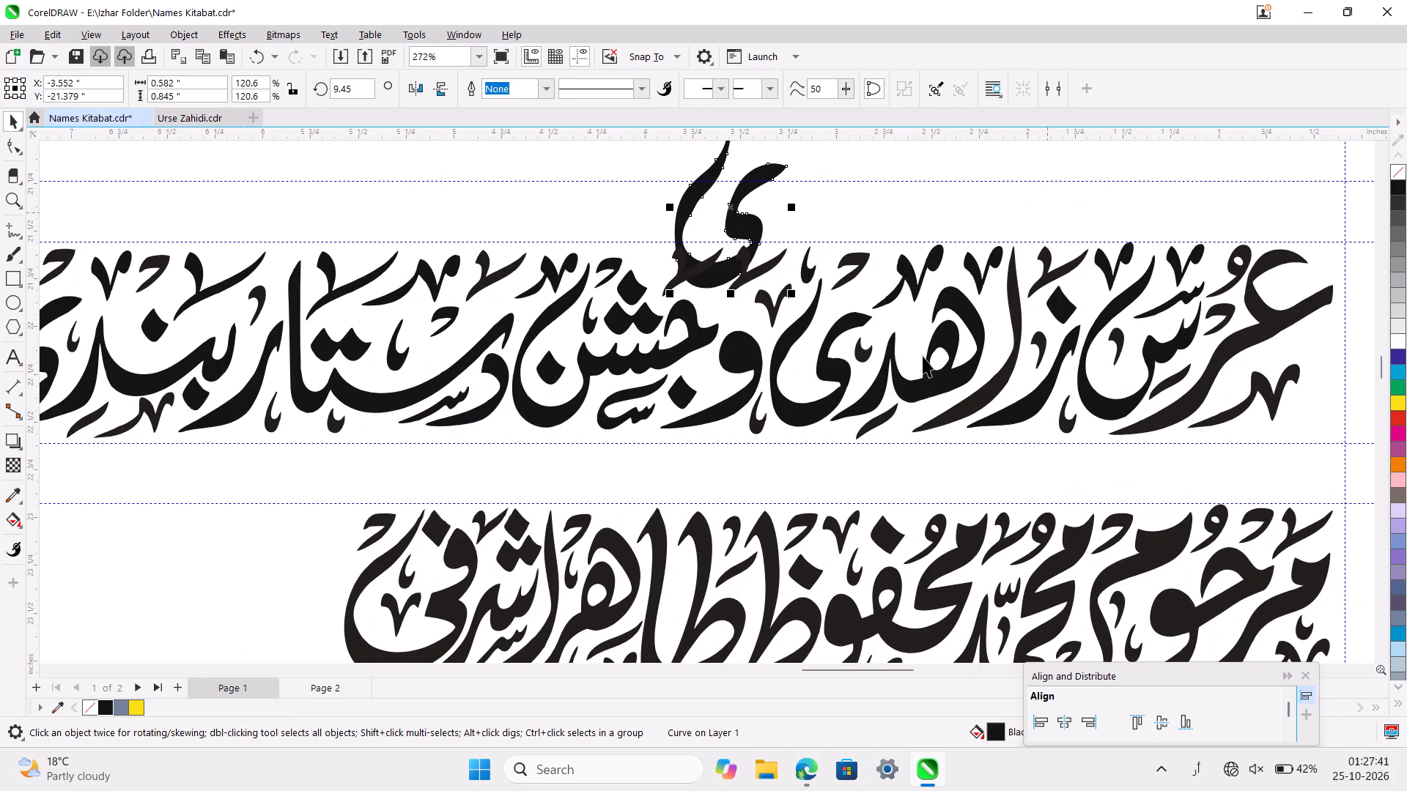
click(828, 365)
key(Delete)
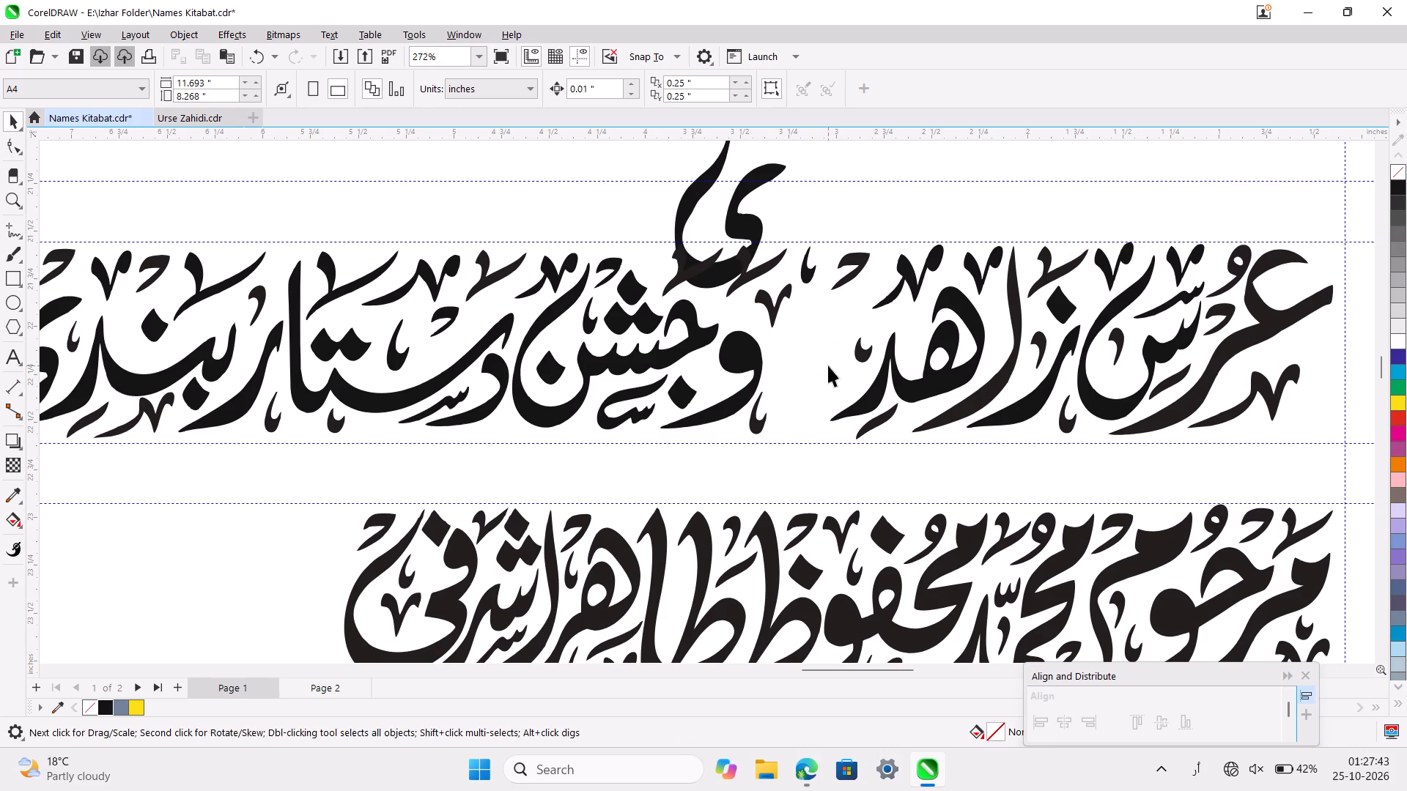
Fit the duplicated ی into the gap at the end of زاہدی, centred at X -3.074 and Y -22.11 inches.
click(731, 196)
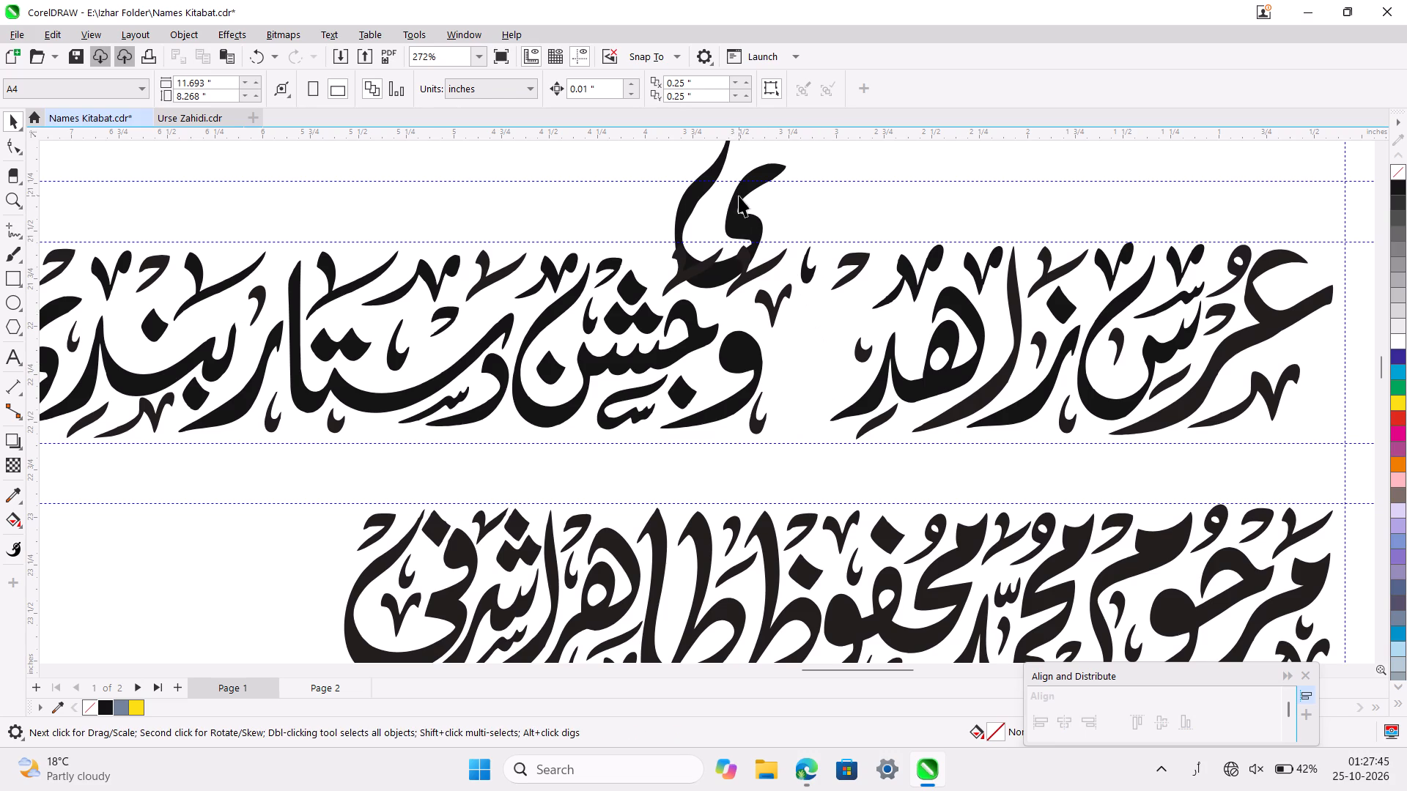
click(739, 196)
drag(739, 196, 838, 335)
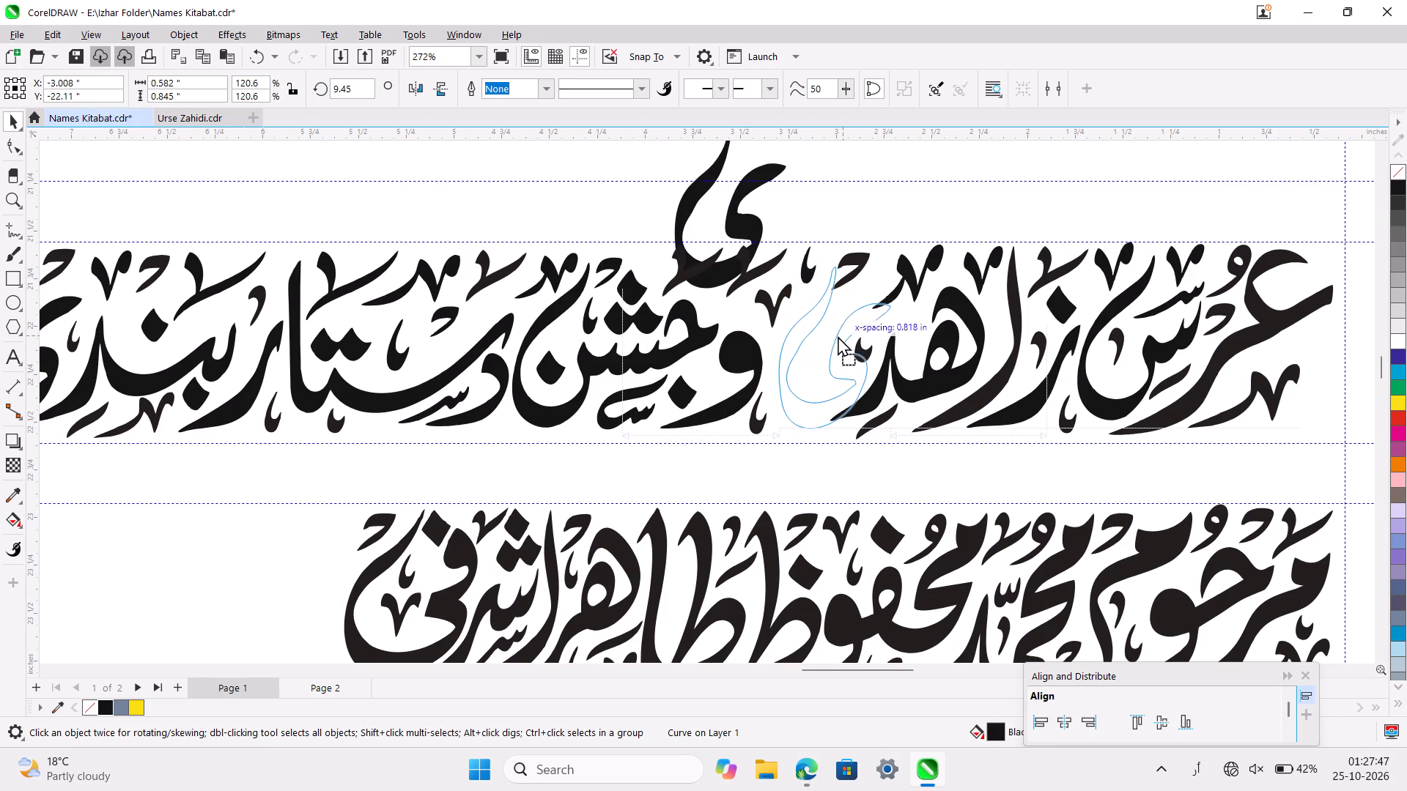
drag(838, 335, 836, 335)
key(Left)
key(Left)
key(Left)
key(Left)
key(Left)
key(Left)
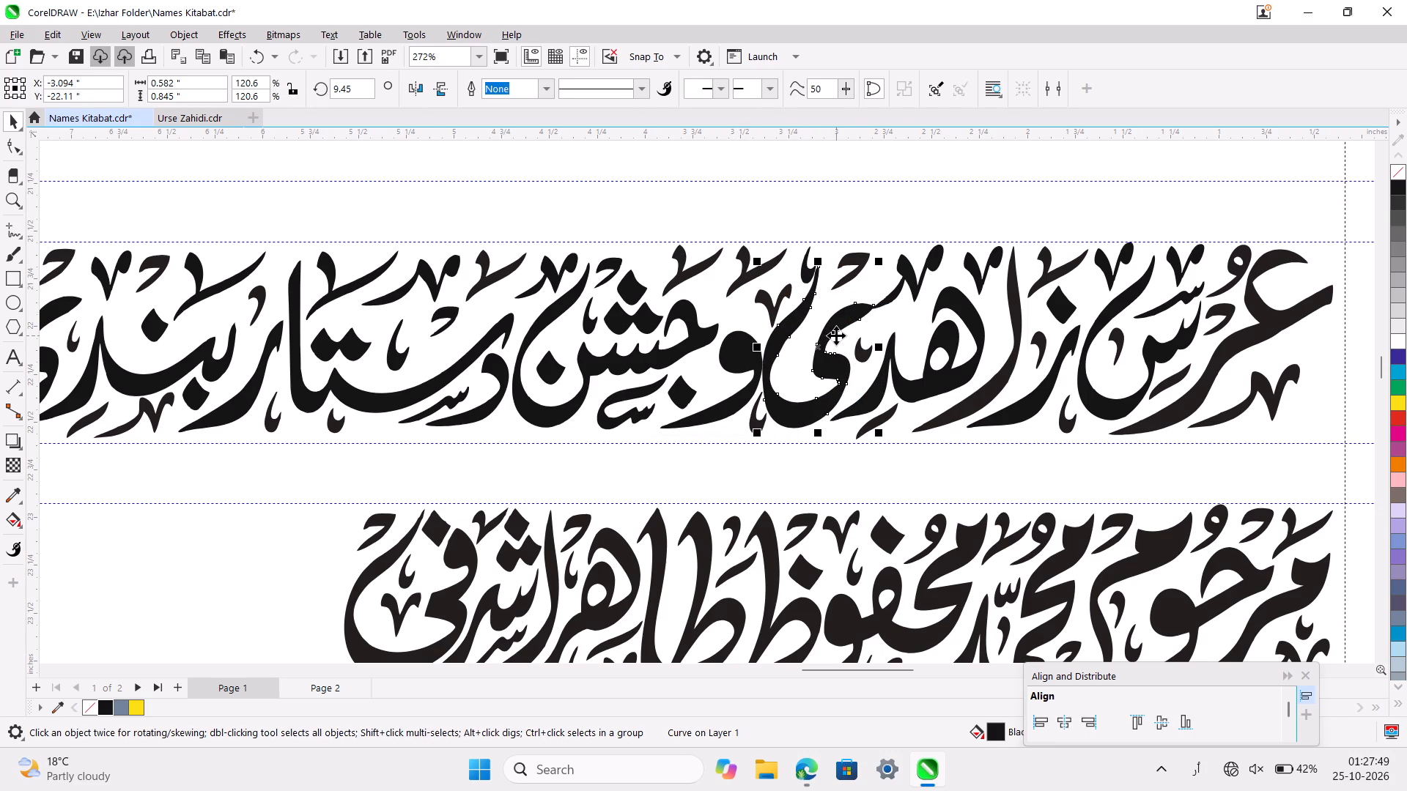
key(Up)
key(Up)
key(Right)
key(Right)
key(Up)
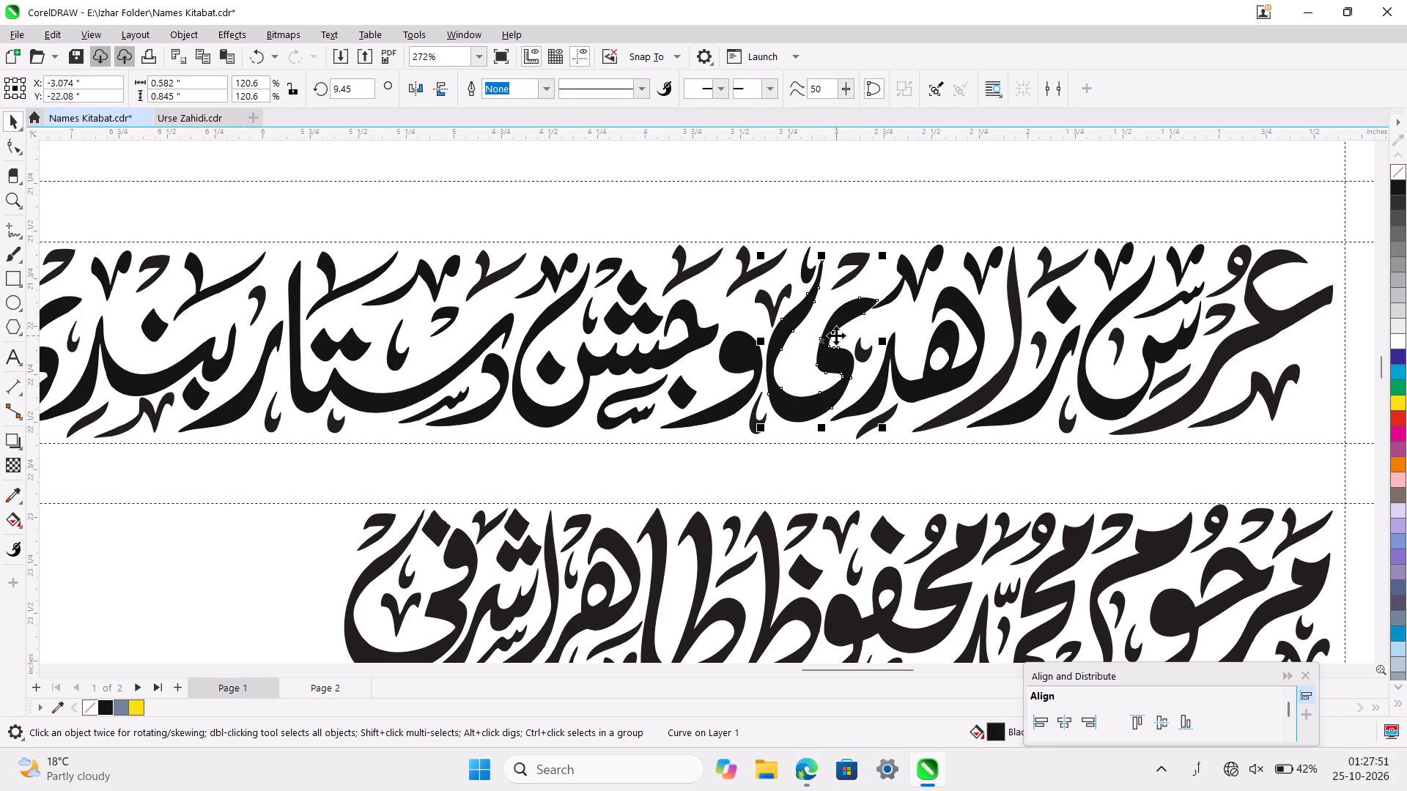
key(Down)
key(Down)
key(Down)
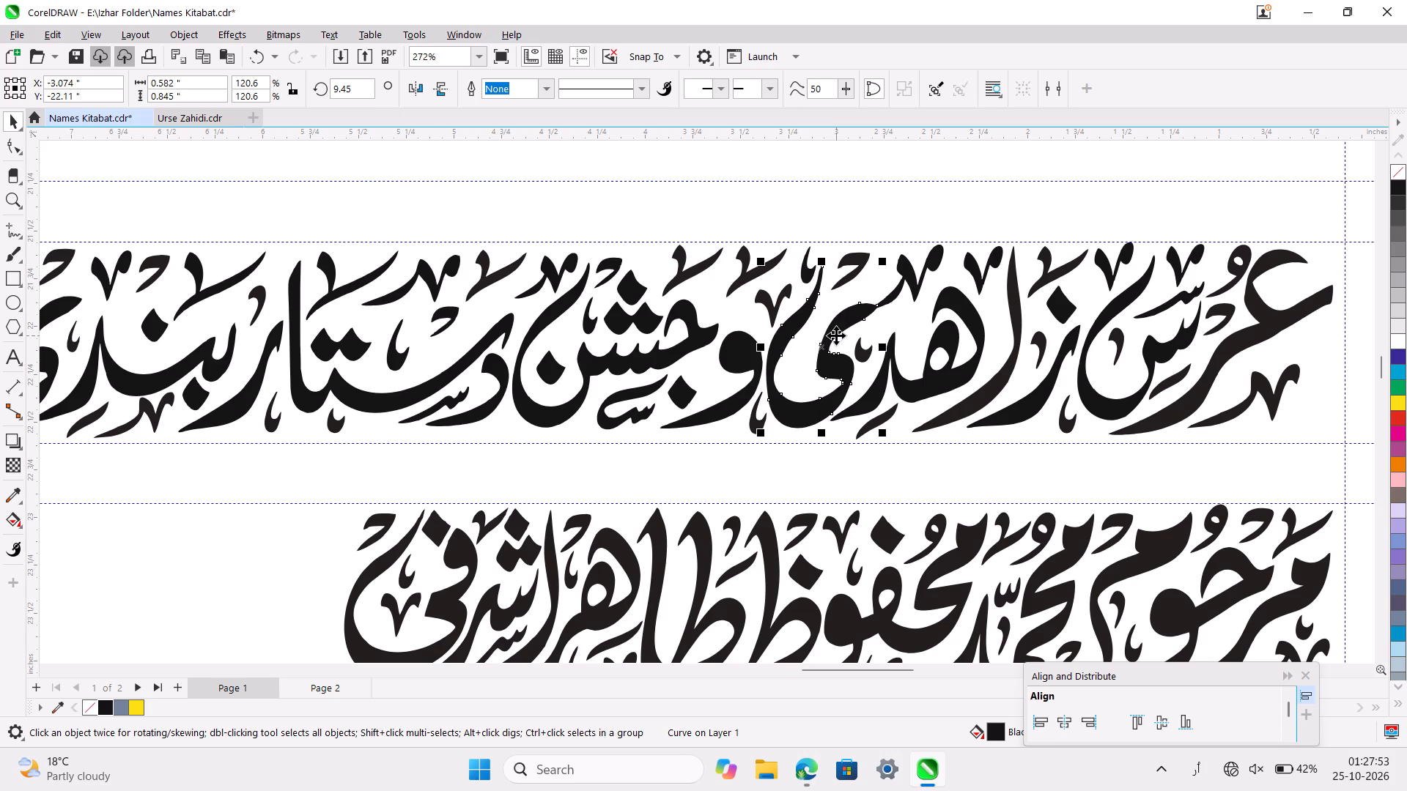
key(Left)
key(Right)
click(907, 328)
Nudge the و before جشن and the small ornaments directly below and above it slightly left, away from the new ی.
ctrl+scroll(907, 328, up, 1)
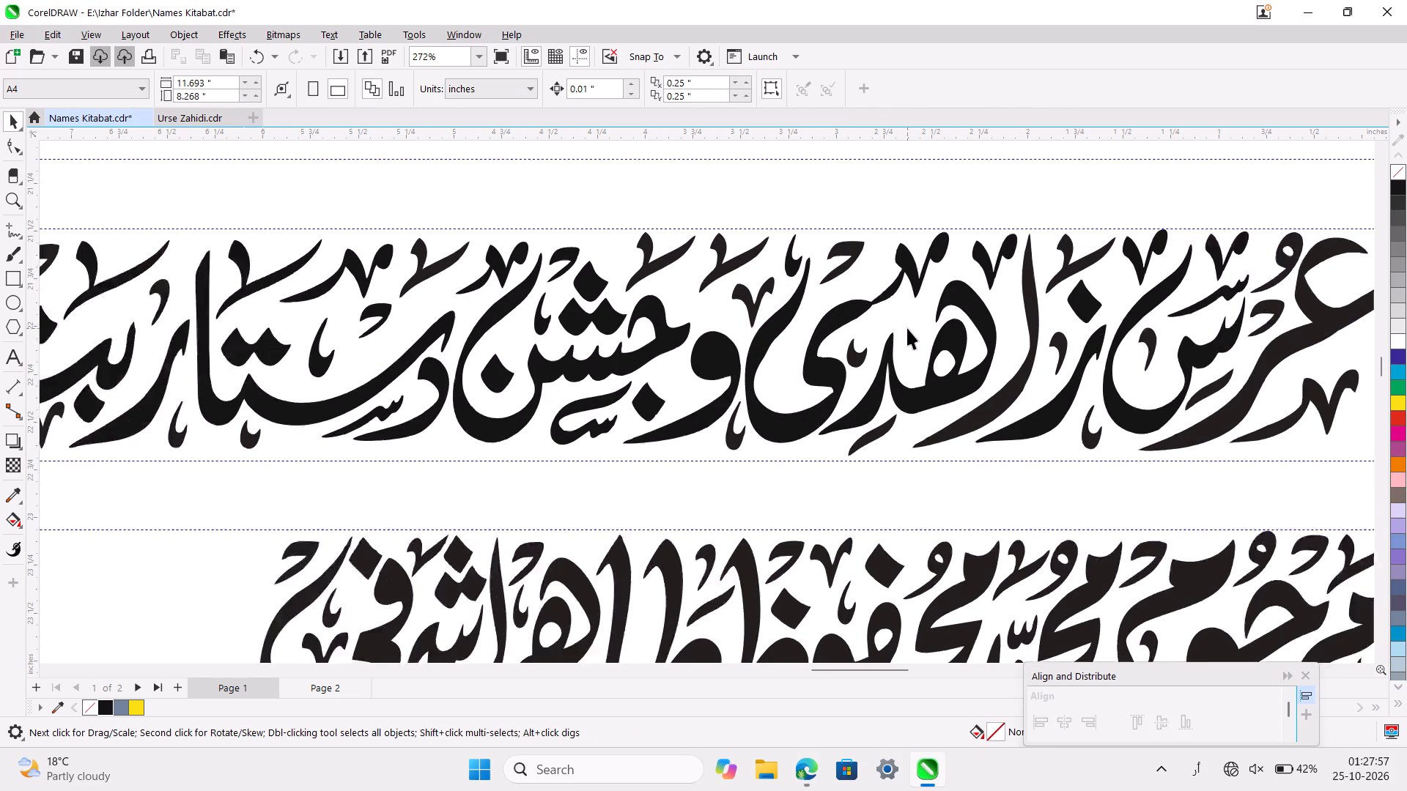
ctrl+scroll(907, 328, up, 2)
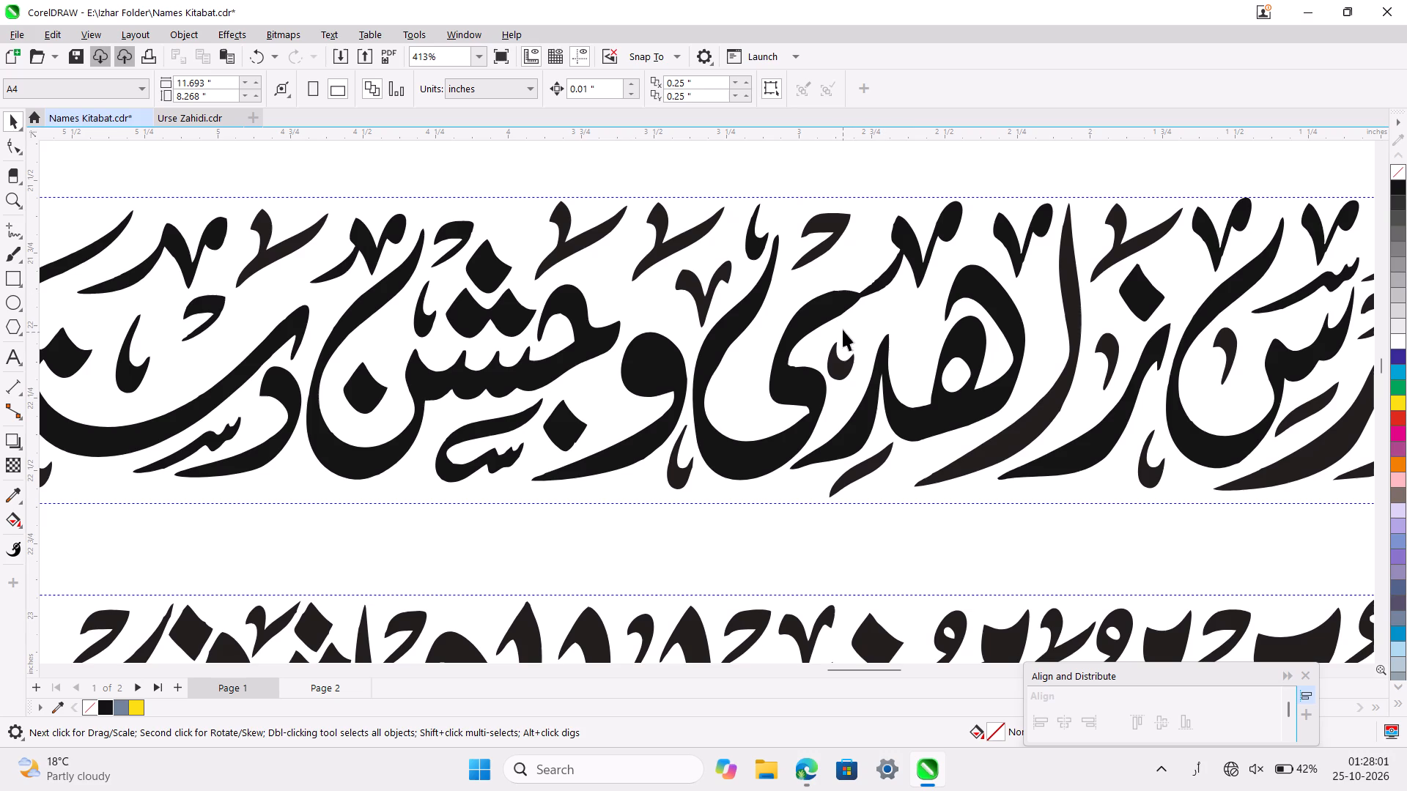
click(690, 399)
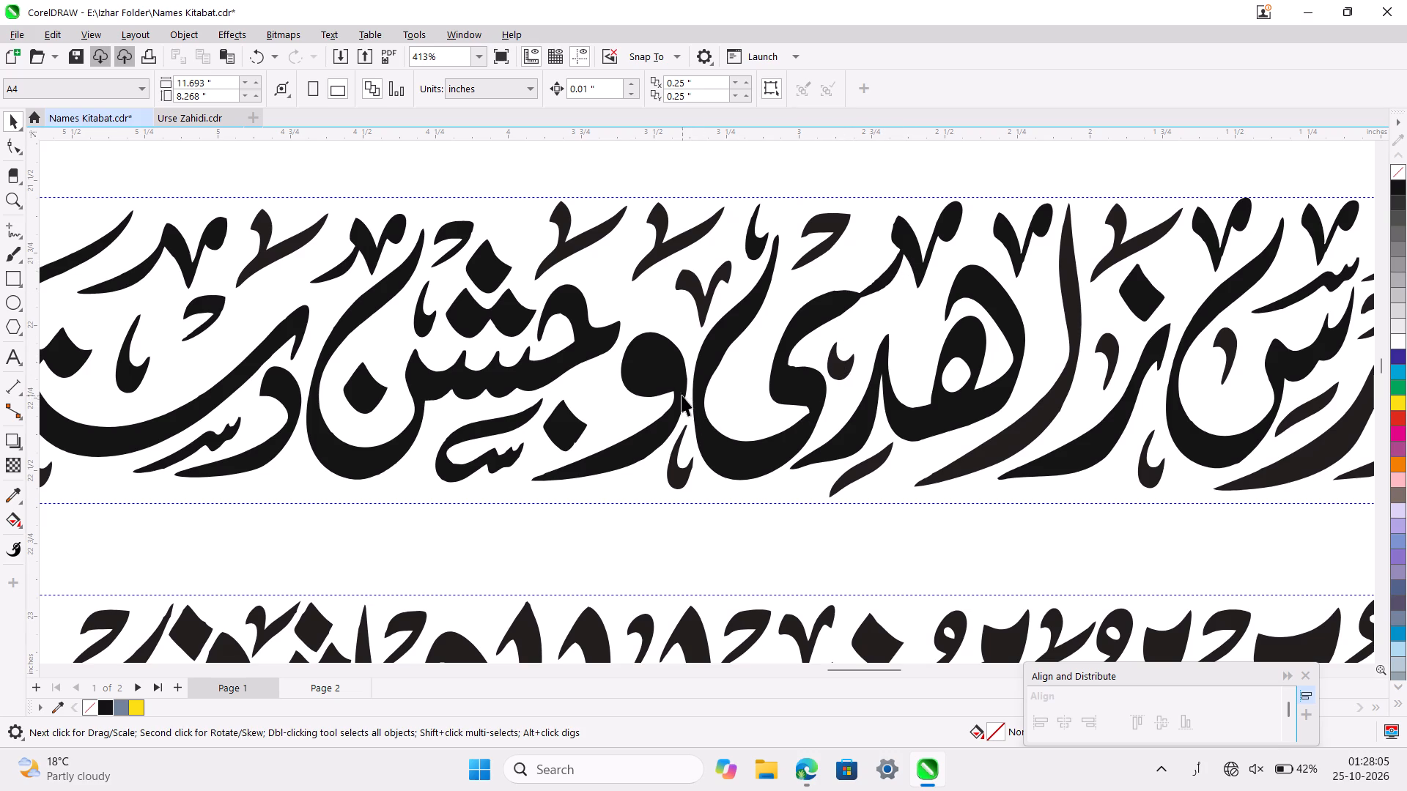
click(680, 393)
key(Left)
key(Left)
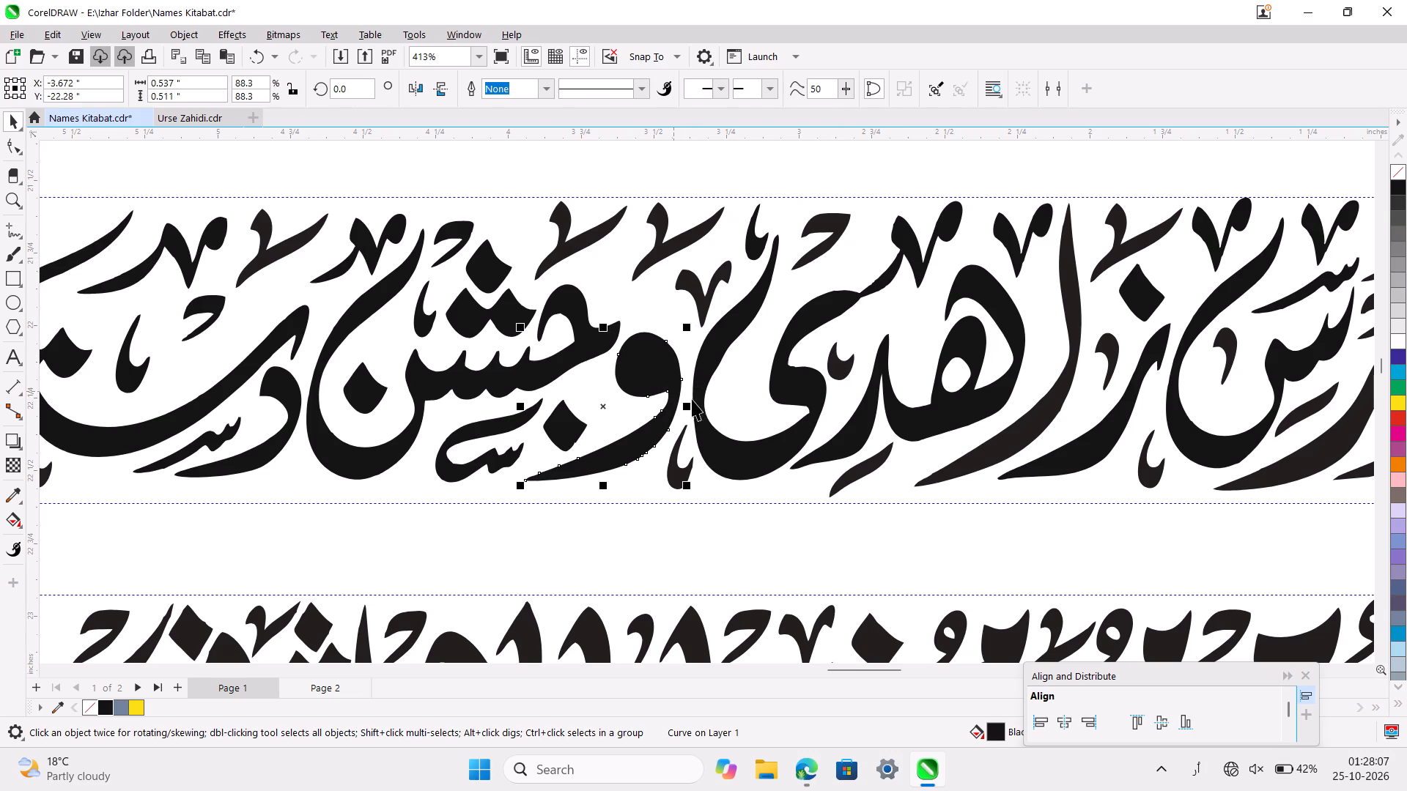
click(679, 465)
key(Left)
key(Left)
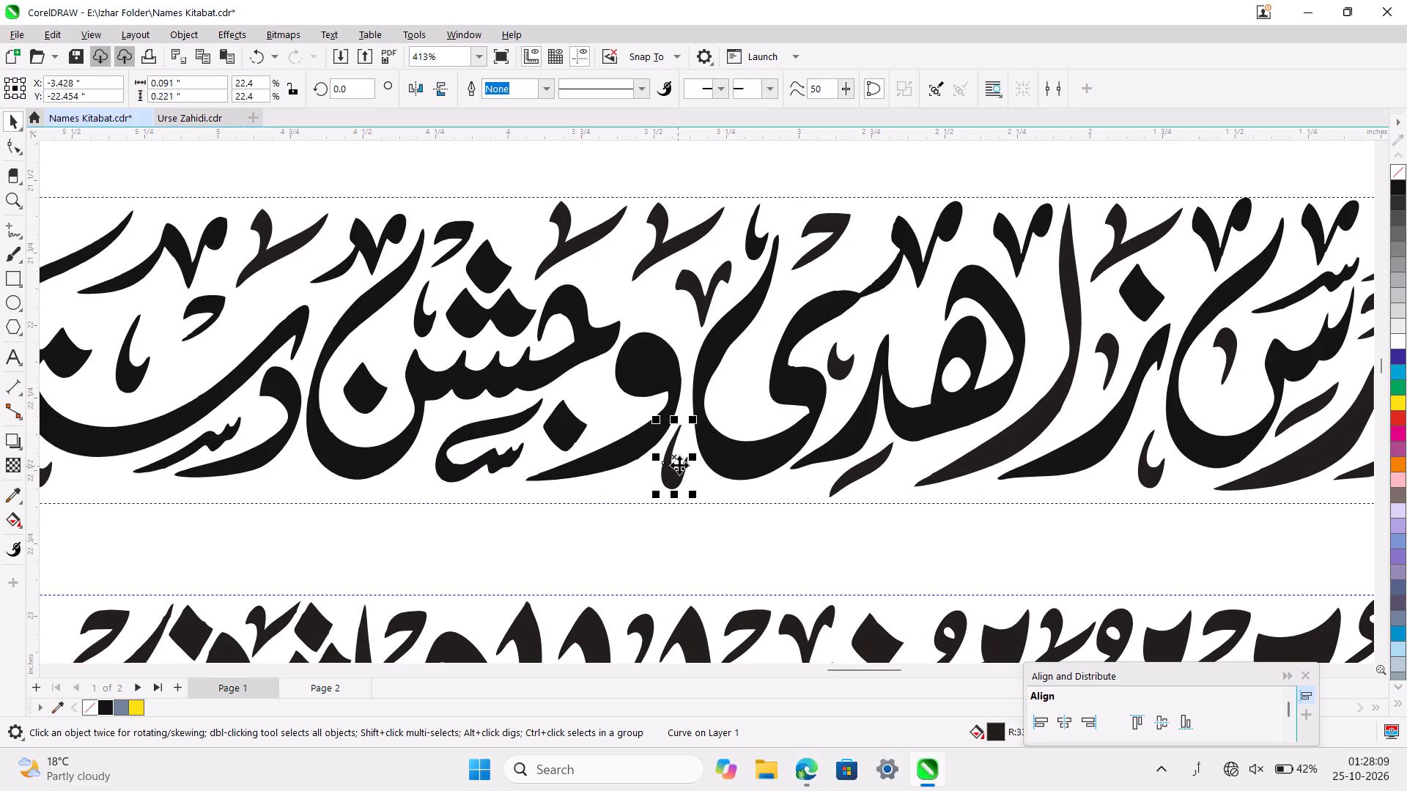
click(698, 235)
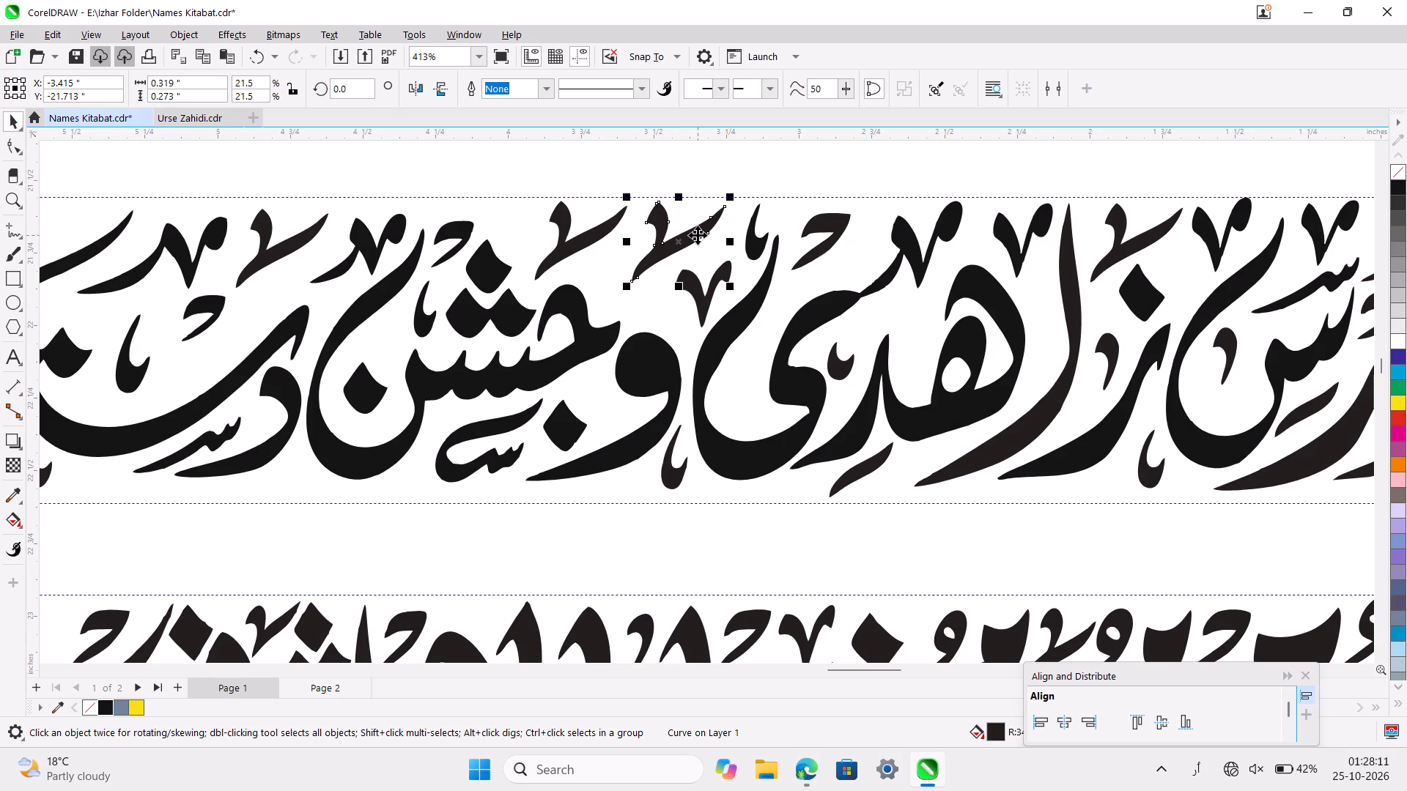
key(Left)
key(Left)
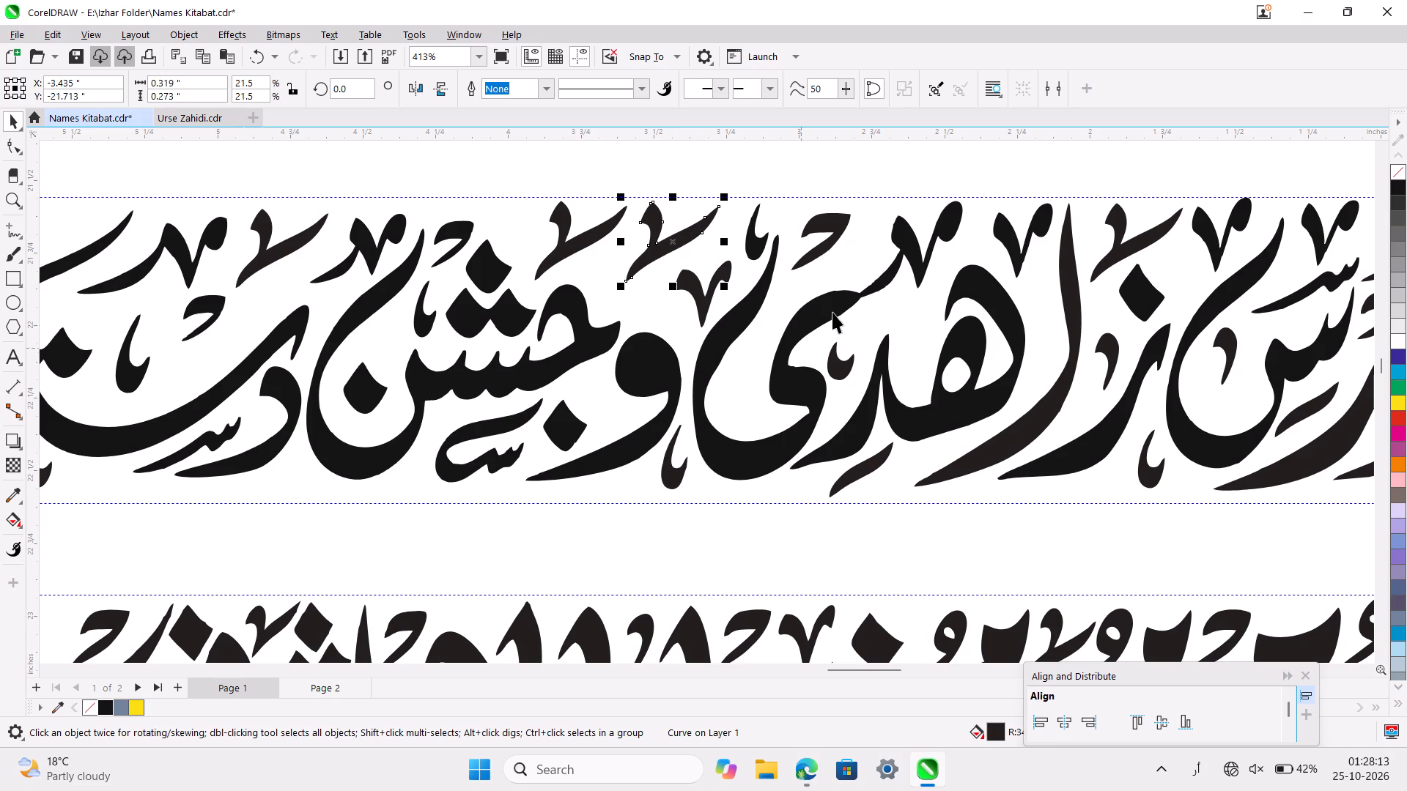
Rotate the forked ornament above the ہد of زاہدی to about 355.7° and nudge it slightly up and right.
click(909, 249)
ctrl+scroll(909, 249, up, 3)
click(909, 249)
drag(1005, 165, 1008, 158)
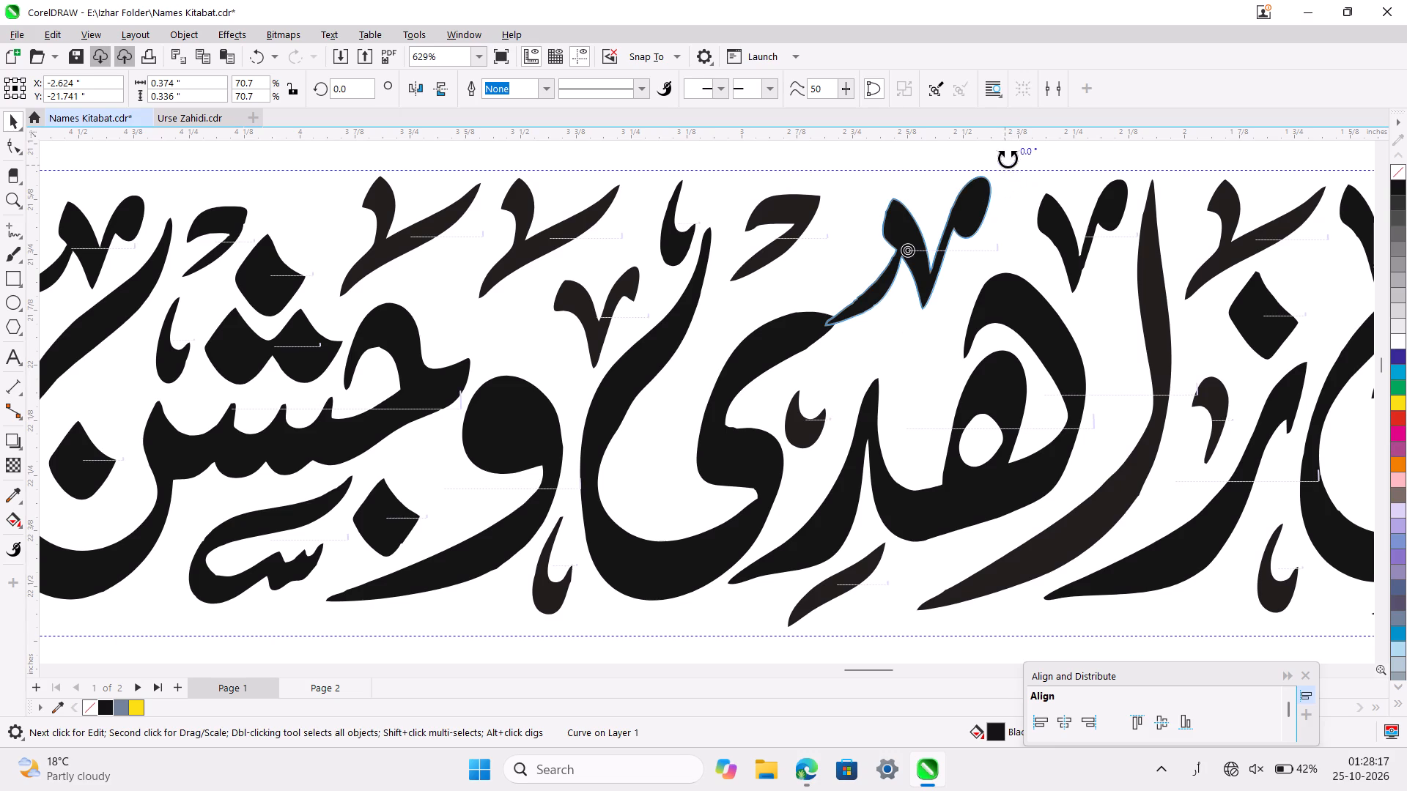
drag(1008, 158, 1038, 149)
key(Up)
key(Up)
key(Right)
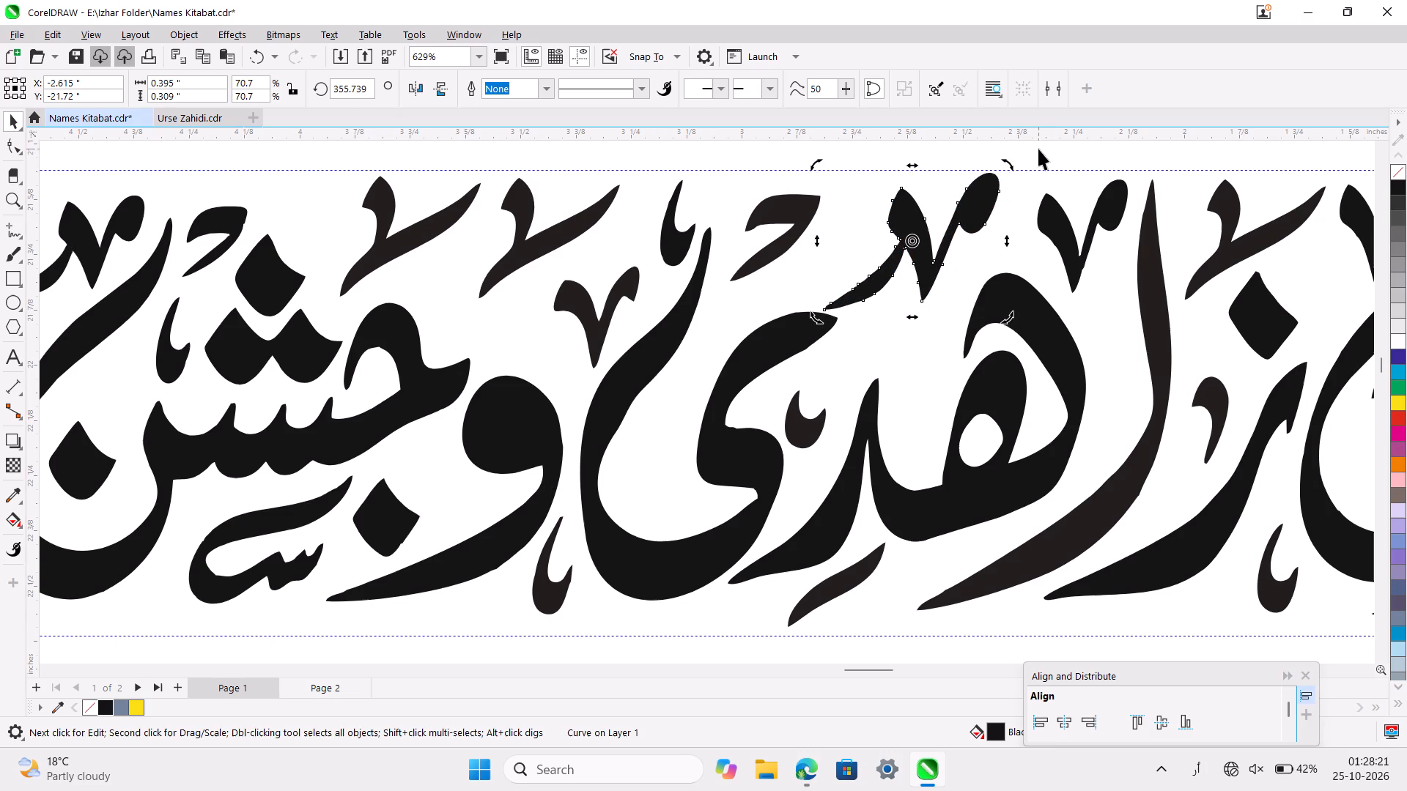
key(Right)
click(912, 373)
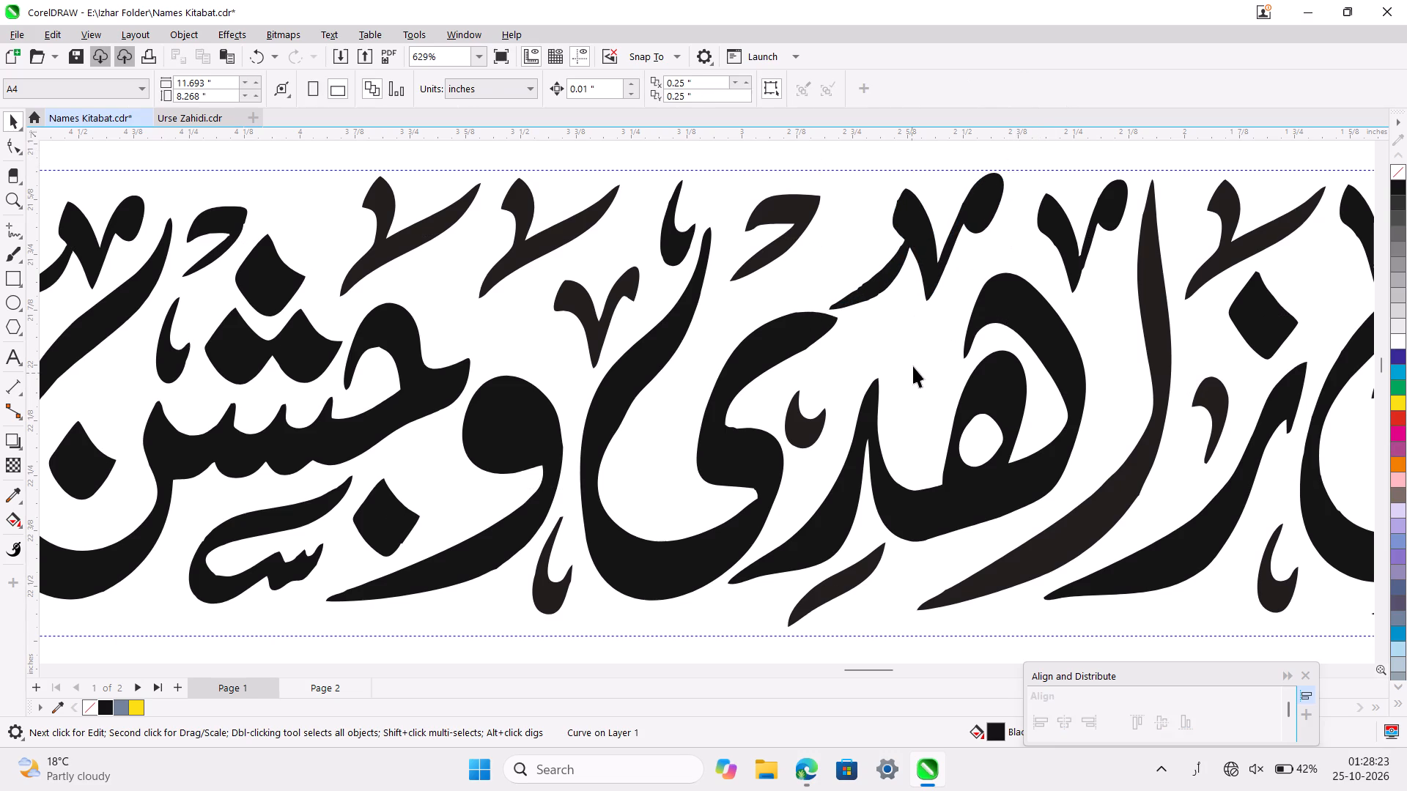
Move the small ornament beside the ی of زاہدی up and right, centred near X -2.829 and Y -22.084 inches.
click(813, 426)
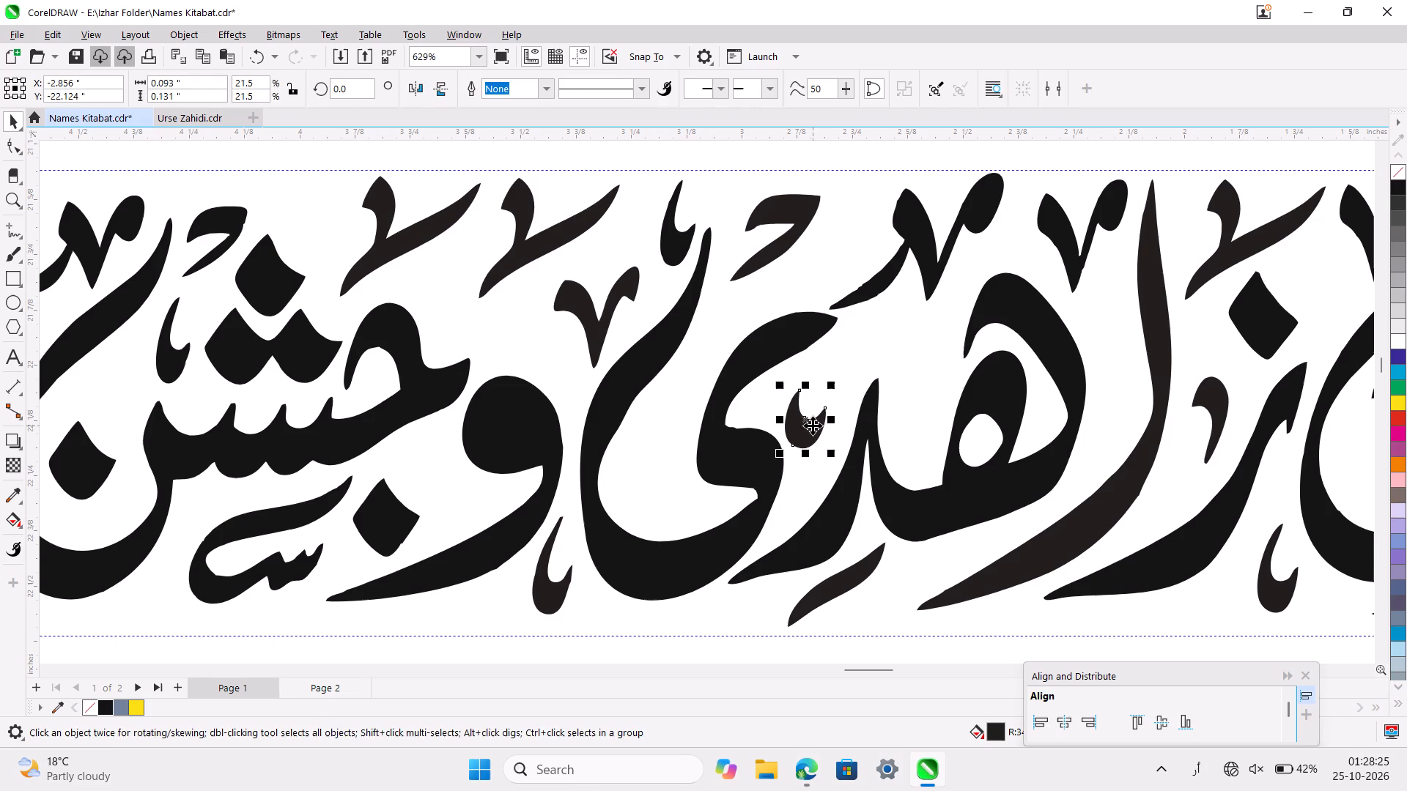
drag(813, 426, 827, 406)
key(ctrl+space)
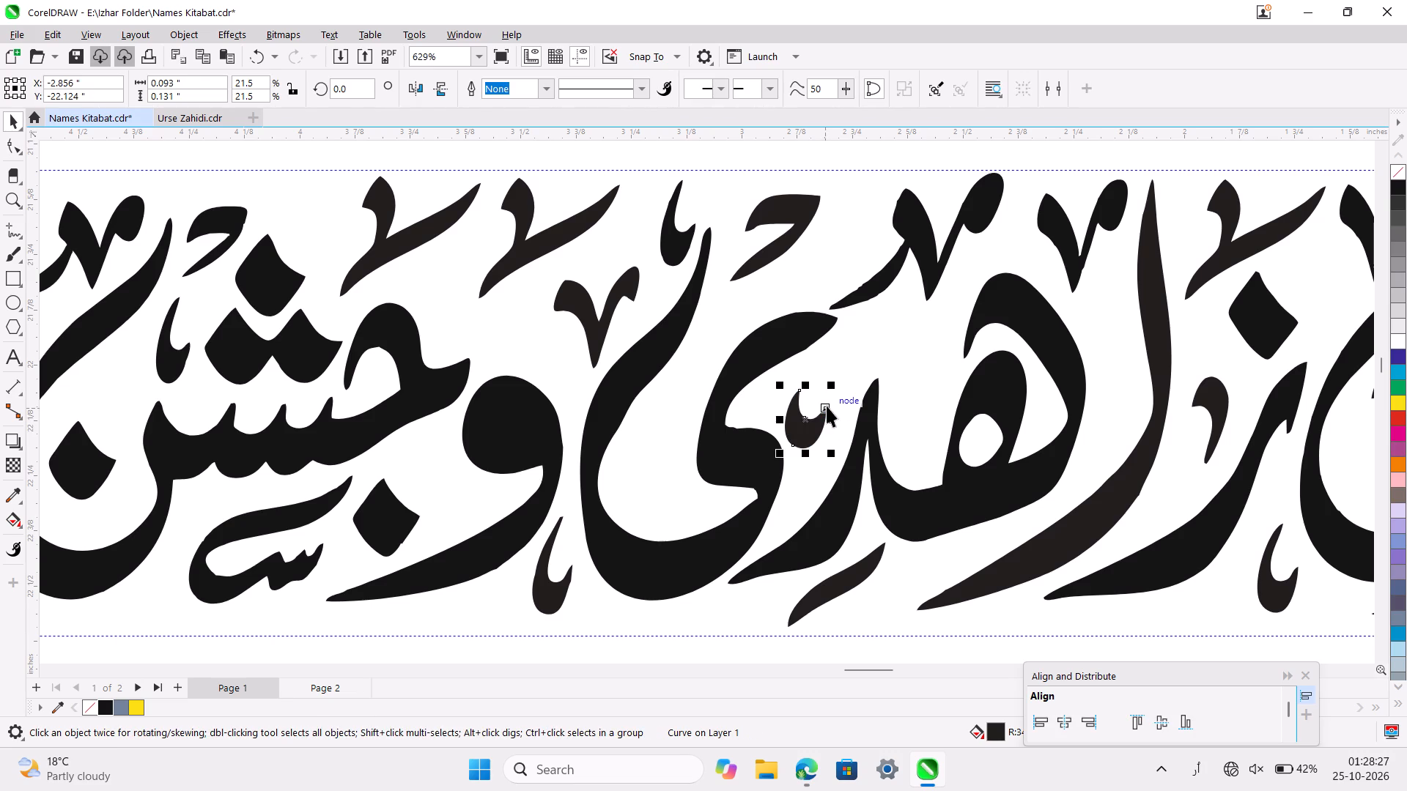
drag(801, 417, 814, 398)
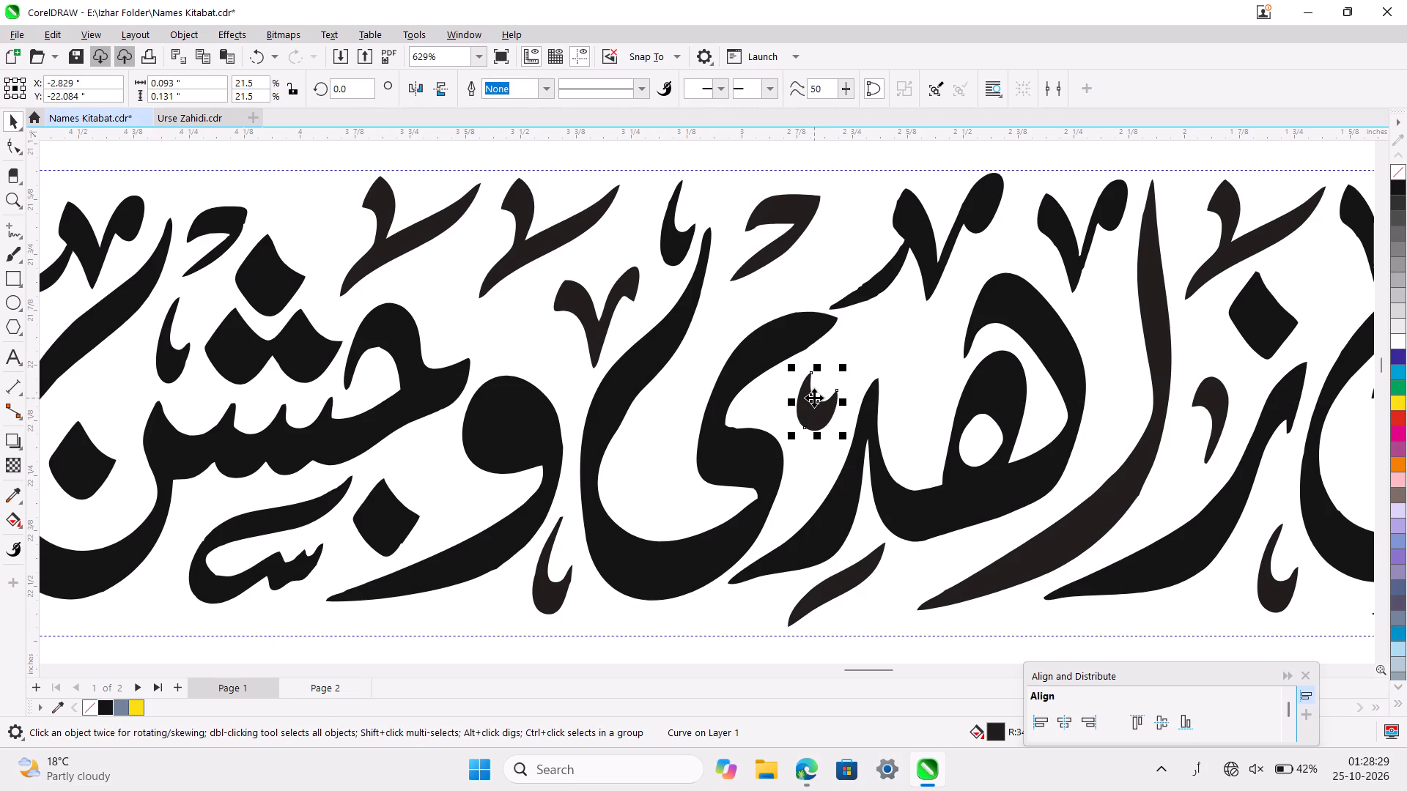
Nudge the ornament above the ی of زاہدی slightly right, centred at X -2.905 and Y -21.712 inches.
click(799, 233)
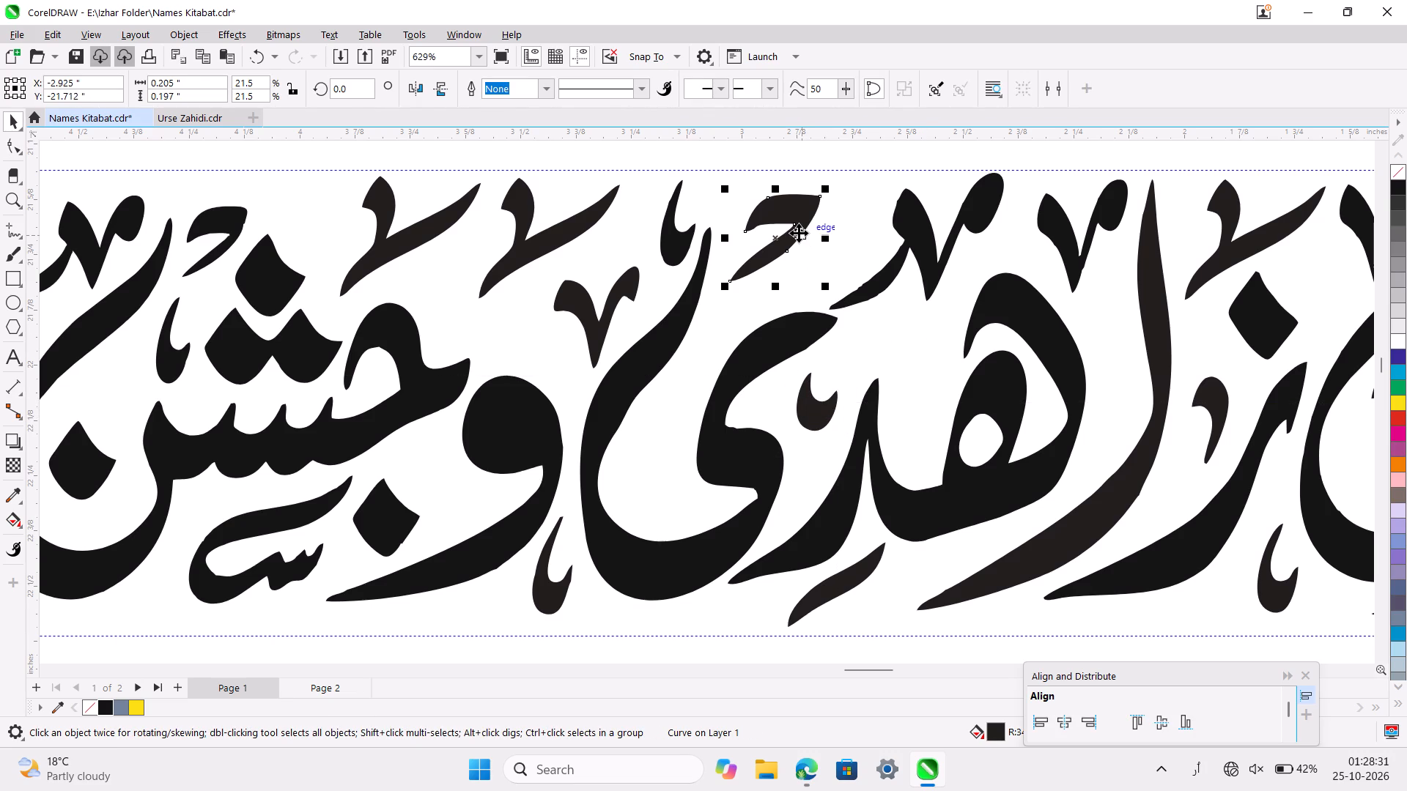
key(Up)
key(Up)
key(Right)
key(Right)
key(Down)
key(Down)
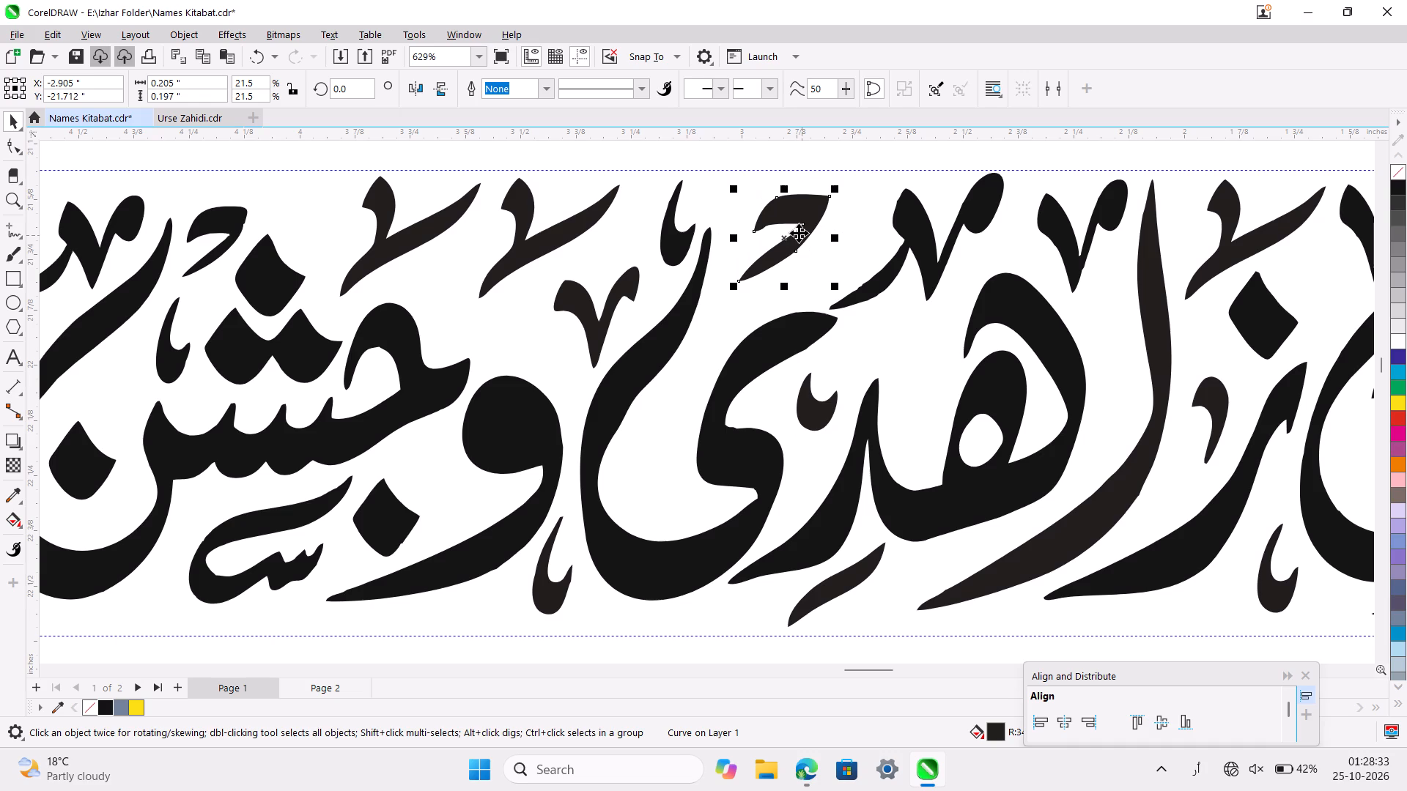
click(804, 457)
Group all the letterforms and ornaments of the title line عرس زاہدی و جشن دستار بندی.
scroll(804, 457, down, 1)
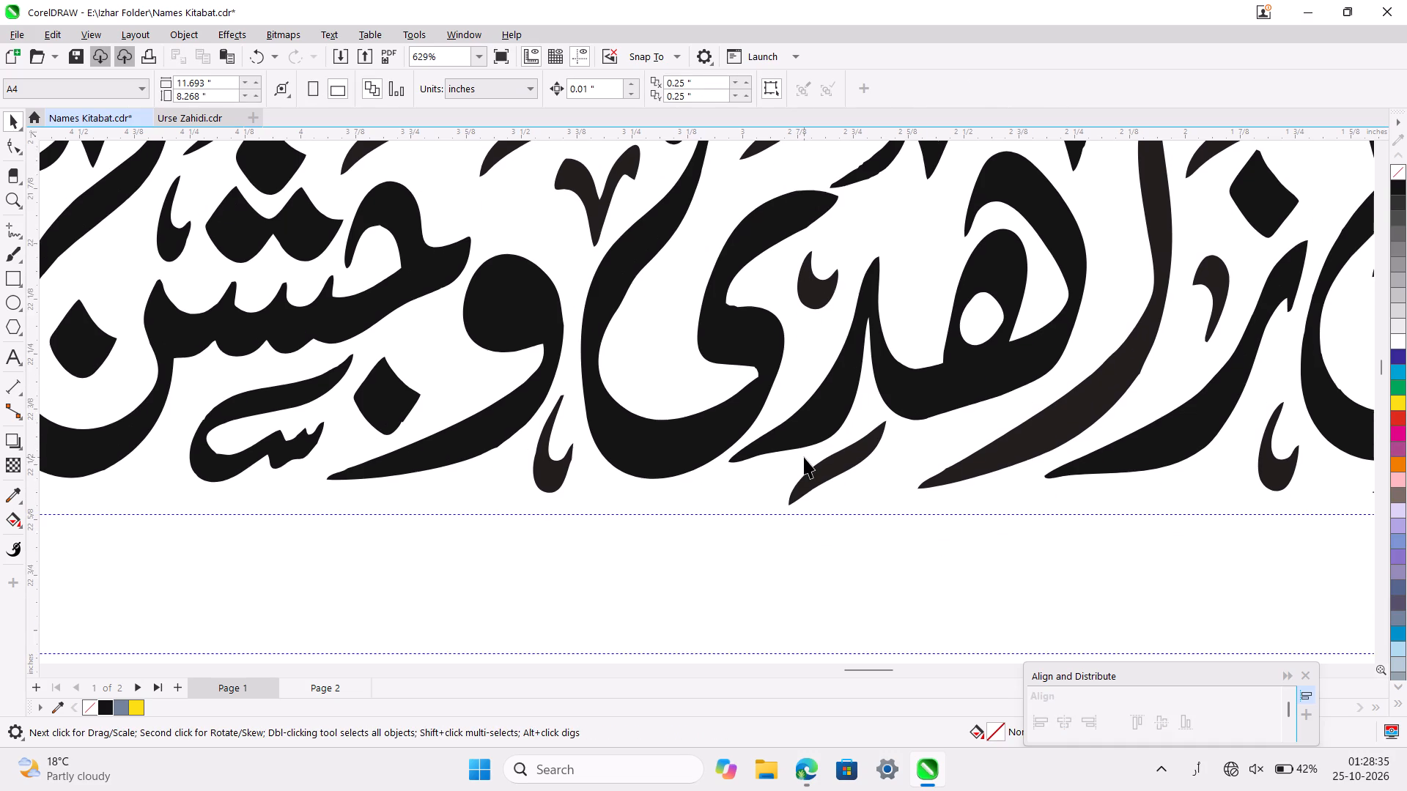
ctrl+scroll(804, 457, down, 14)
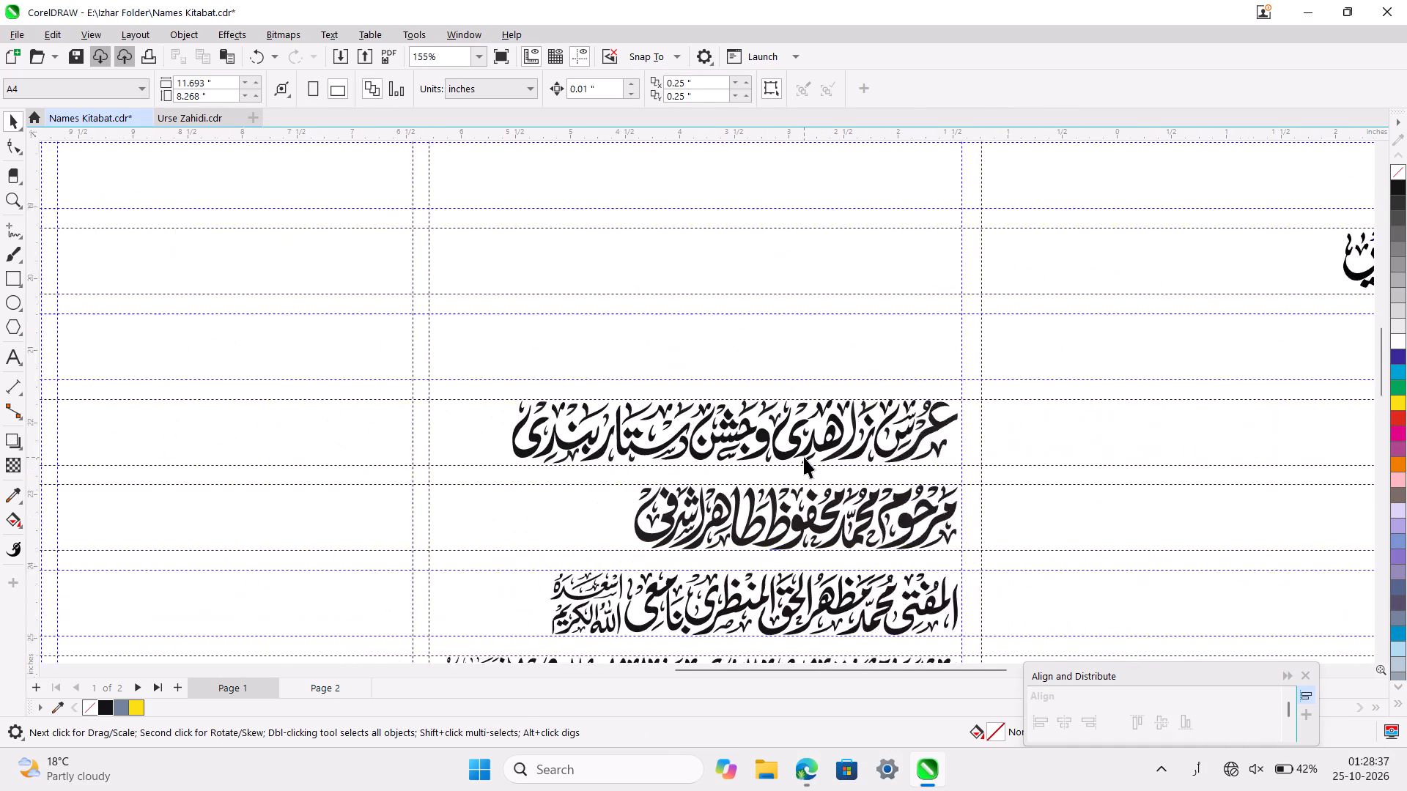
ctrl+scroll(804, 457, down, 1)
drag(528, 395, 832, 521)
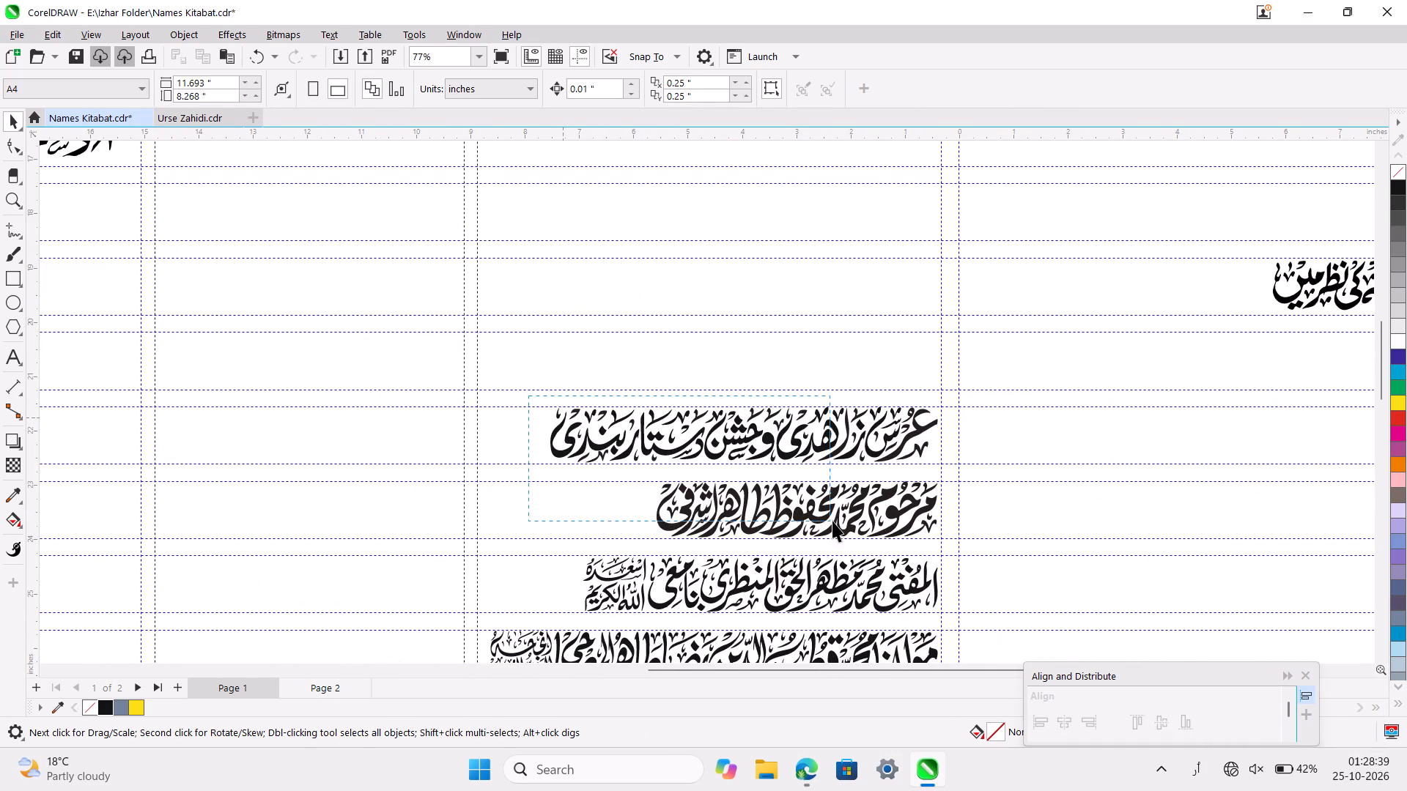
drag(832, 521, 973, 475)
key(ctrl+g)
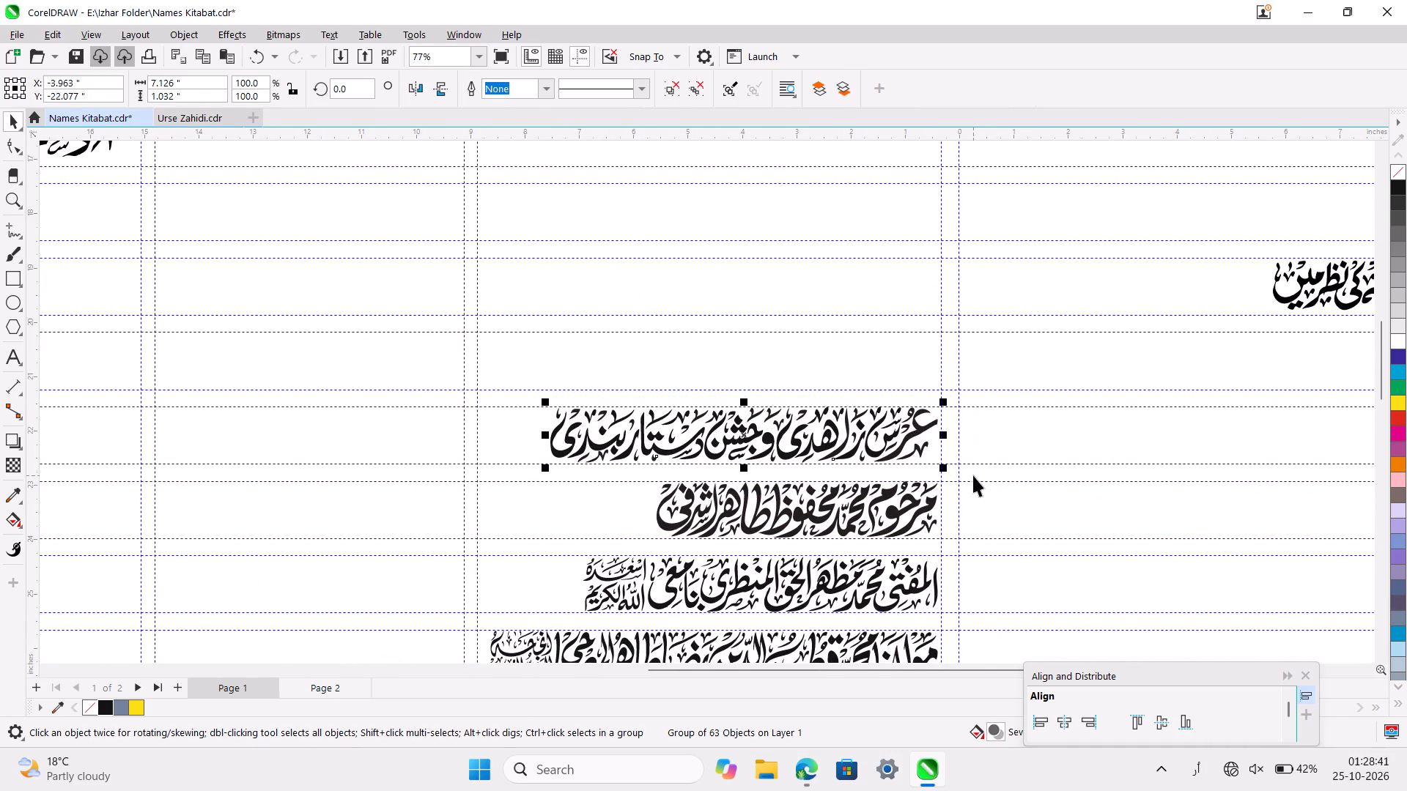
key(ctrl+c)
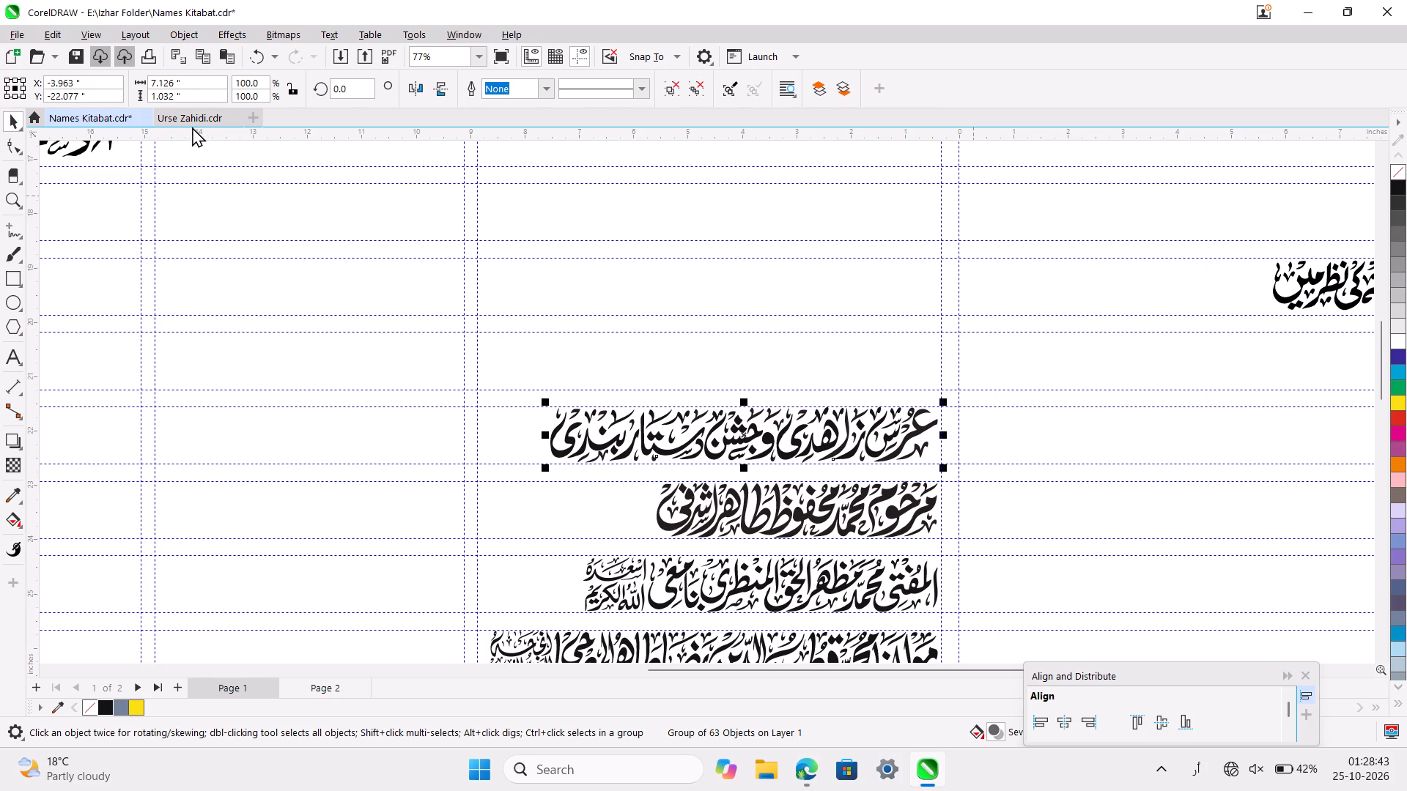
click(191, 124)
key(ctrl+v)
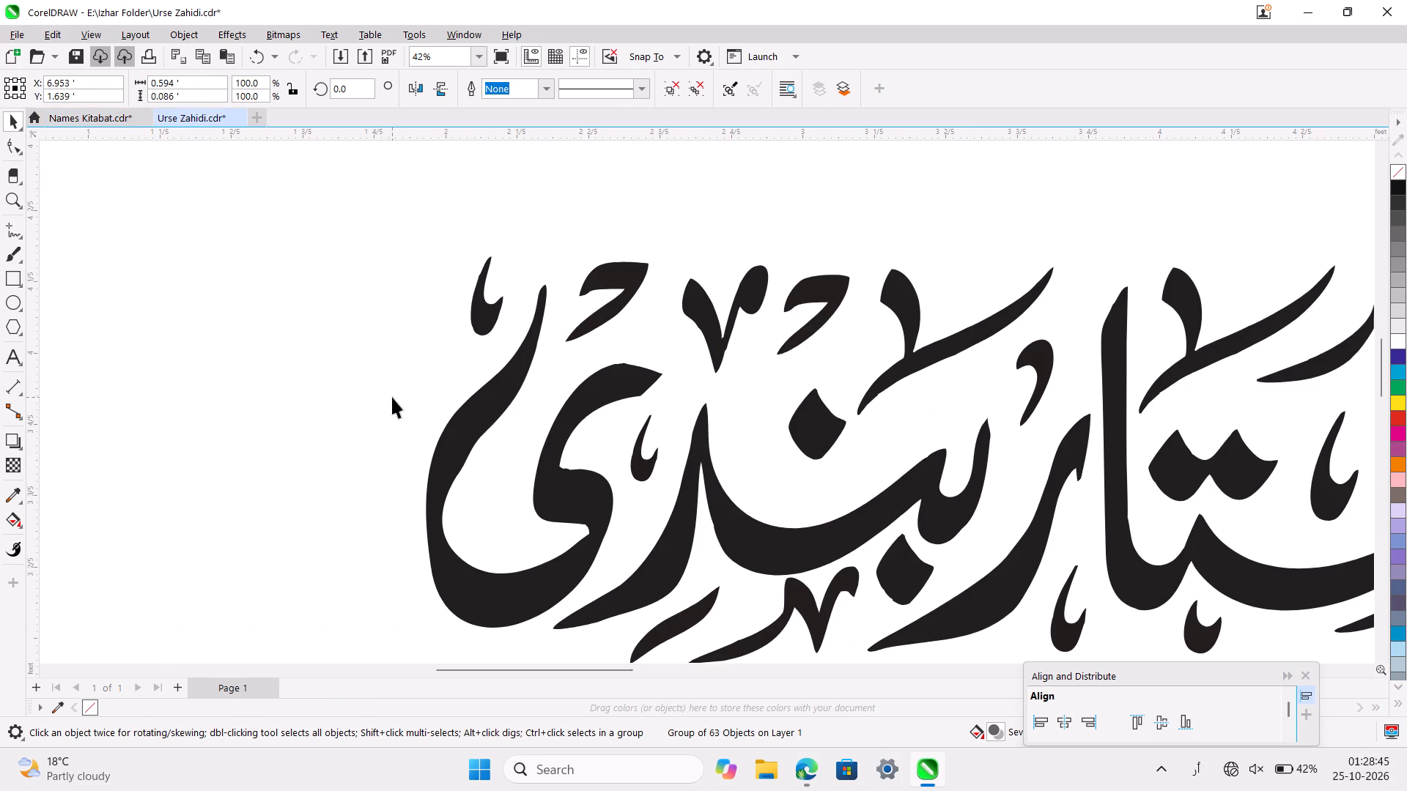
Delete the old large title above the madrasa name on the banner.
ctrl+scroll(392, 397, down, 19)
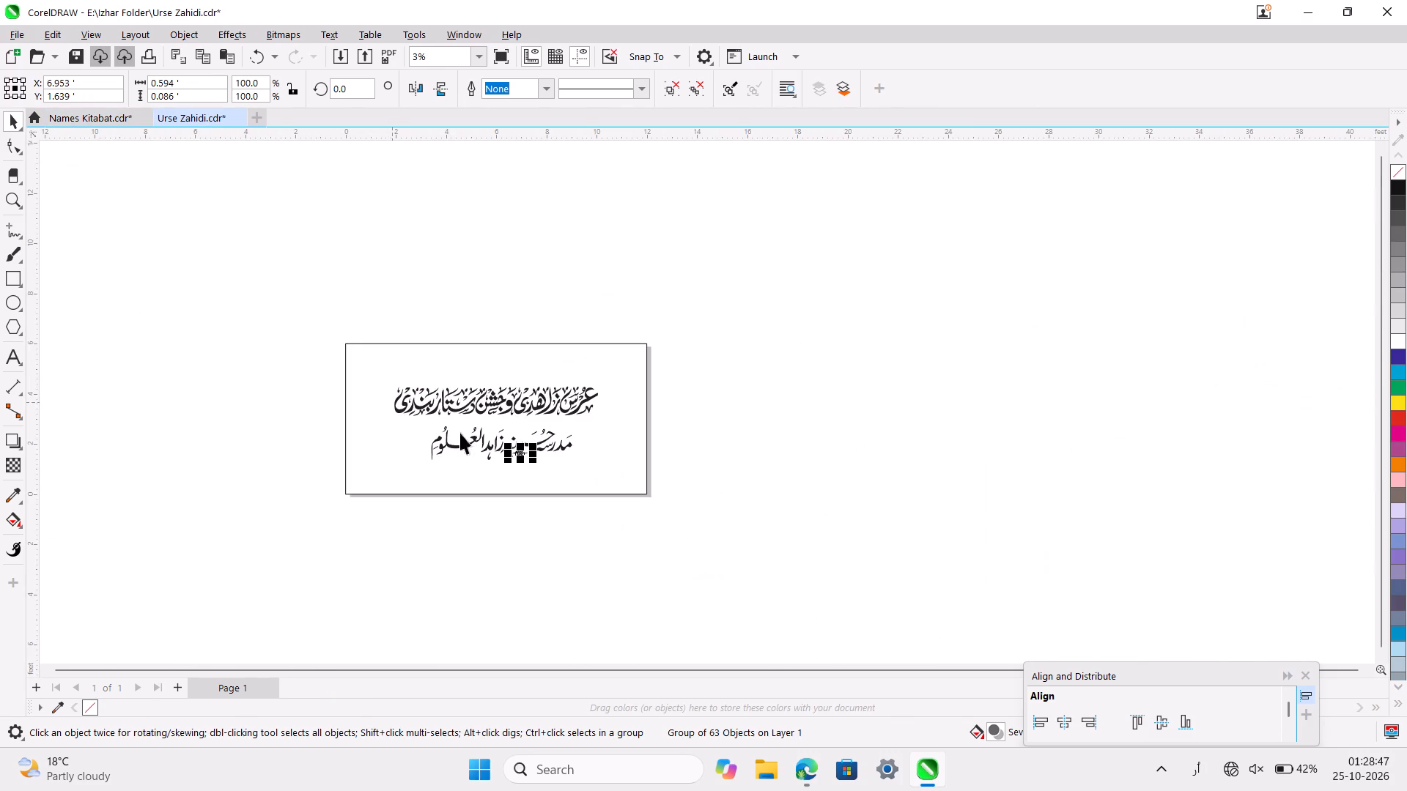
scroll(484, 456, up, 7)
click(613, 322)
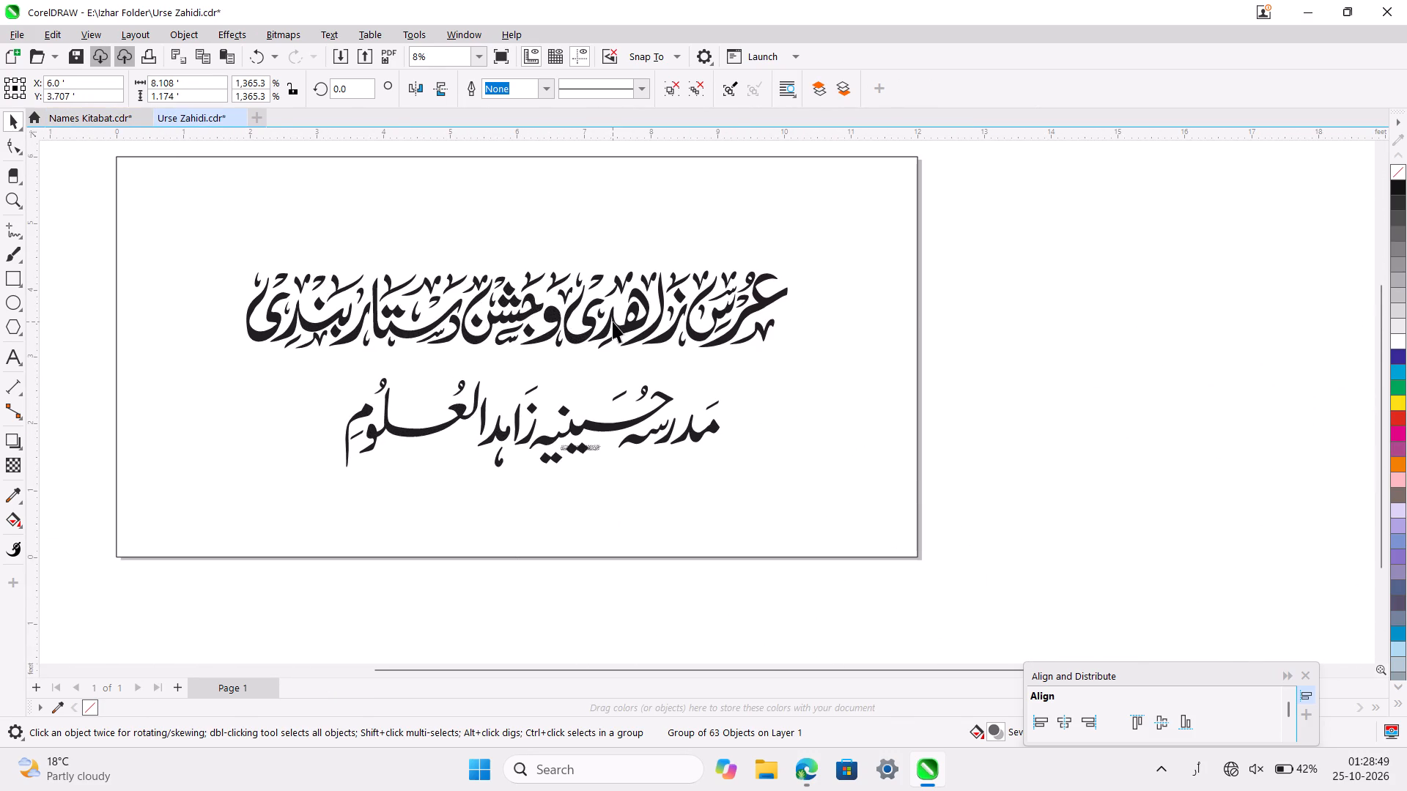
key(Delete)
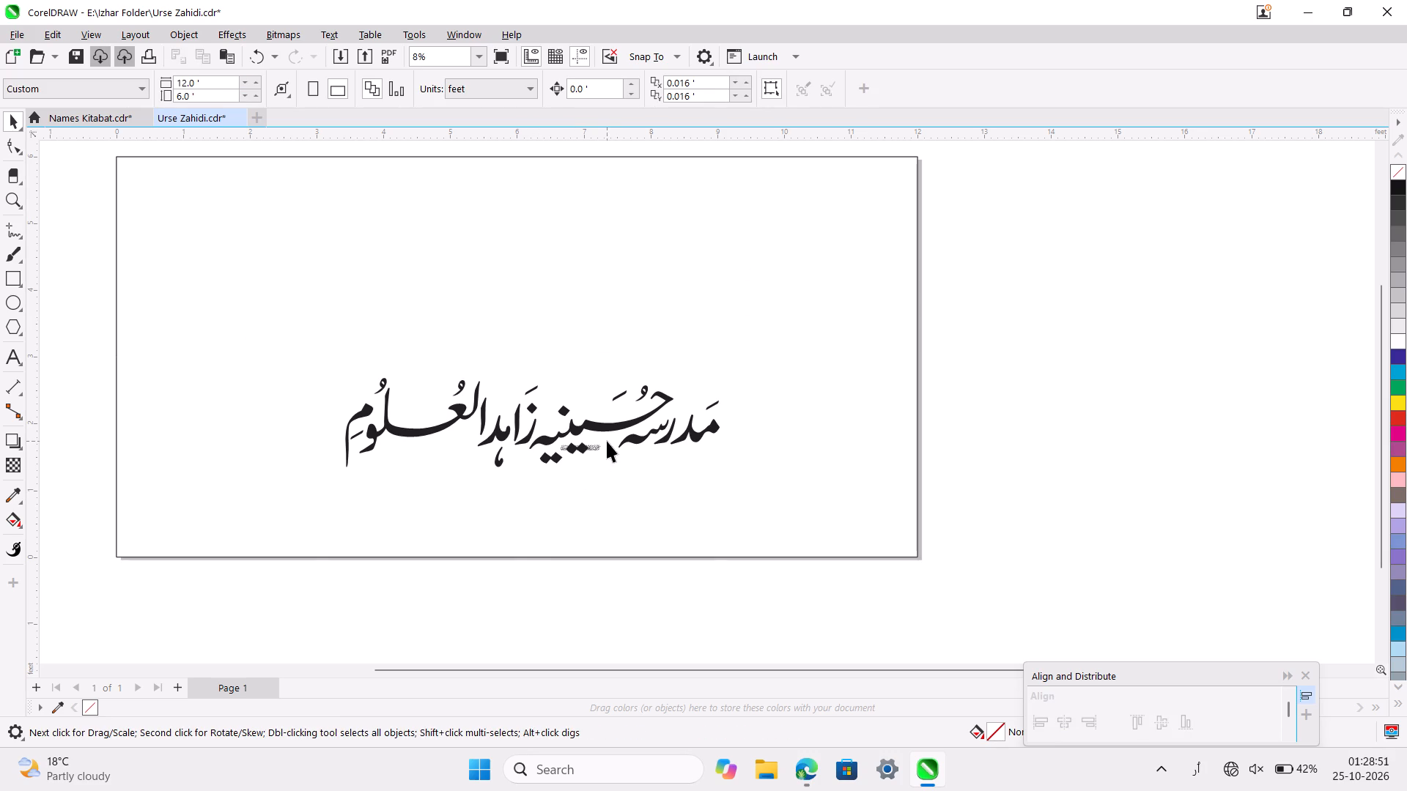
Enlarge the pasted title to about 9.18 by 1.33 feet above the madrasa name and centre it horizontally on the page.
click(597, 448)
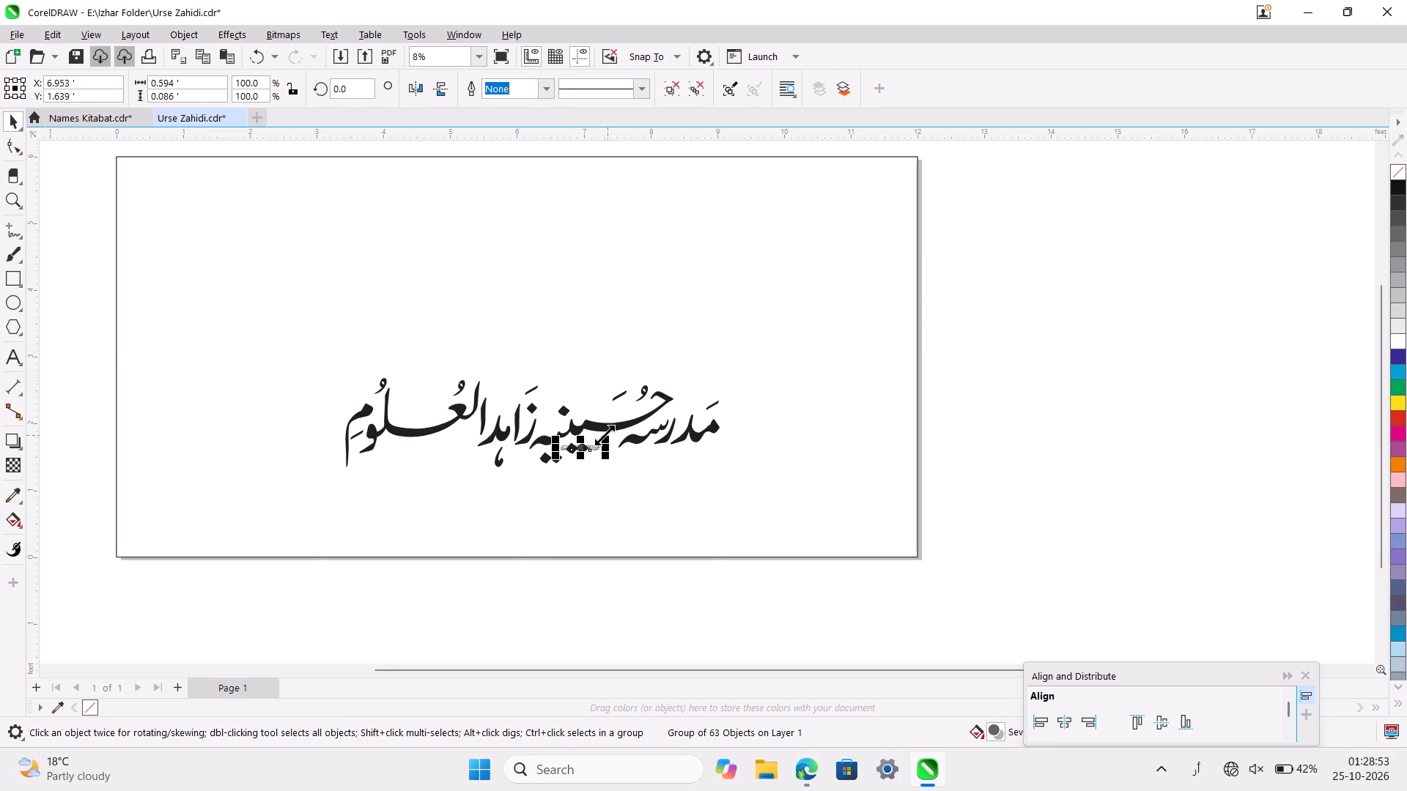
click(605, 435)
drag(605, 435, 862, 256)
drag(713, 427, 418, 272)
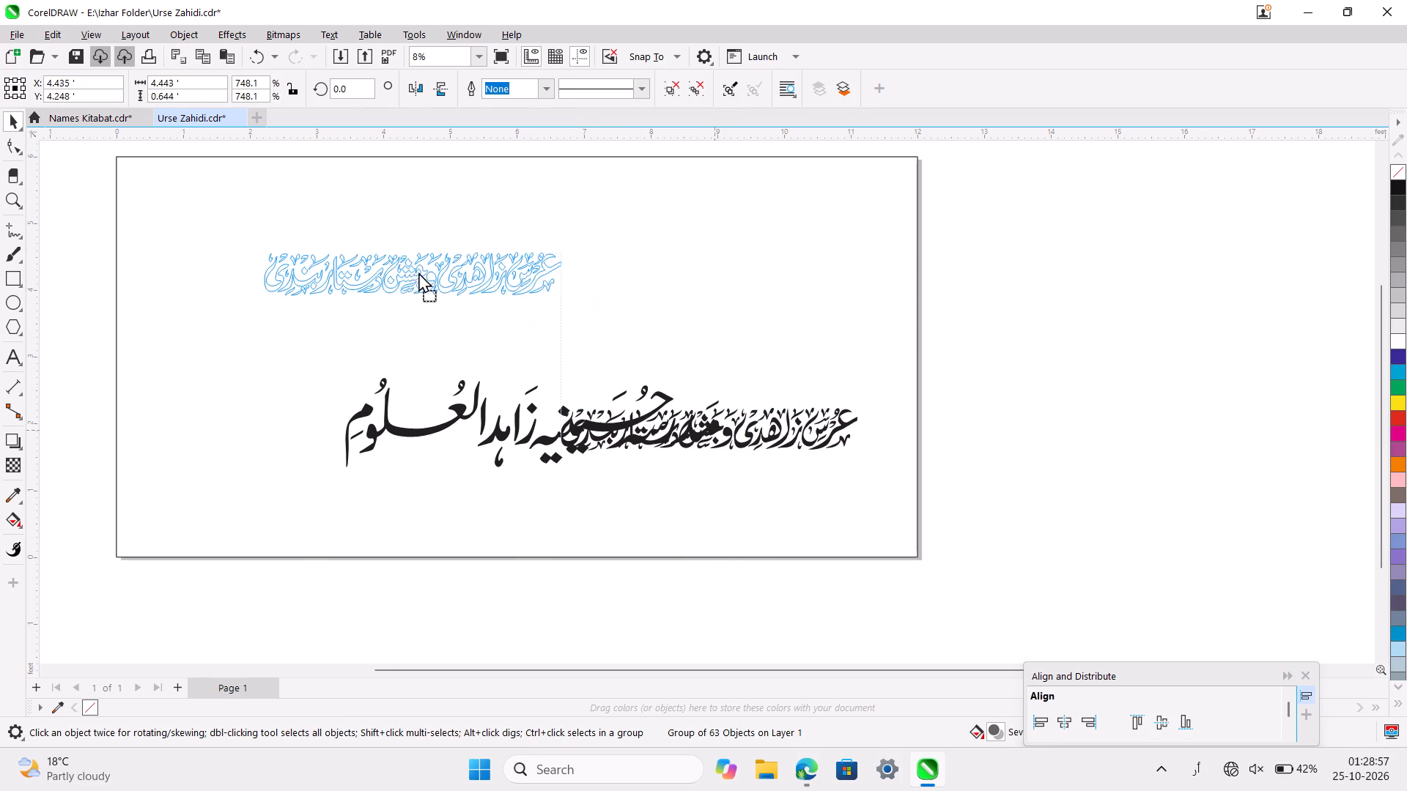
drag(418, 272, 435, 279)
drag(589, 311, 947, 357)
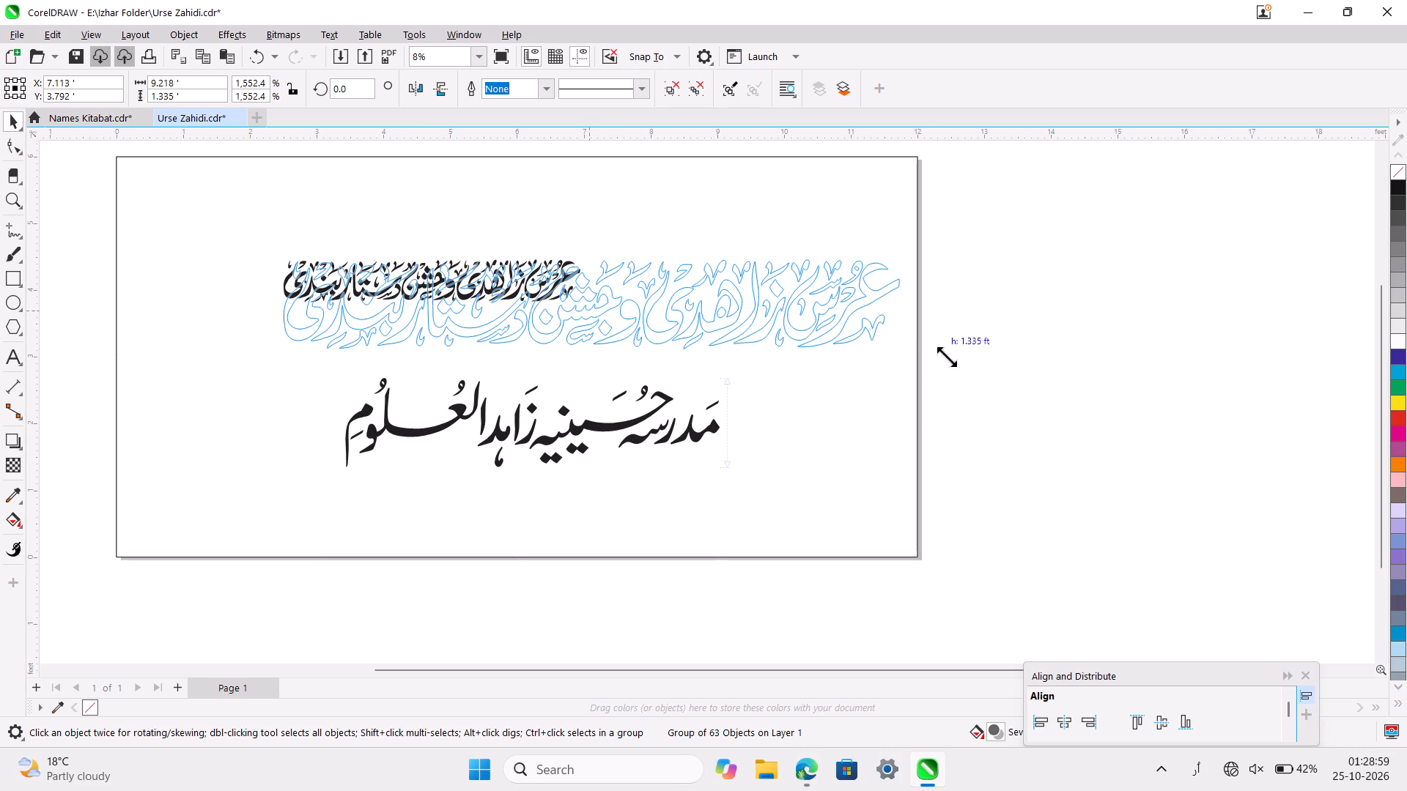
drag(947, 357, 905, 352)
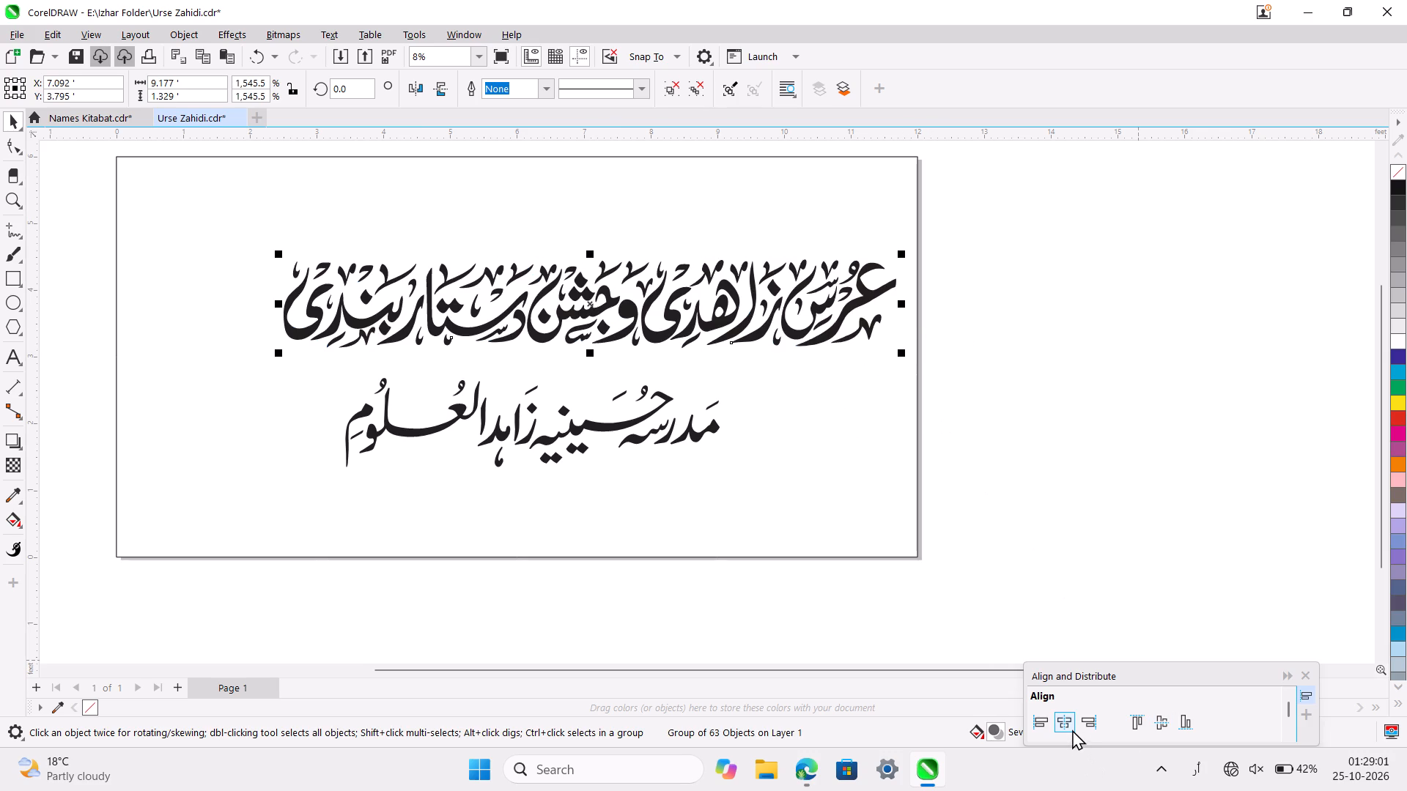
click(1072, 729)
click(861, 487)
key(ctrl+s)
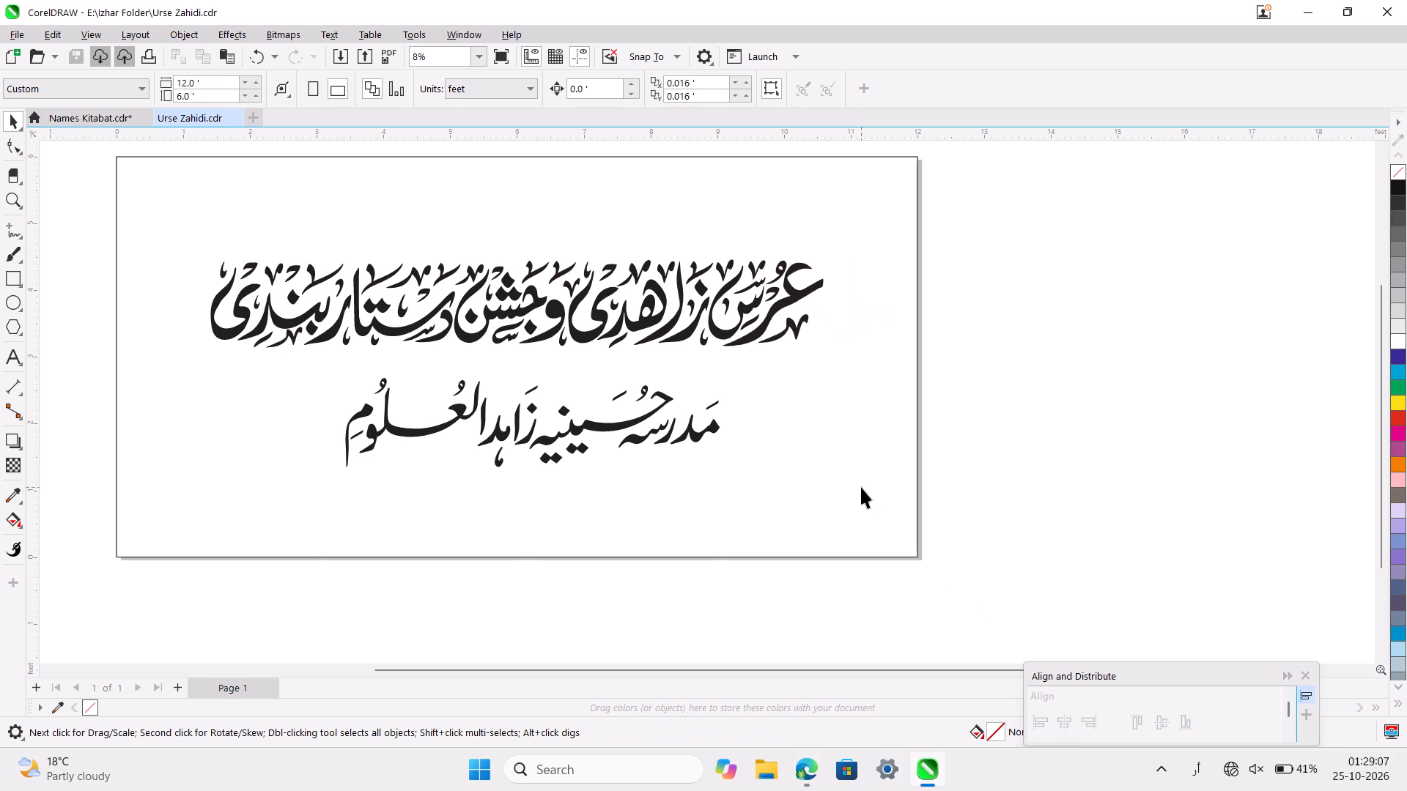
Ungroup the madrasa name text below the title.
scroll(861, 487, right, 3)
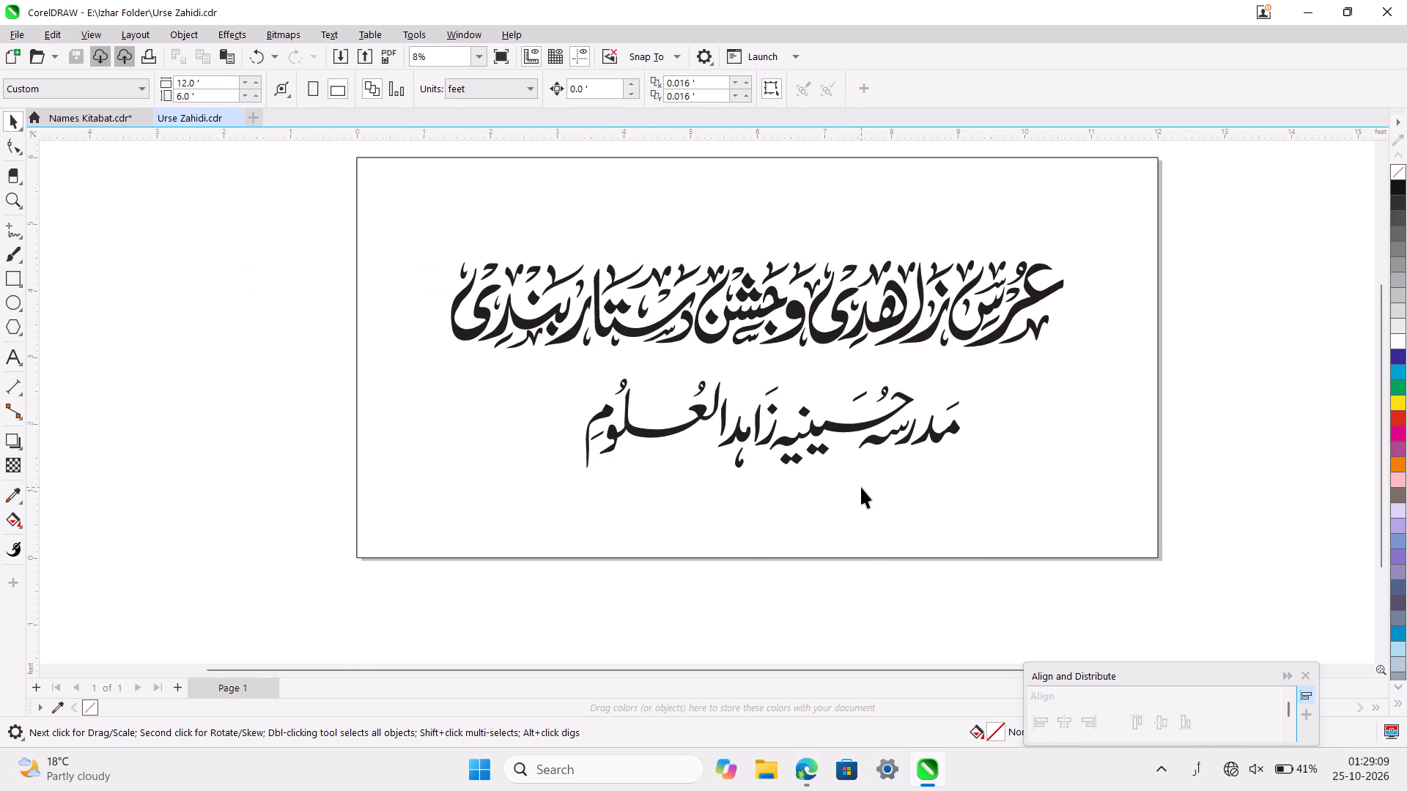
scroll(362, 291, up, 1)
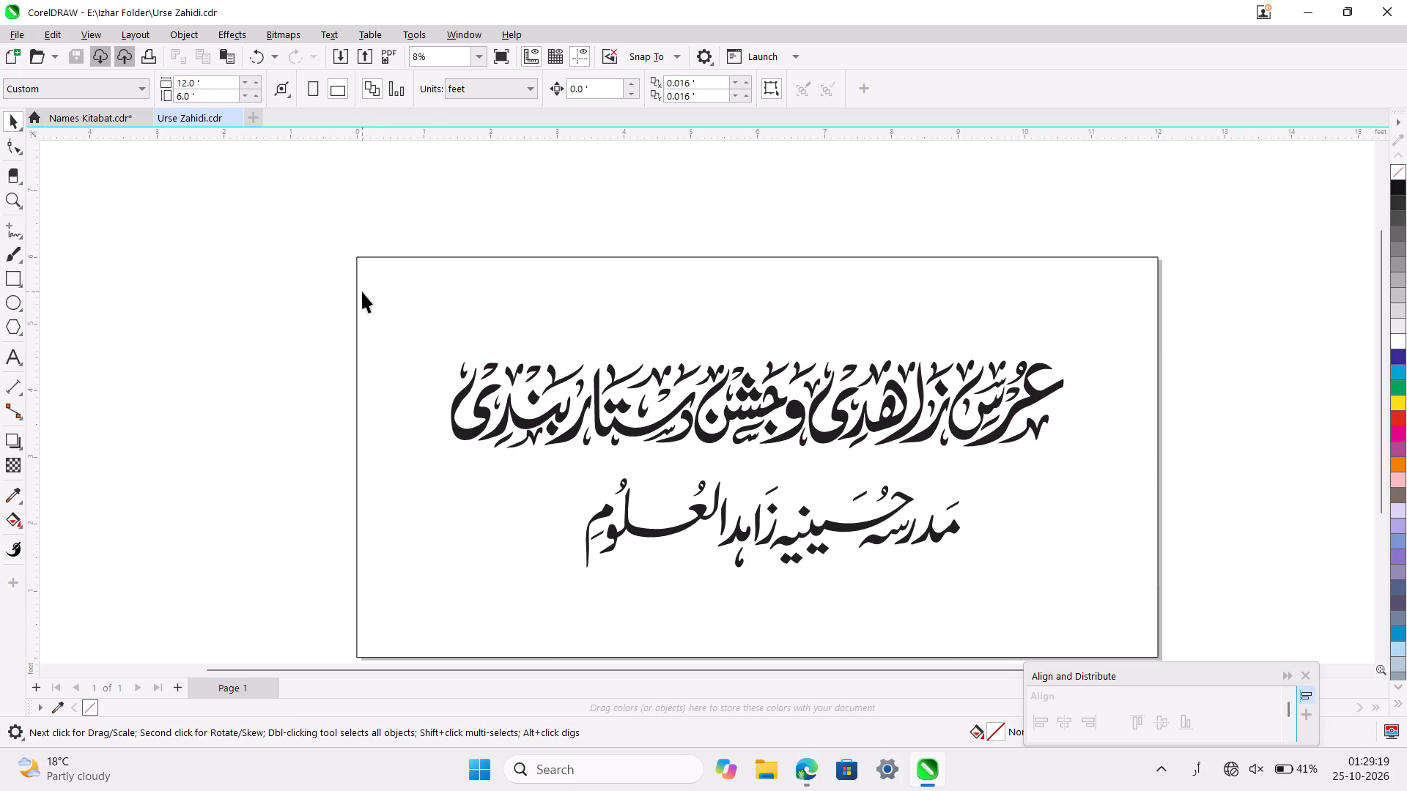
ctrl+scroll(637, 516, up, 4)
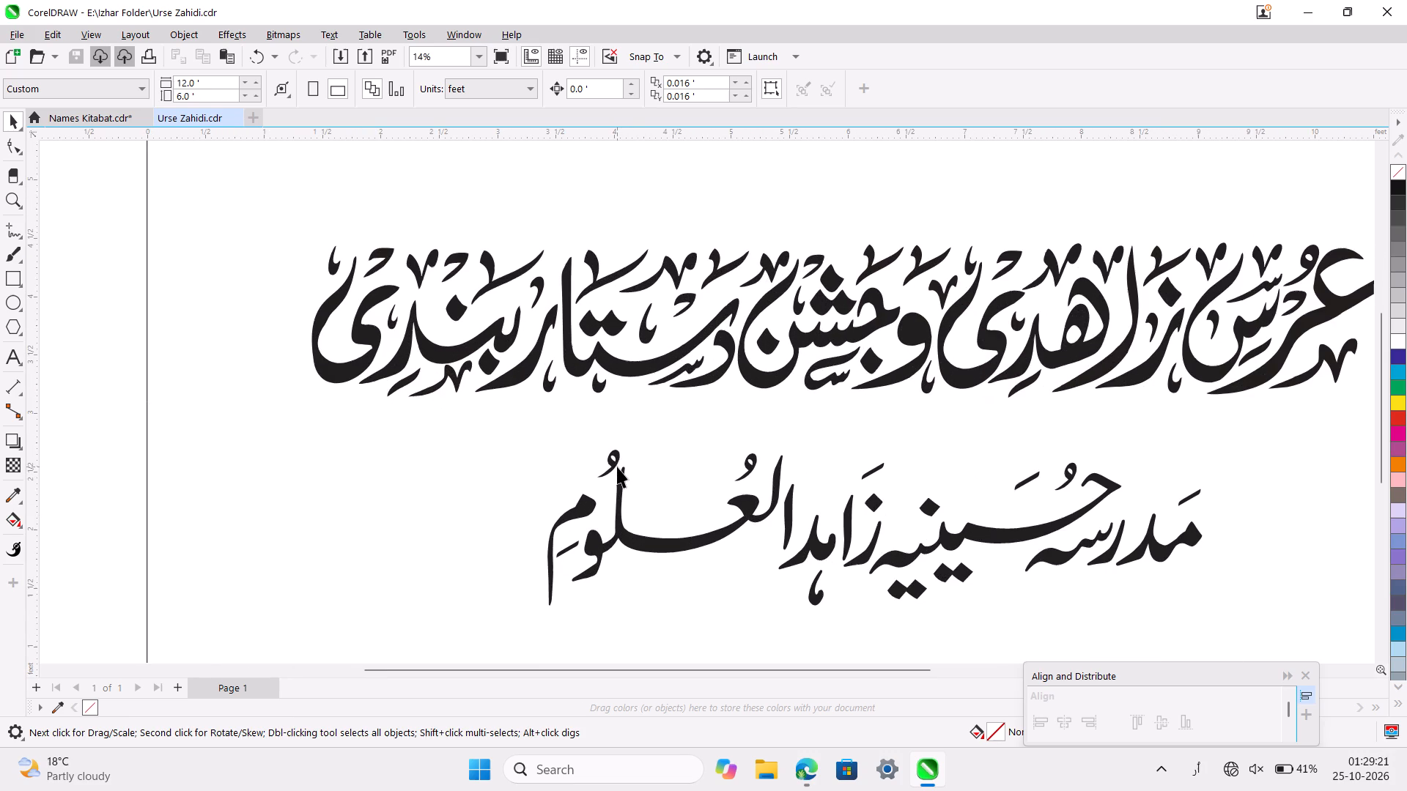
click(617, 467)
ctrl+scroll(617, 467, up, 4)
key(ctrl+u)
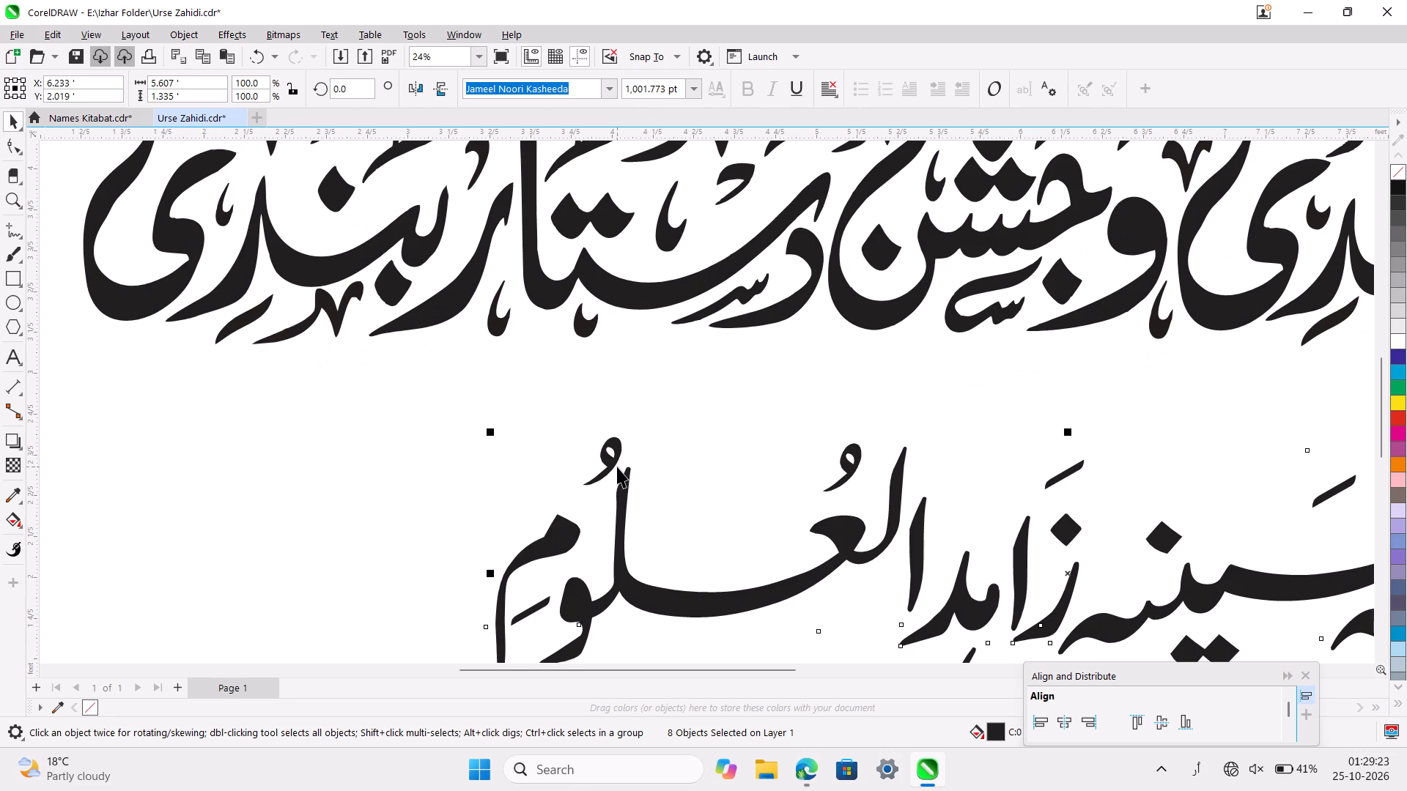
Lower the small pesh mark above the lam of العلوم in the madrasa name to about X 3.96, Y 2.52 feet.
click(617, 467)
click(608, 460)
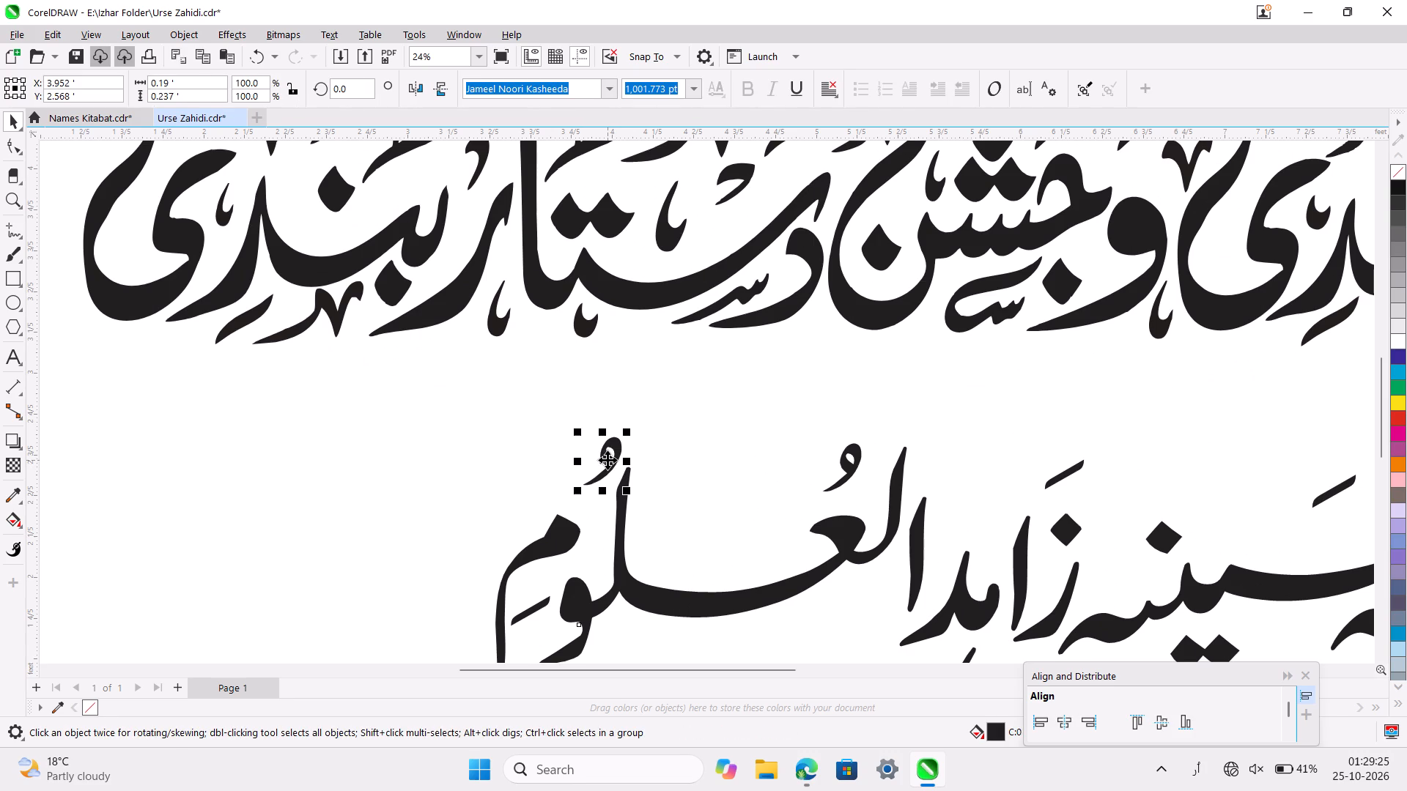
key(Down)
key(Down)
key(Down)
key(Down)
key(Down)
key(Down)
key(Down)
key(Down)
key(Down)
key(Down)
key(Down)
key(Down)
key(Down)
key(Down)
key(Down)
key(Down)
key(Down)
key(Down)
key(Down)
key(Down)
ctrl+scroll(608, 460, up, 4)
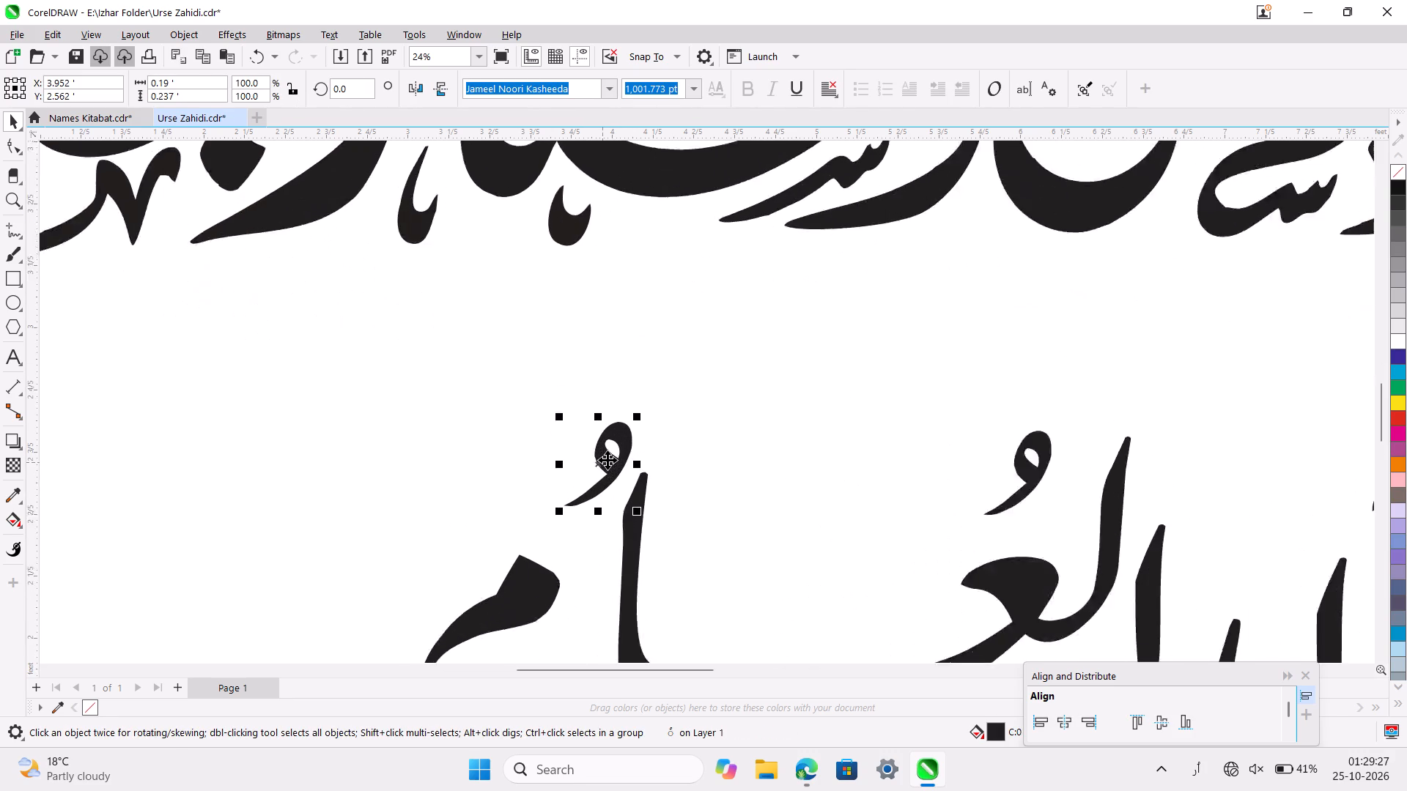
ctrl+scroll(608, 460, up, 2)
drag(608, 460, 608, 467)
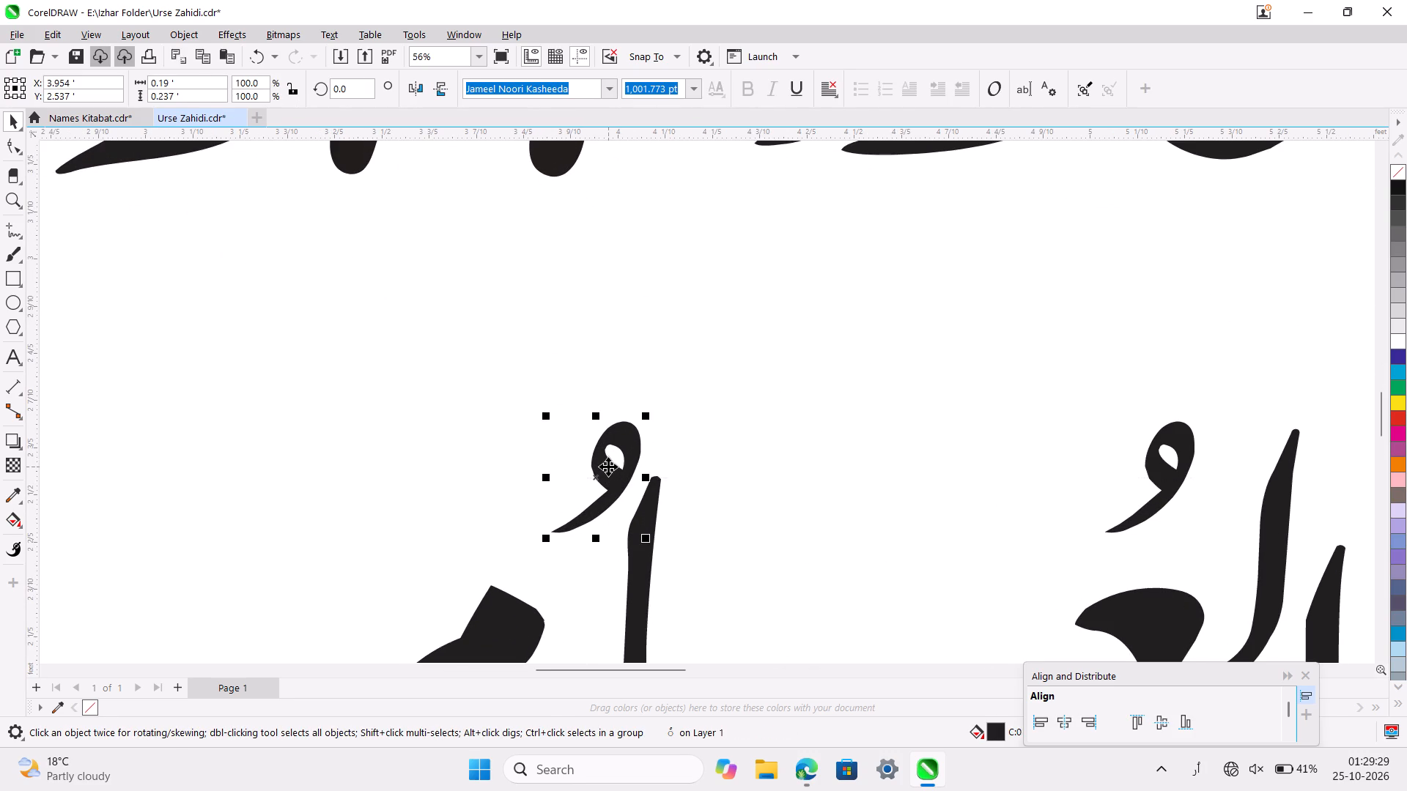
ctrl+scroll(608, 467, down, 4)
scroll(833, 519, down, 1)
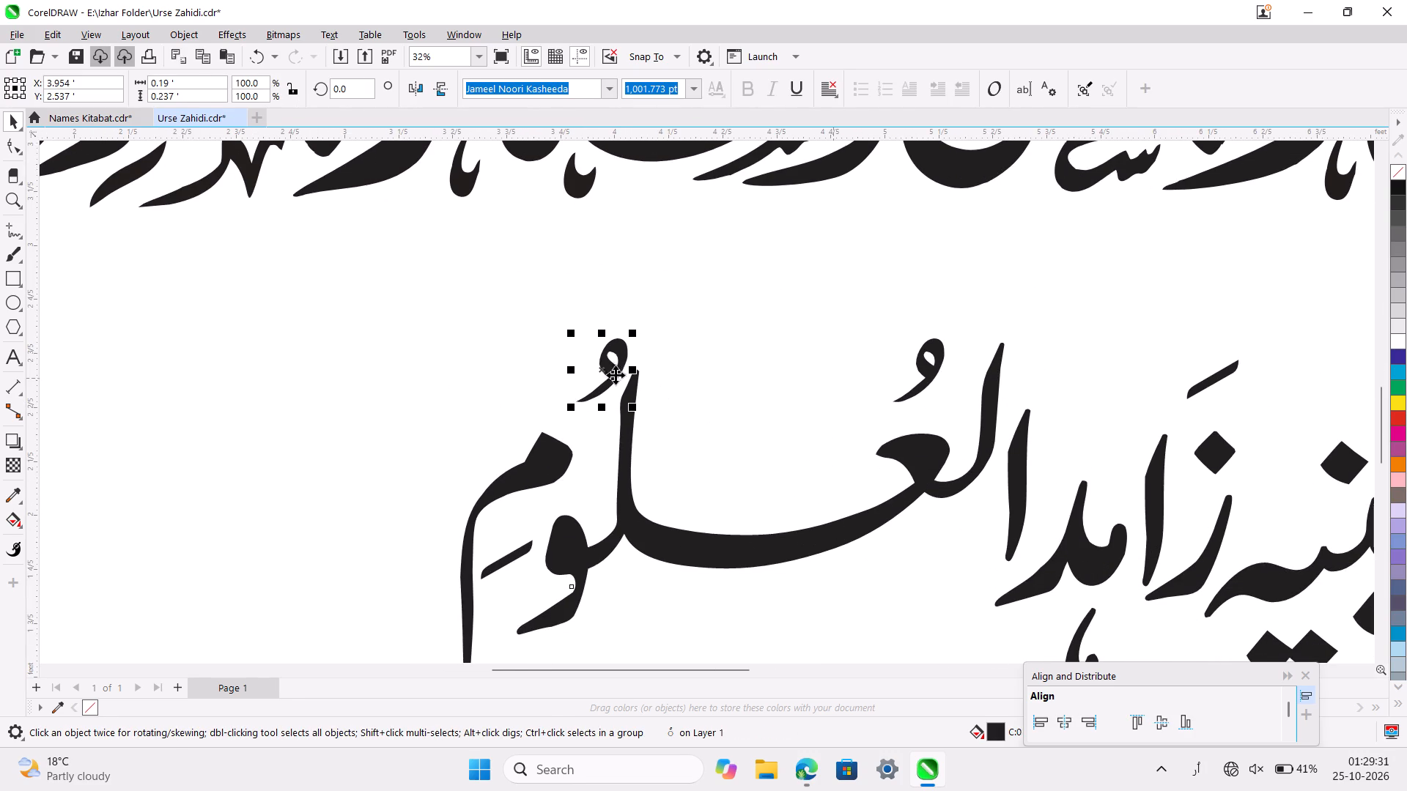
drag(606, 368, 605, 374)
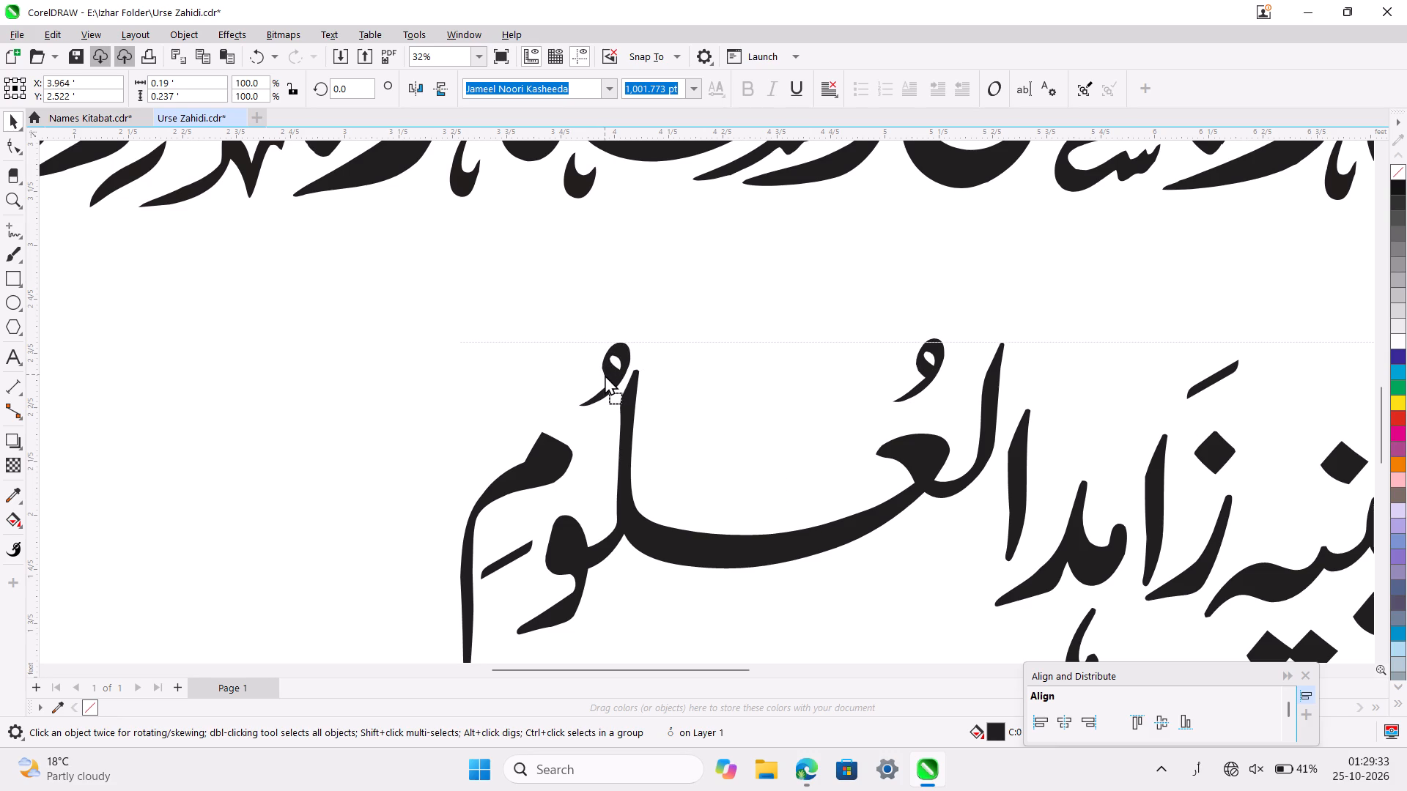
drag(605, 374, 602, 374)
ctrl+scroll(602, 374, down, 5)
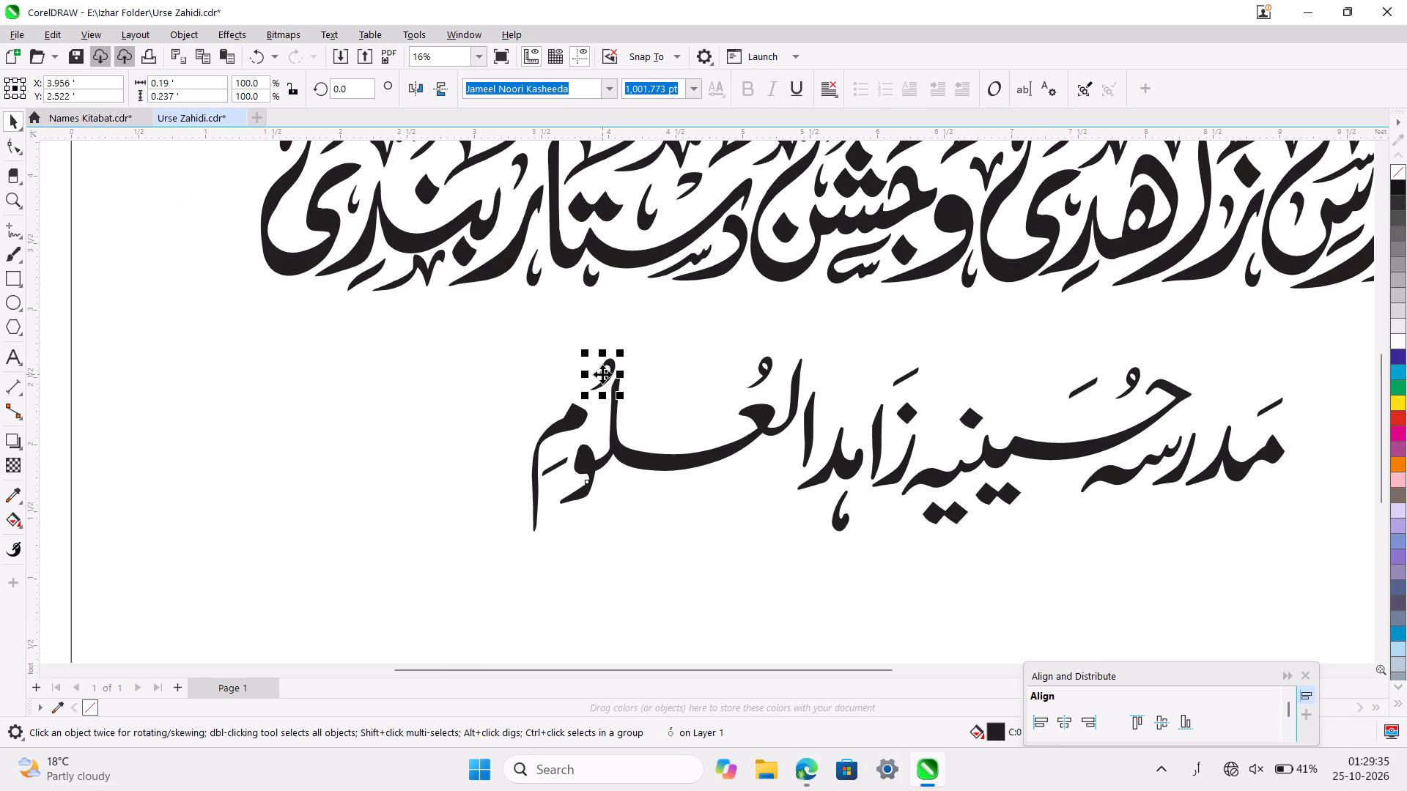
scroll(498, 382, left, 1)
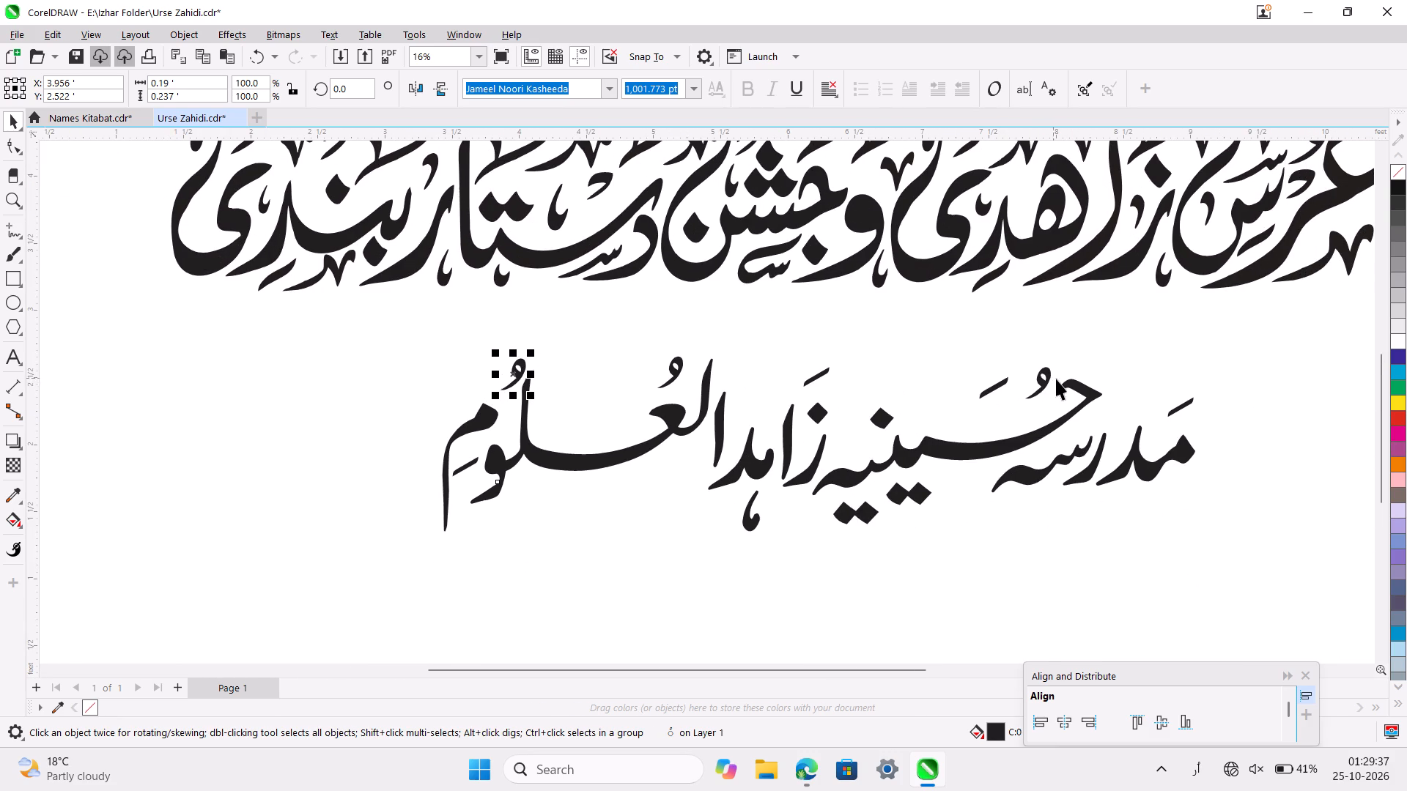
Move the pesh mark of حسینیہ up over the head of its first letter, to about X 8.02, Y 2.58 feet.
ctrl+scroll(1056, 379, up, 5)
click(1022, 388)
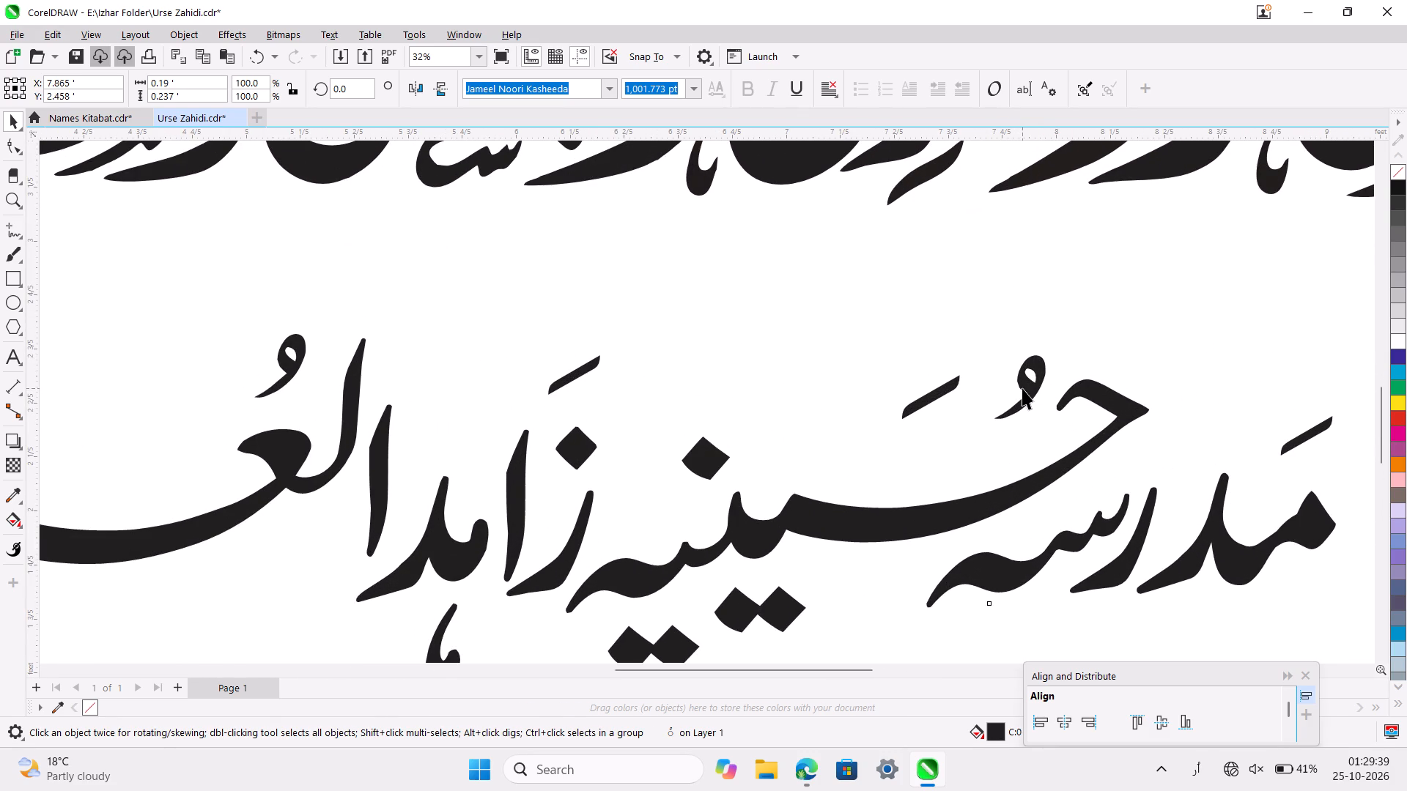
drag(1022, 388, 1076, 344)
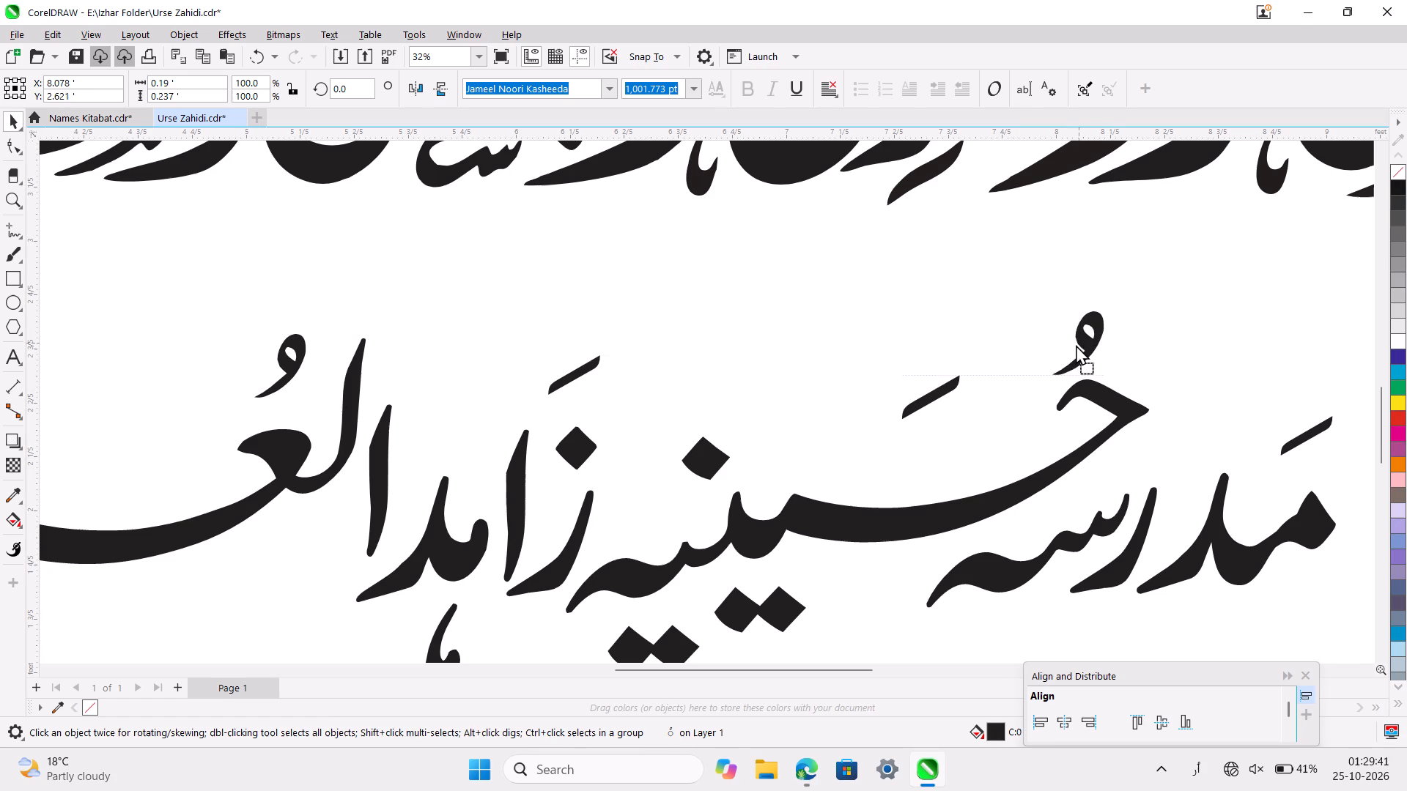
drag(1076, 344, 1063, 355)
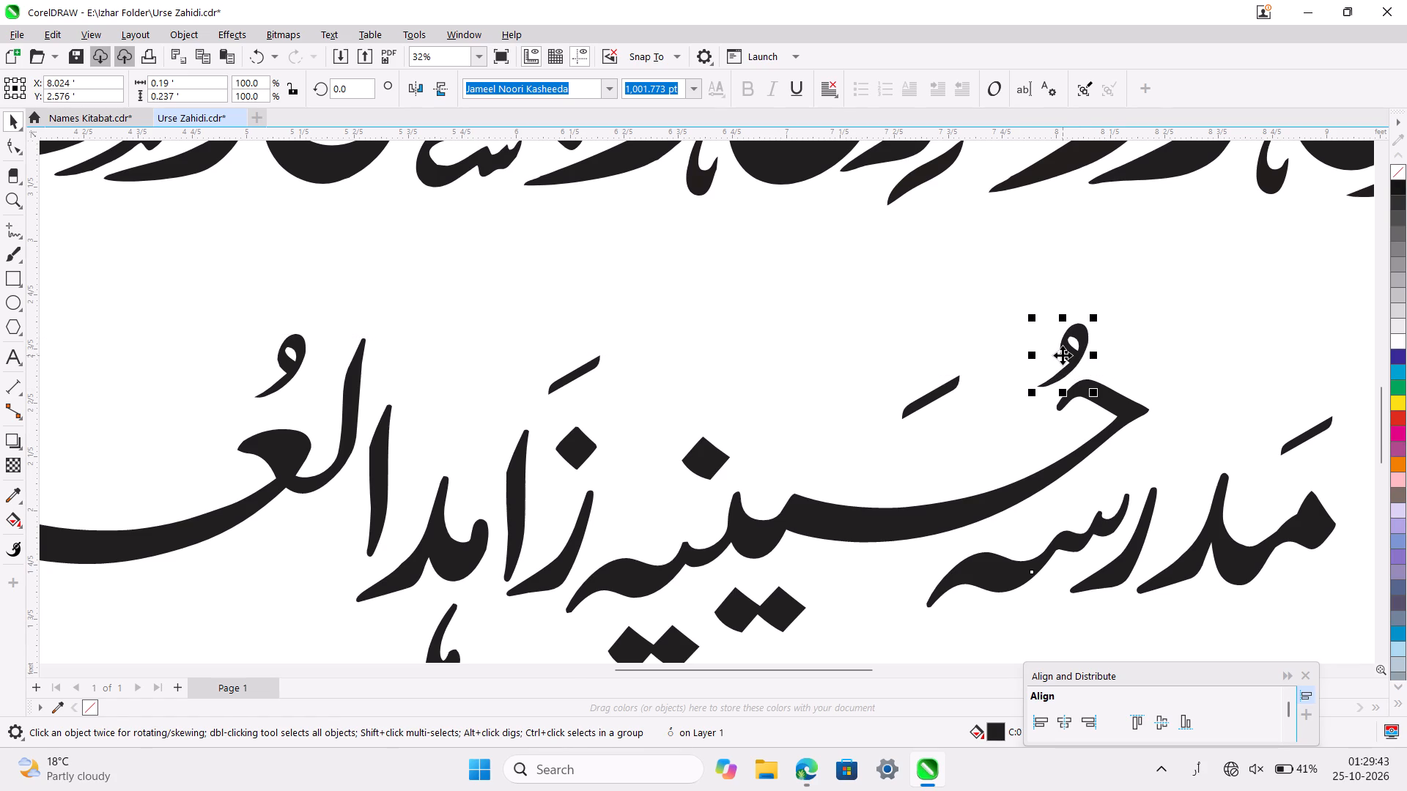
ctrl+scroll(1063, 355, down, 5)
Raise the zabar stroke above حسینیہ and stretch it into a long thin stroke about 0.56 by 0.15 feet.
click(1008, 395)
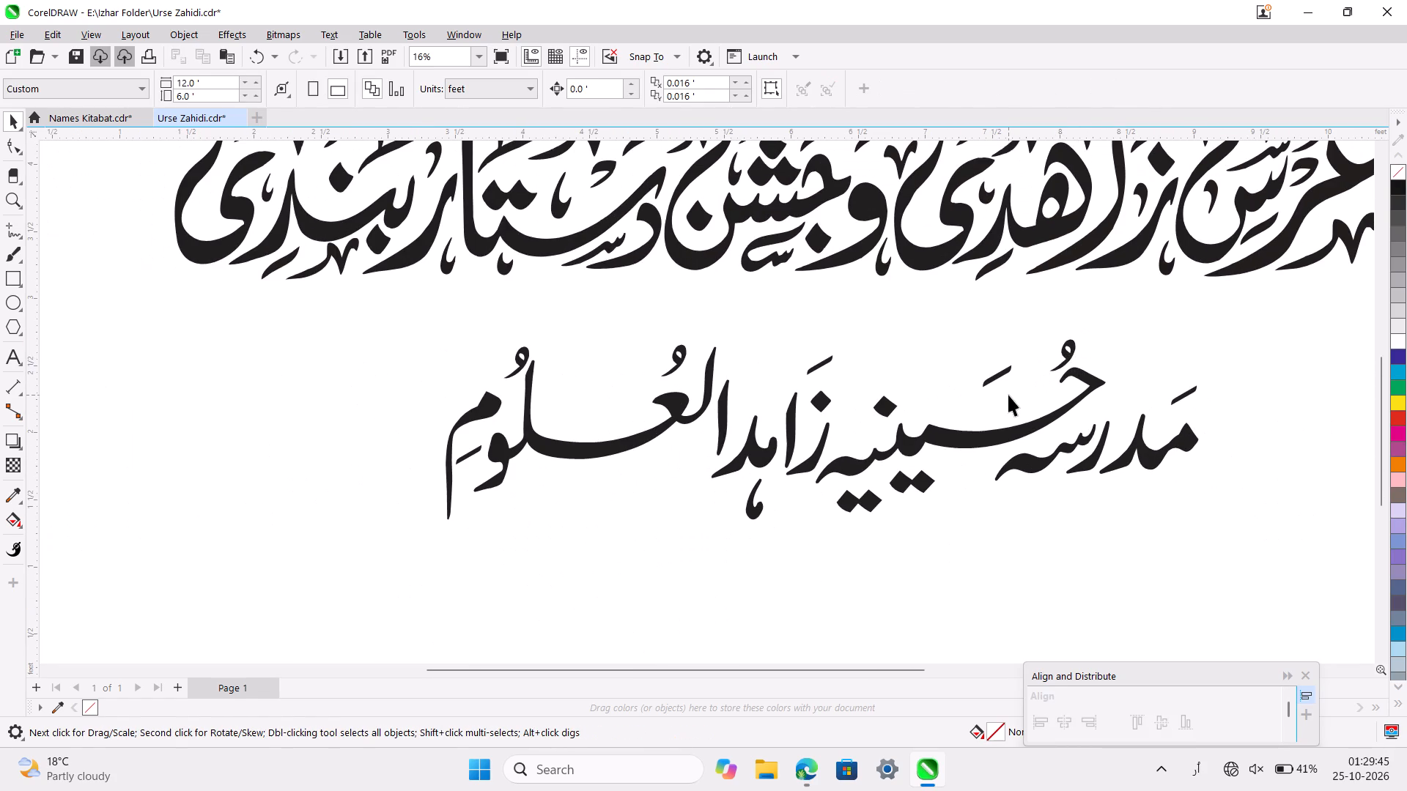
click(998, 377)
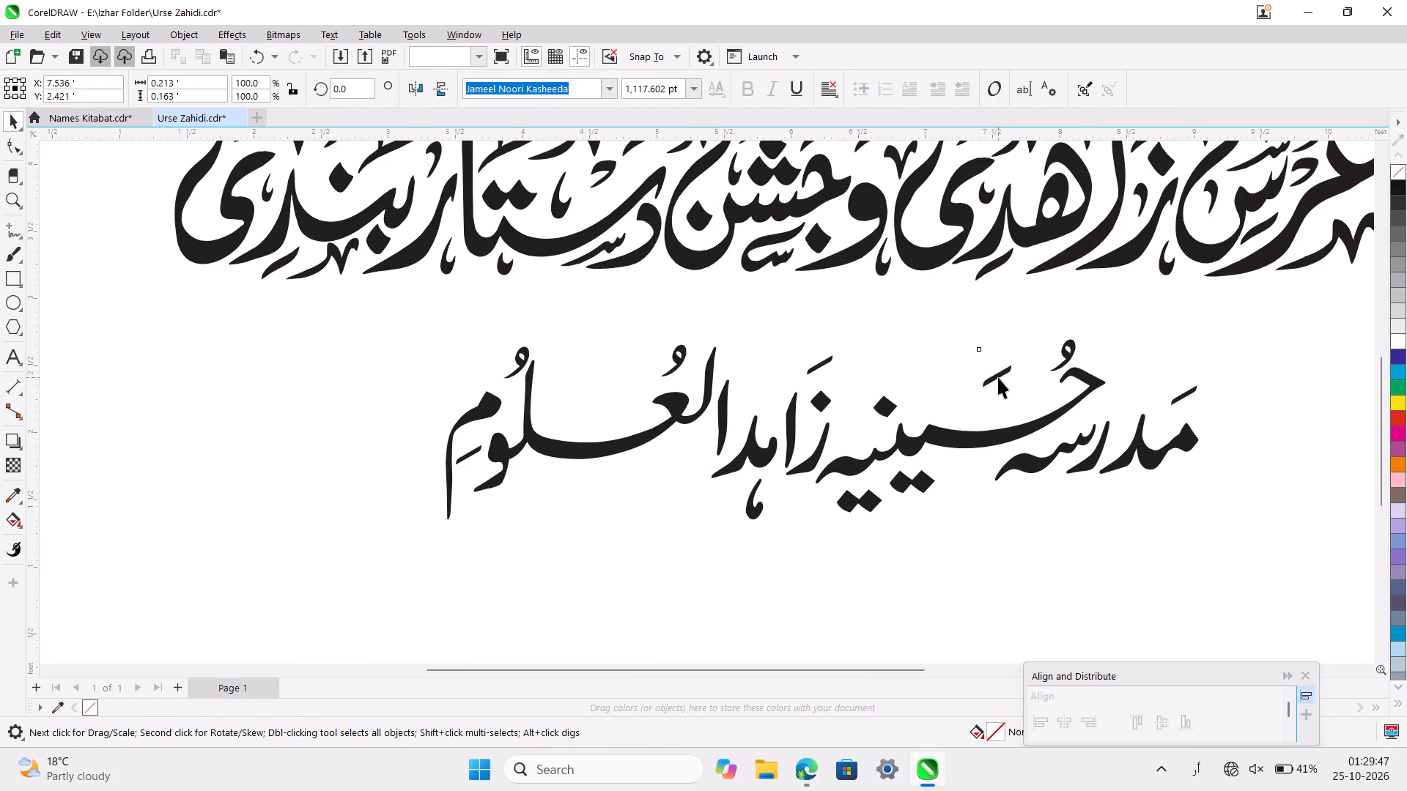
drag(1002, 368, 1000, 354)
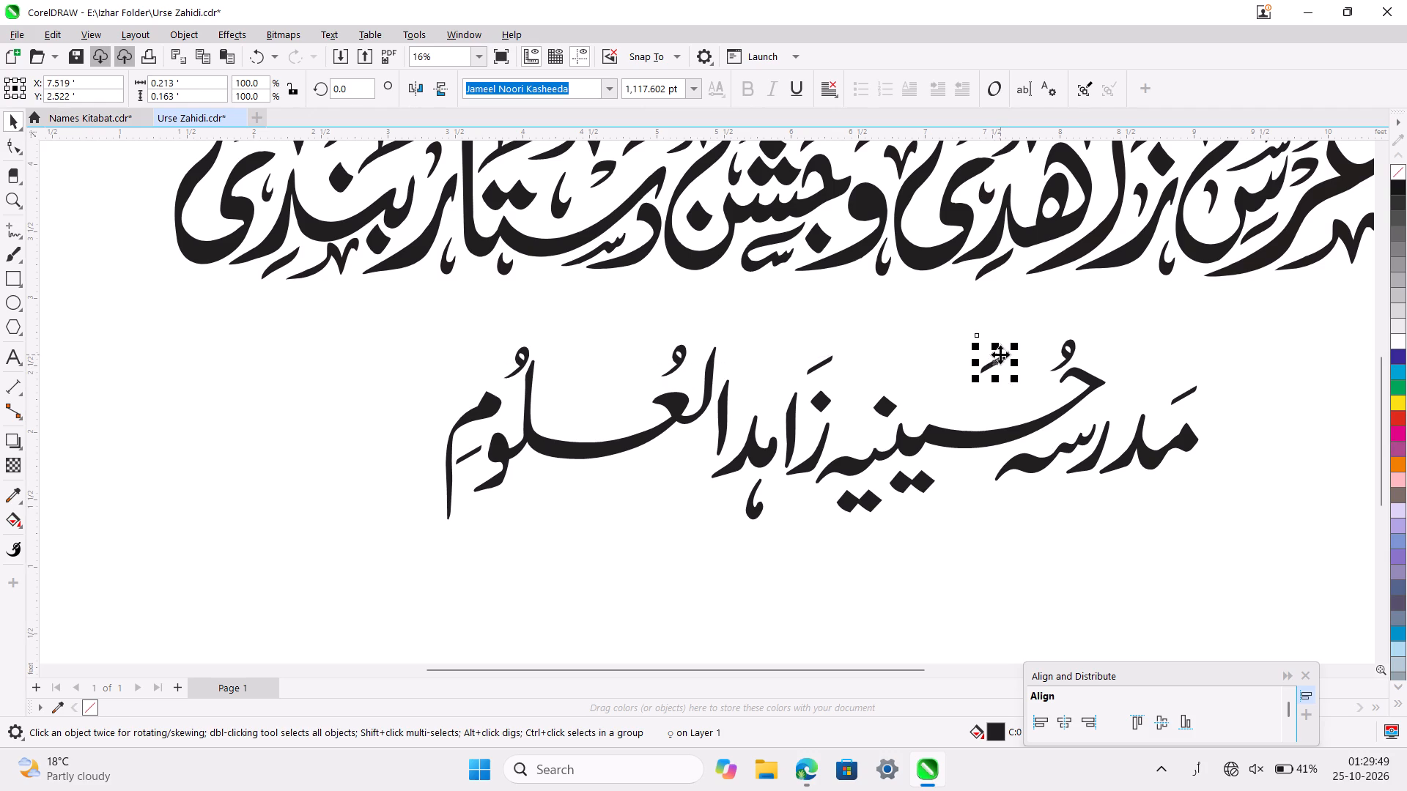
drag(977, 379, 917, 396)
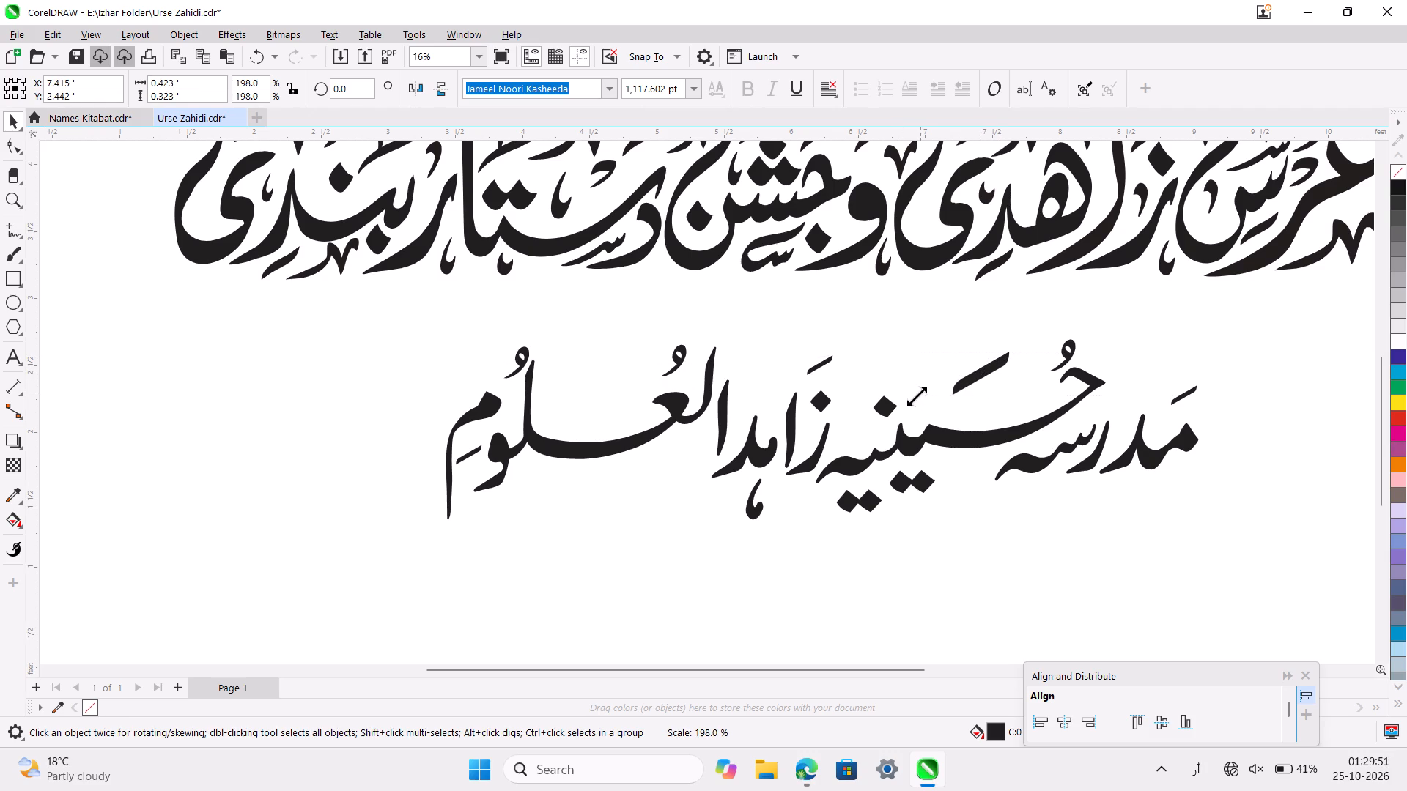
drag(917, 396, 912, 398)
drag(979, 398, 975, 386)
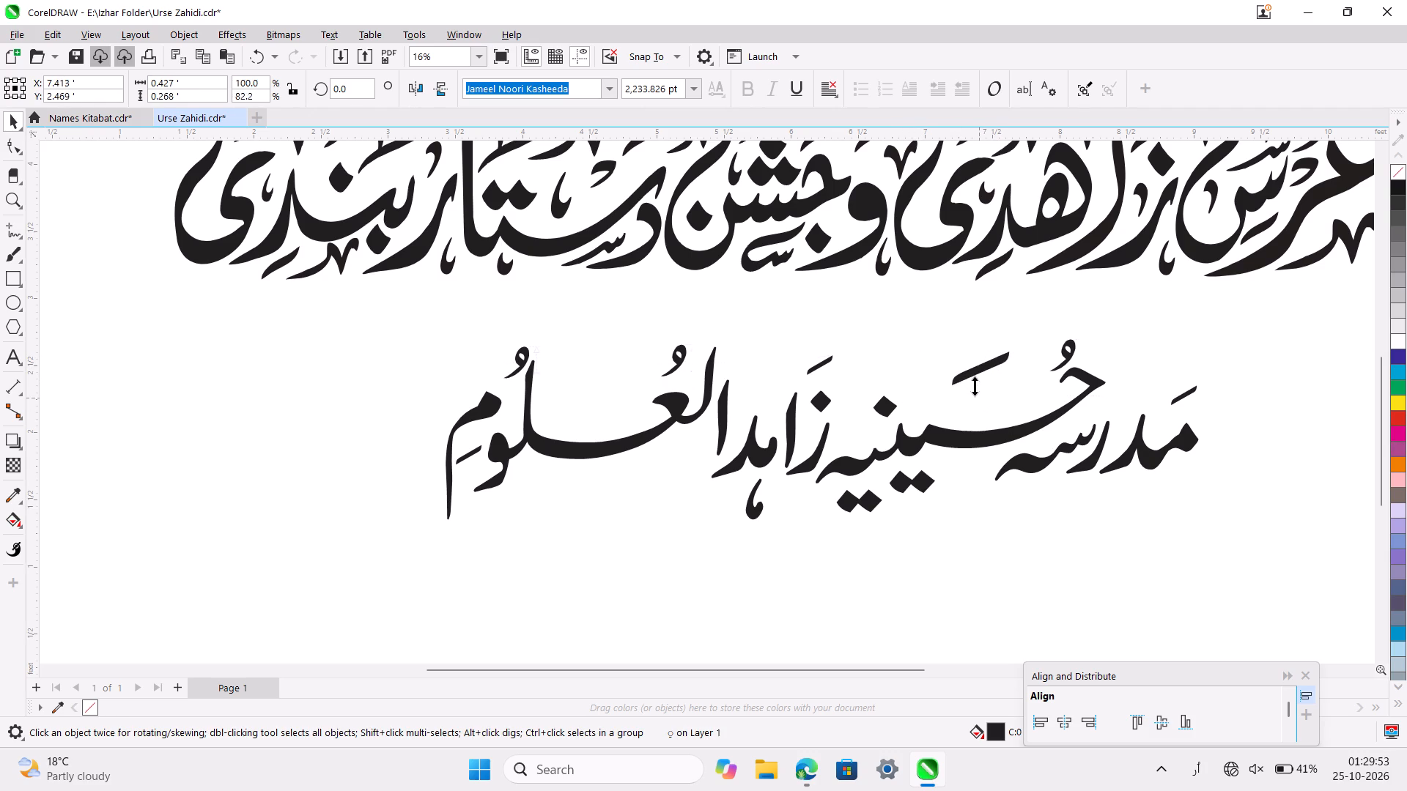
drag(975, 386, 977, 376)
ctrl+scroll(977, 376, up, 6)
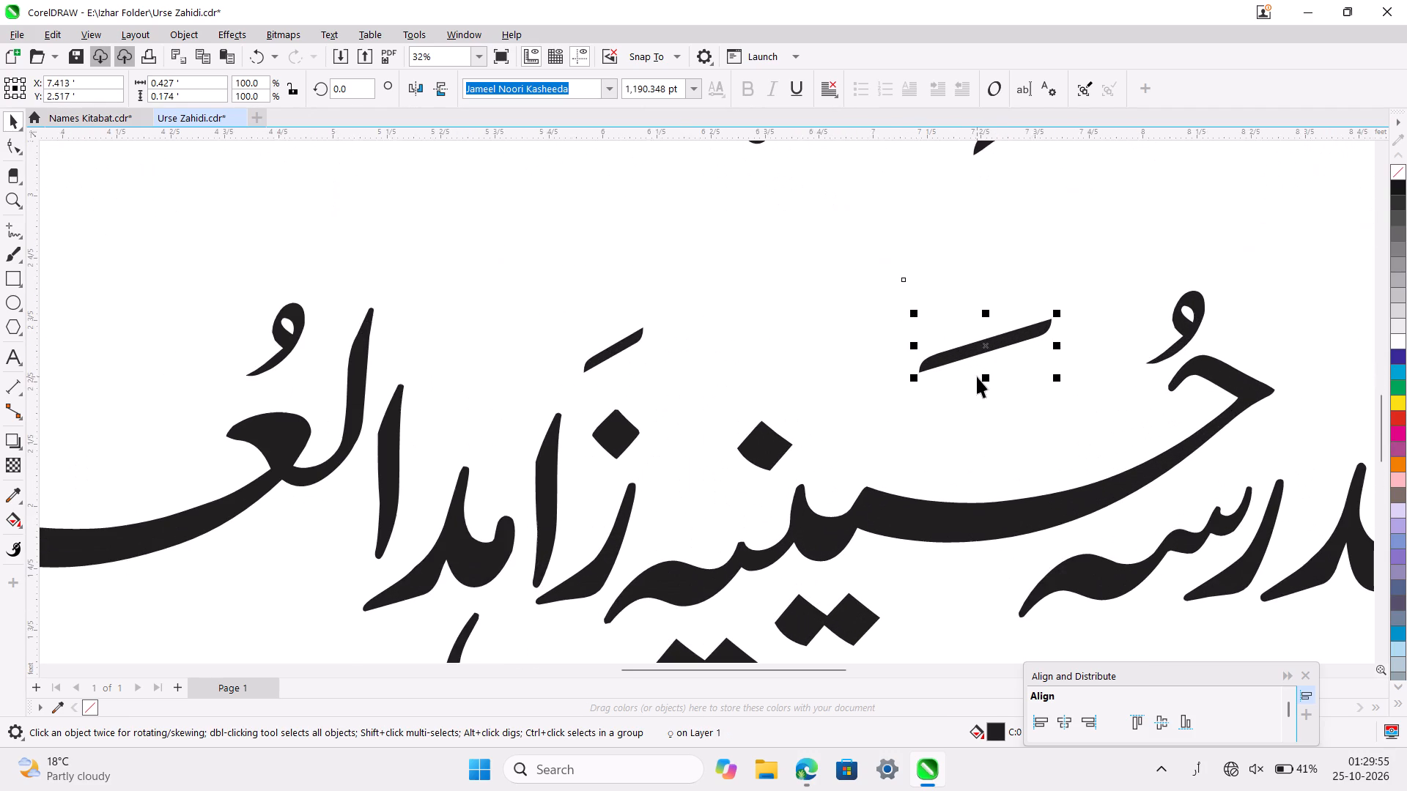
drag(983, 378, 981, 370)
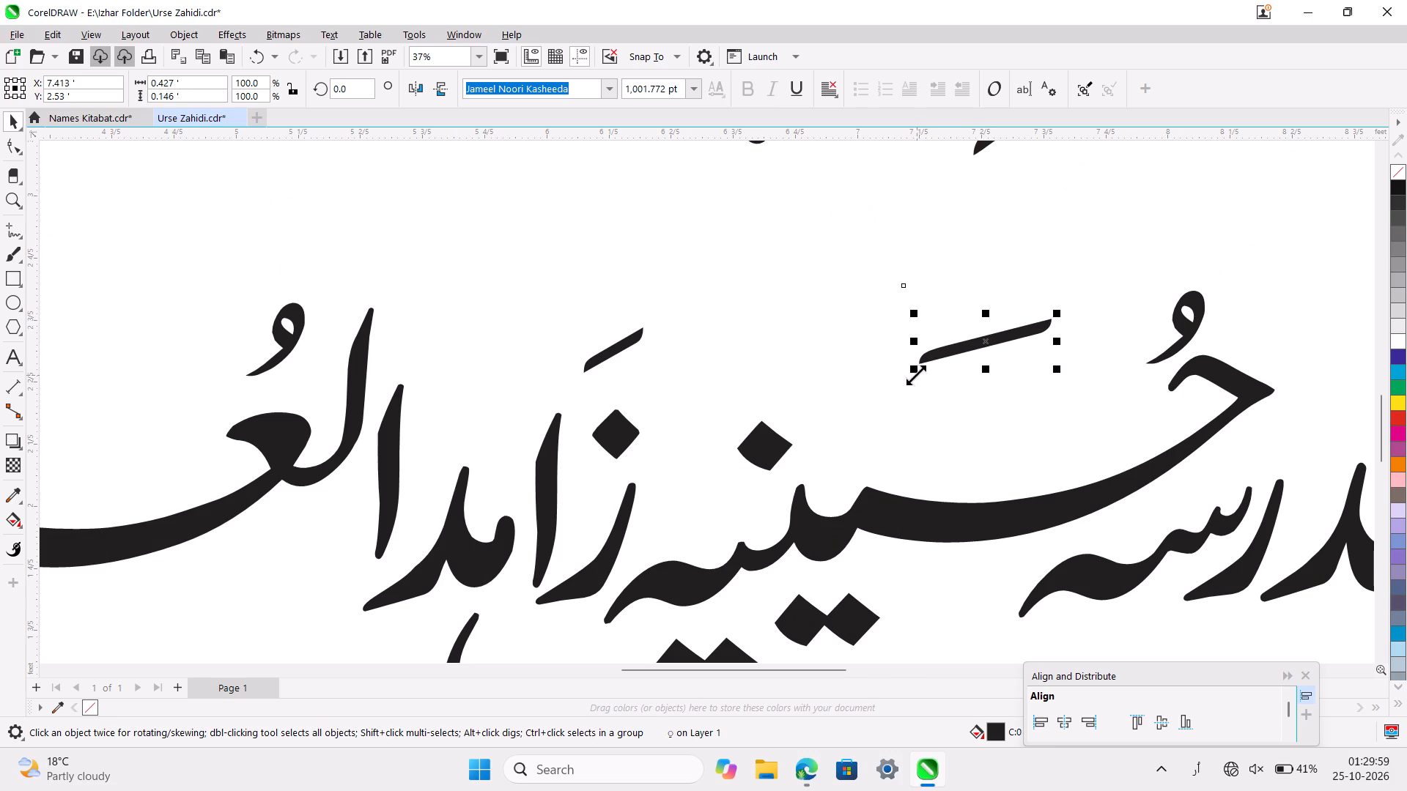
drag(915, 371, 872, 392)
ctrl+scroll(962, 409, up, 2)
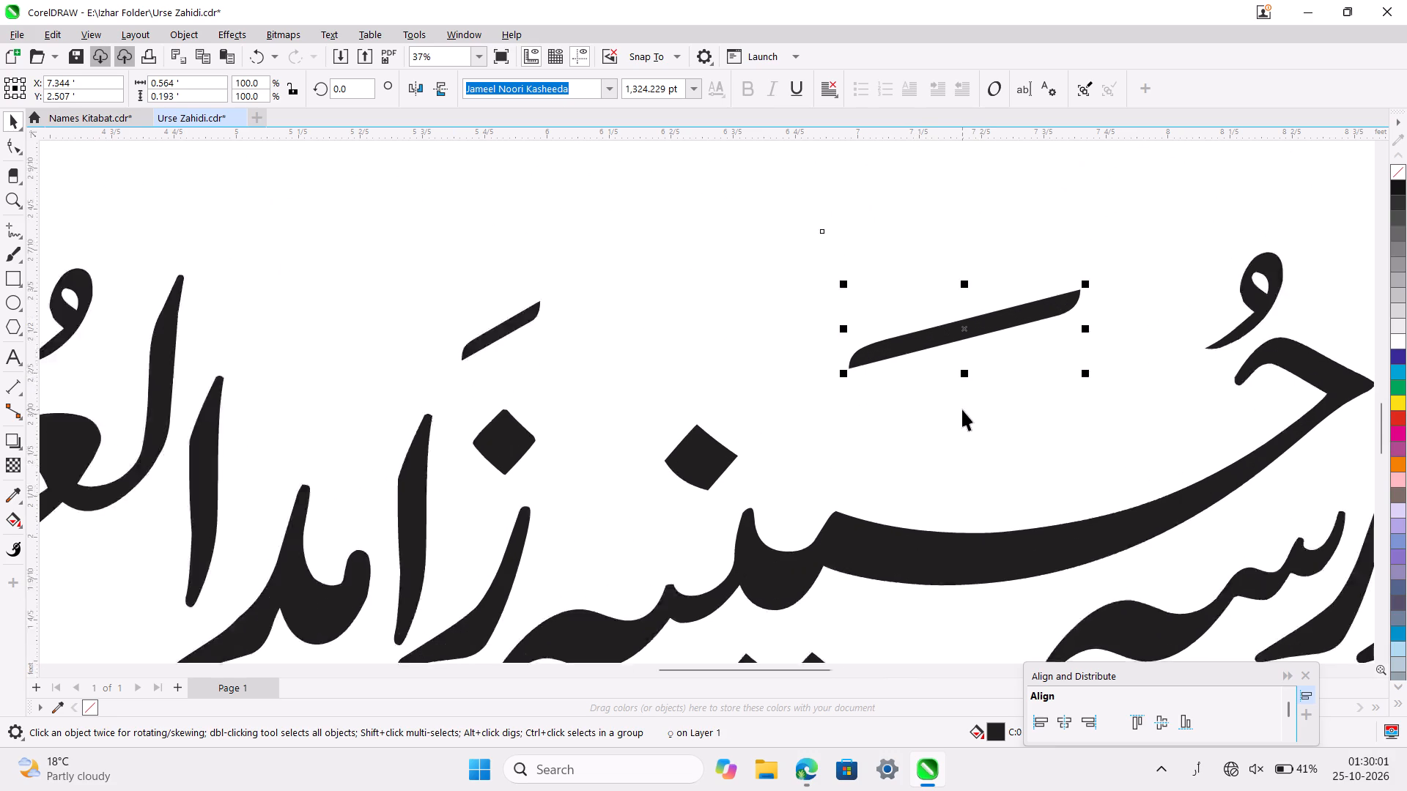
ctrl+scroll(962, 409, up, 2)
drag(964, 359, 949, 337)
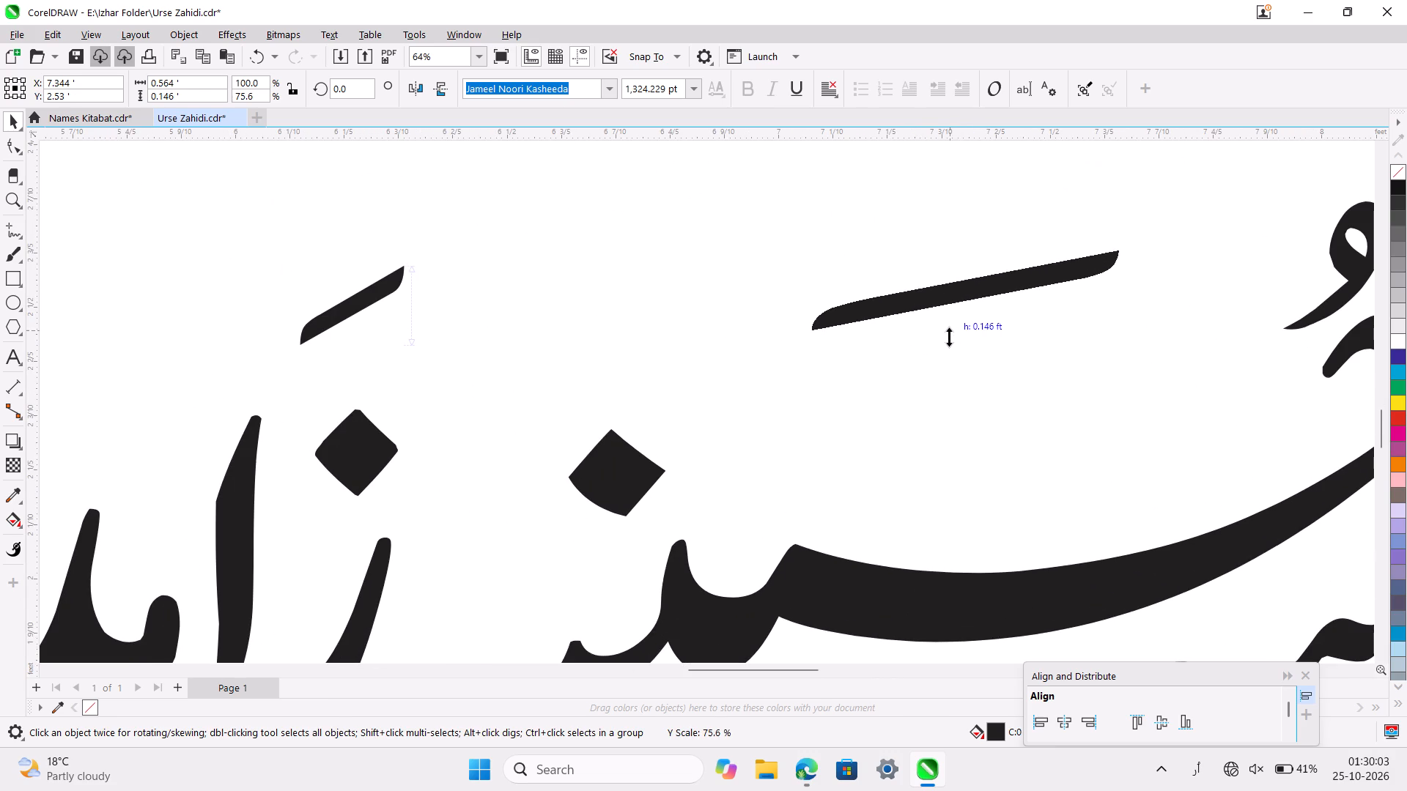
drag(949, 337, 948, 338)
Rotate the long zabar stroke above حسینیہ to about 10.7 degrees and shift it slightly towards the pesh mark.
click(966, 291)
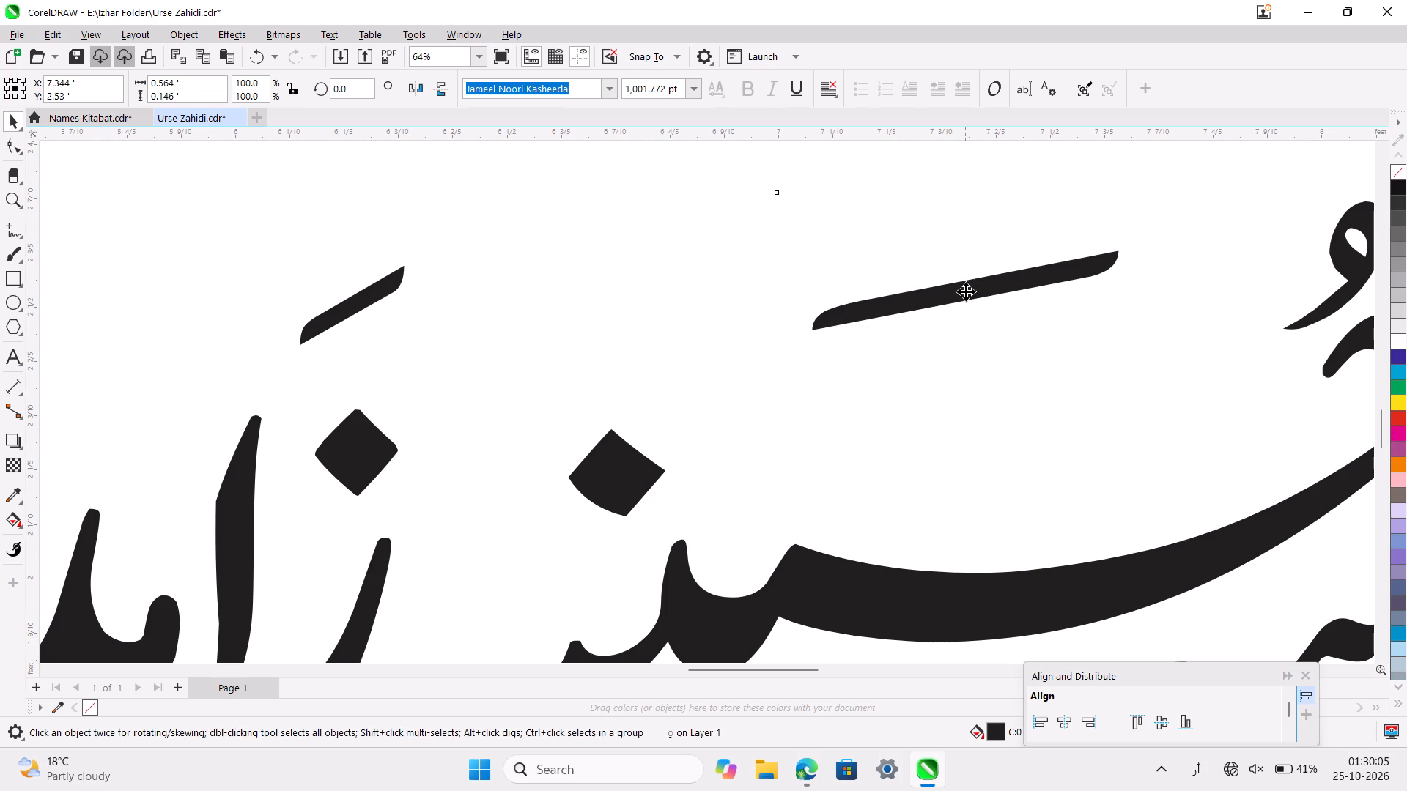
drag(802, 244, 761, 276)
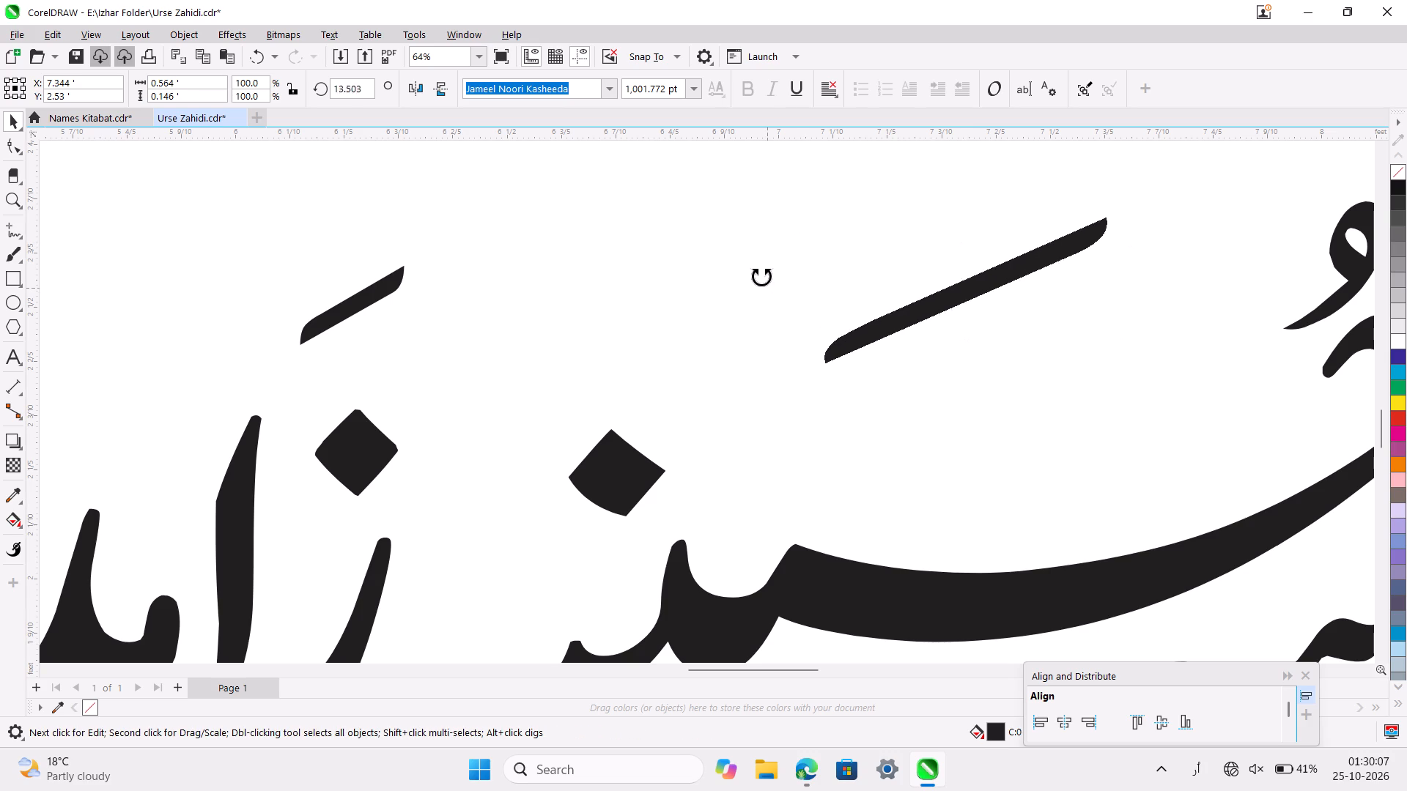
drag(761, 276, 755, 267)
ctrl+scroll(755, 267, down, 7)
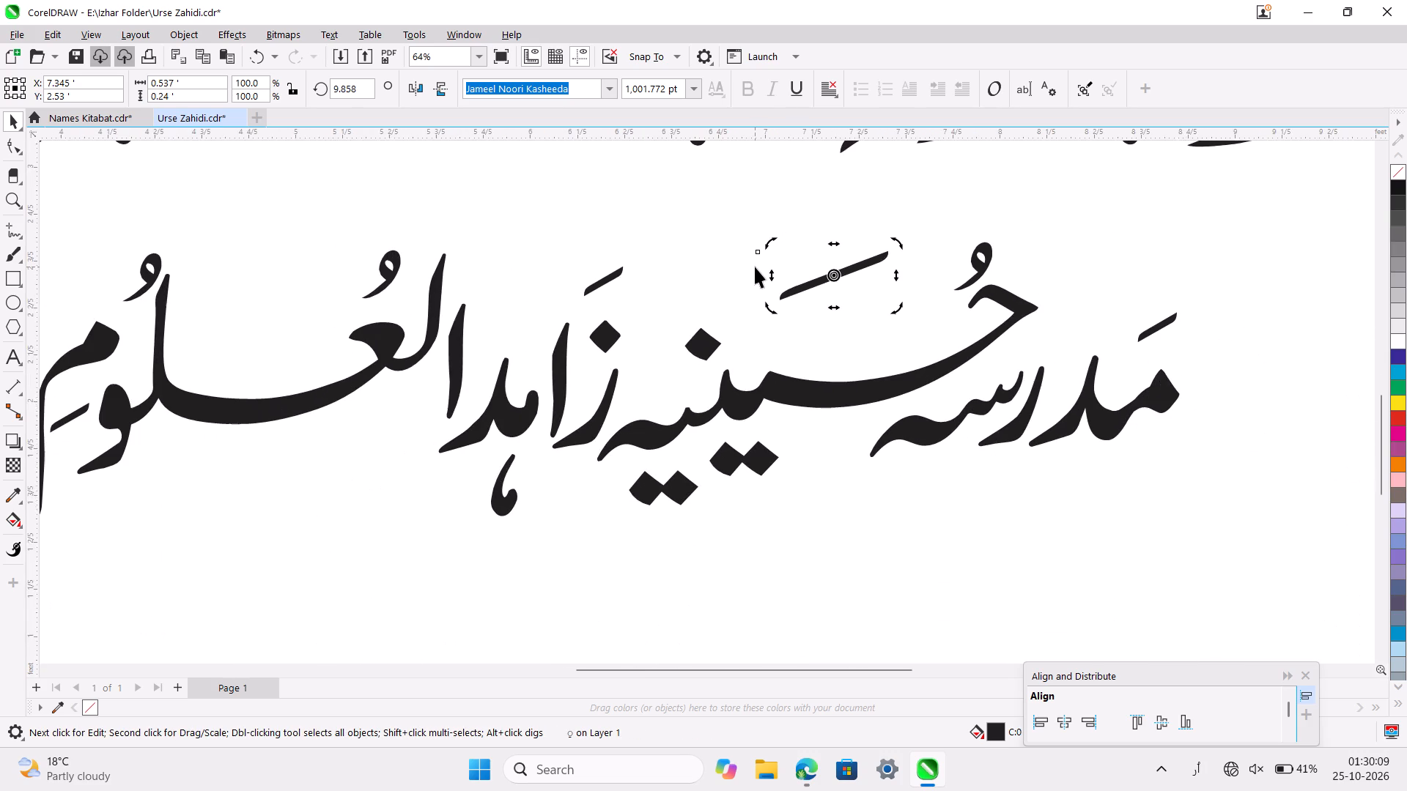
click(878, 330)
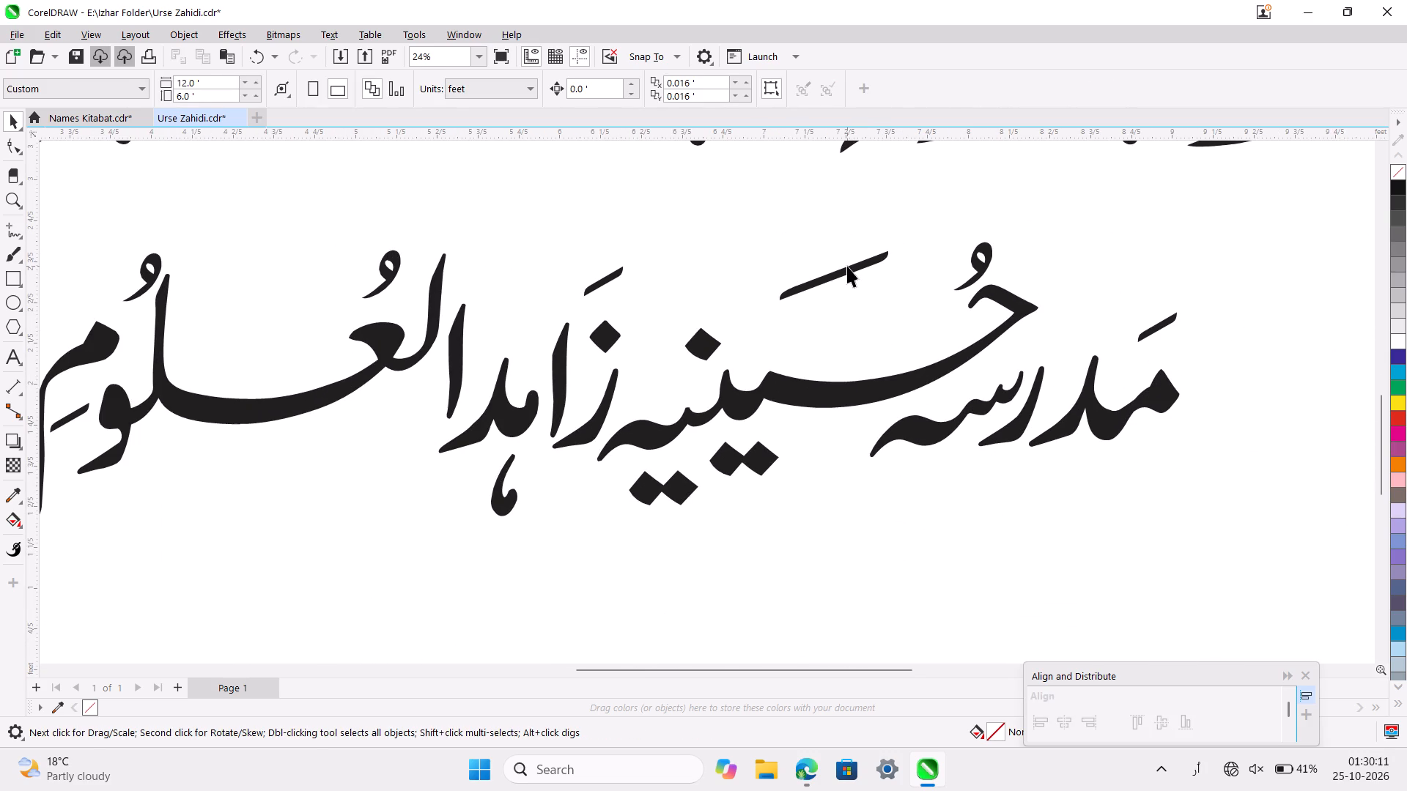
click(847, 266)
drag(847, 266, 862, 270)
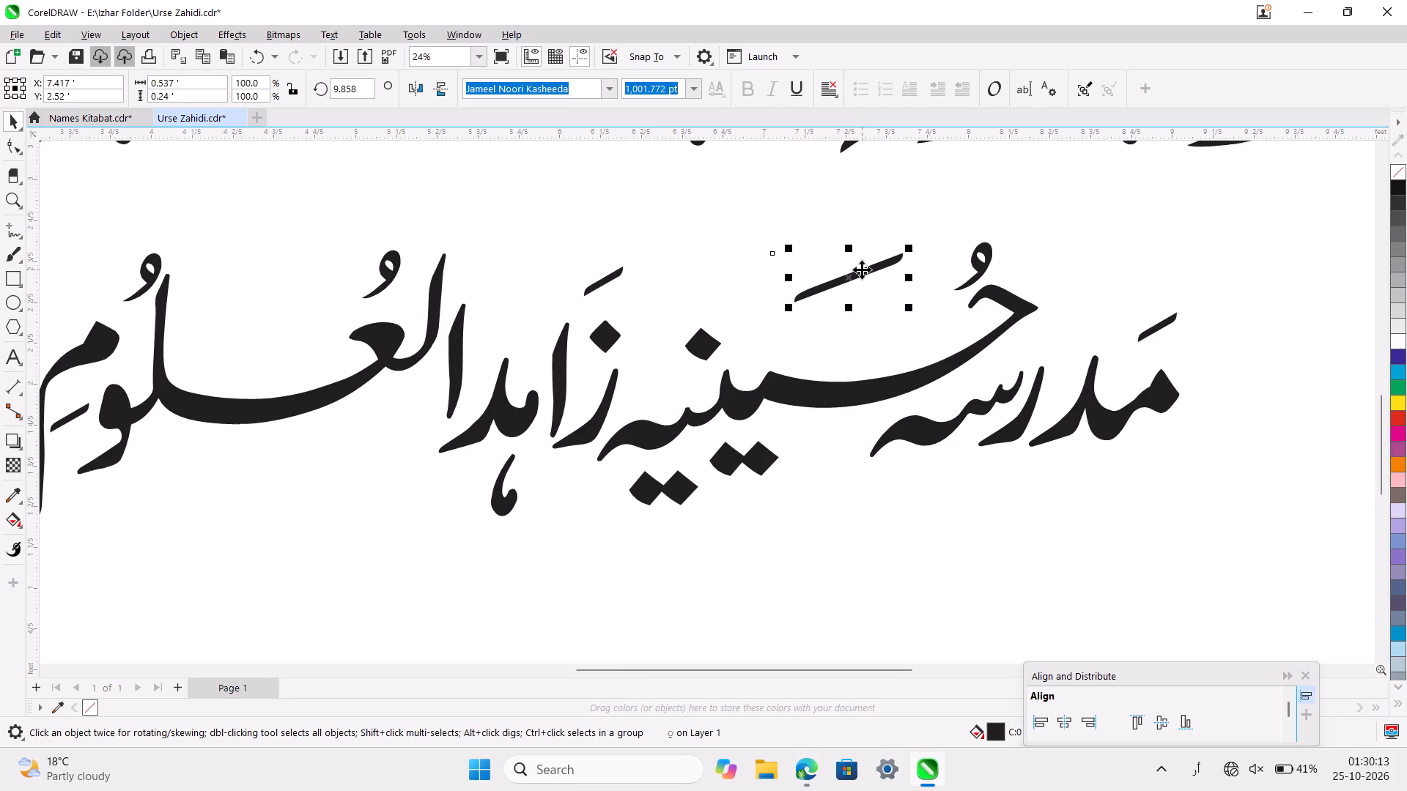
ctrl+scroll(862, 270, up, 3)
click(856, 275)
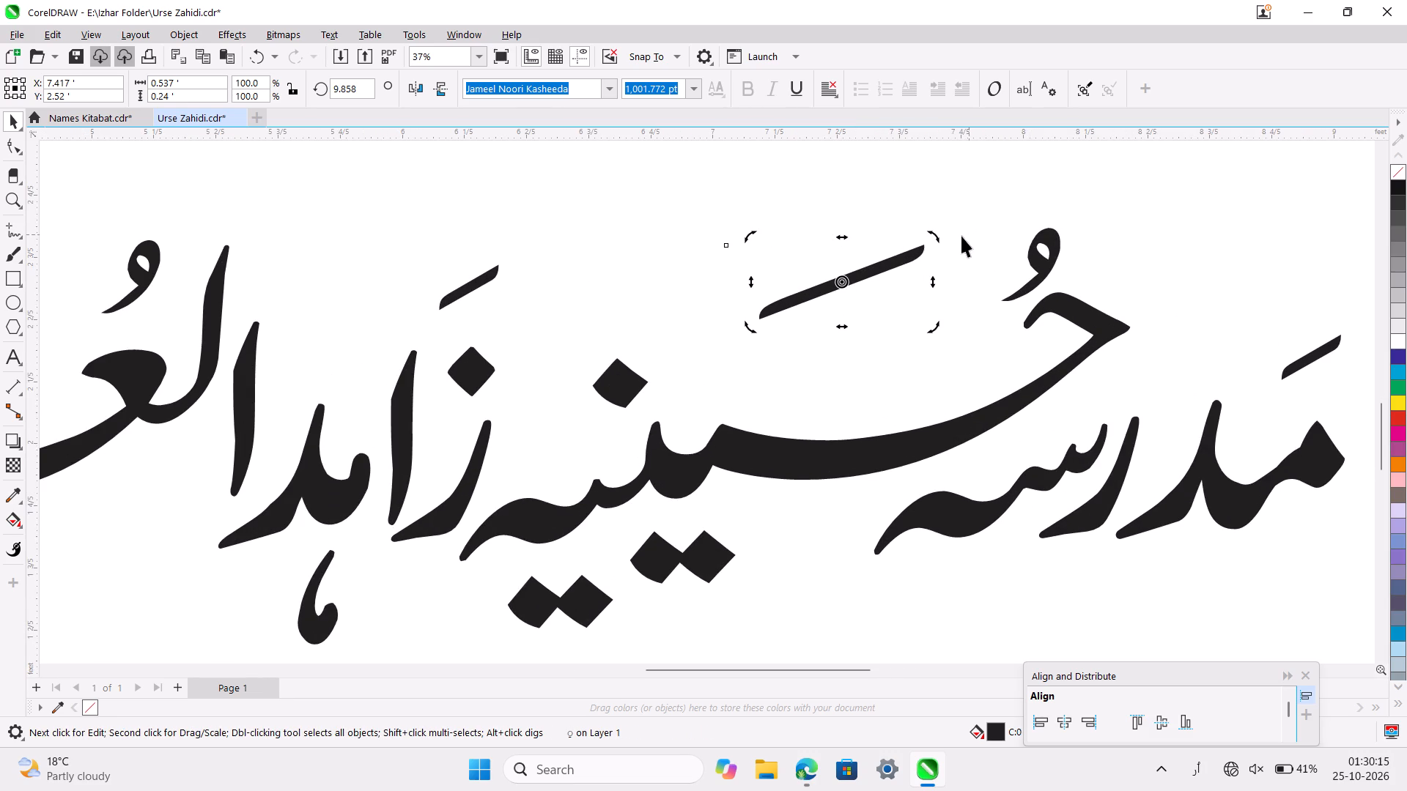
drag(937, 236, 944, 234)
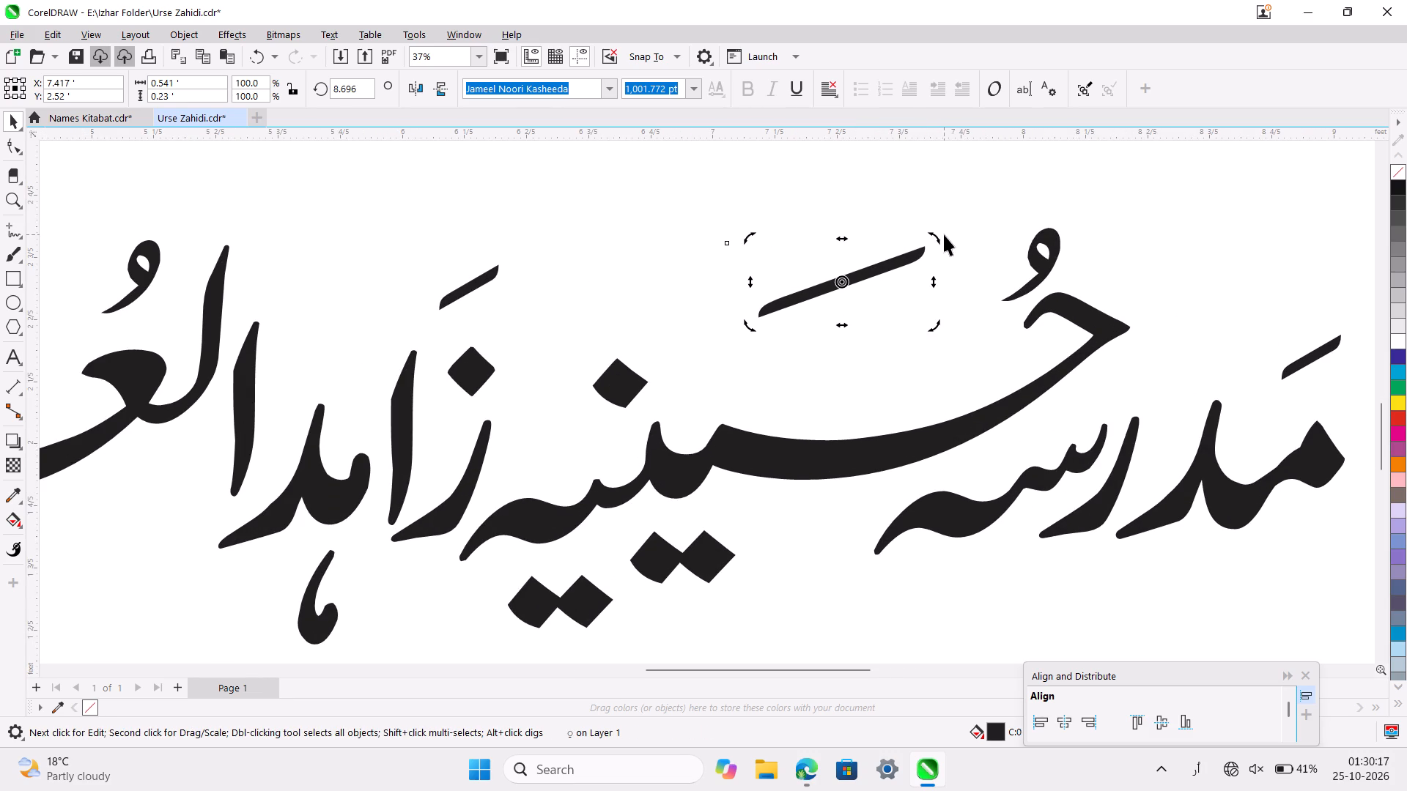
click(937, 237)
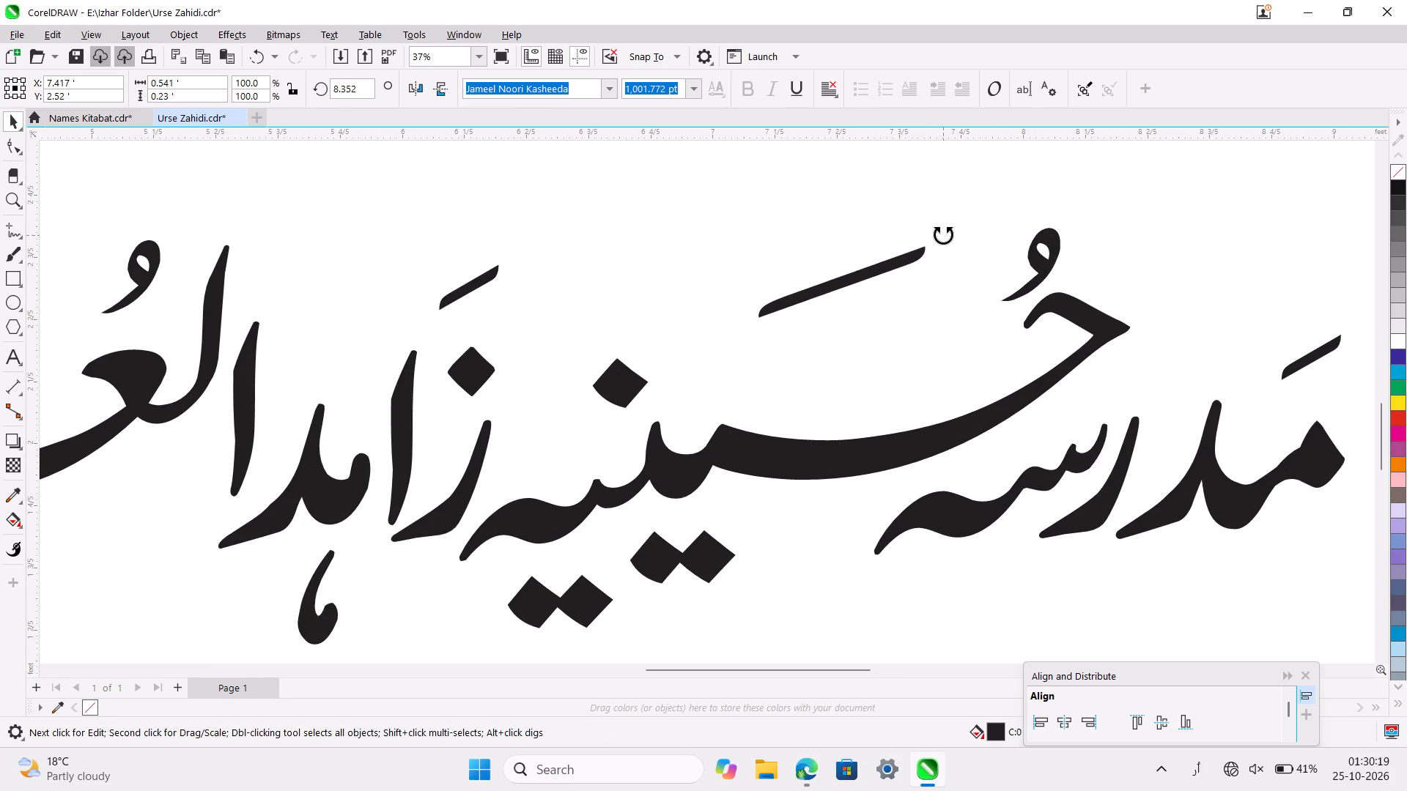
click(888, 363)
Move the rotated zabar stroke closer to حسینیہ, to about X 7.48, Y 2.48 feet.
ctrl+scroll(888, 363, down, 6)
click(875, 325)
key(Down)
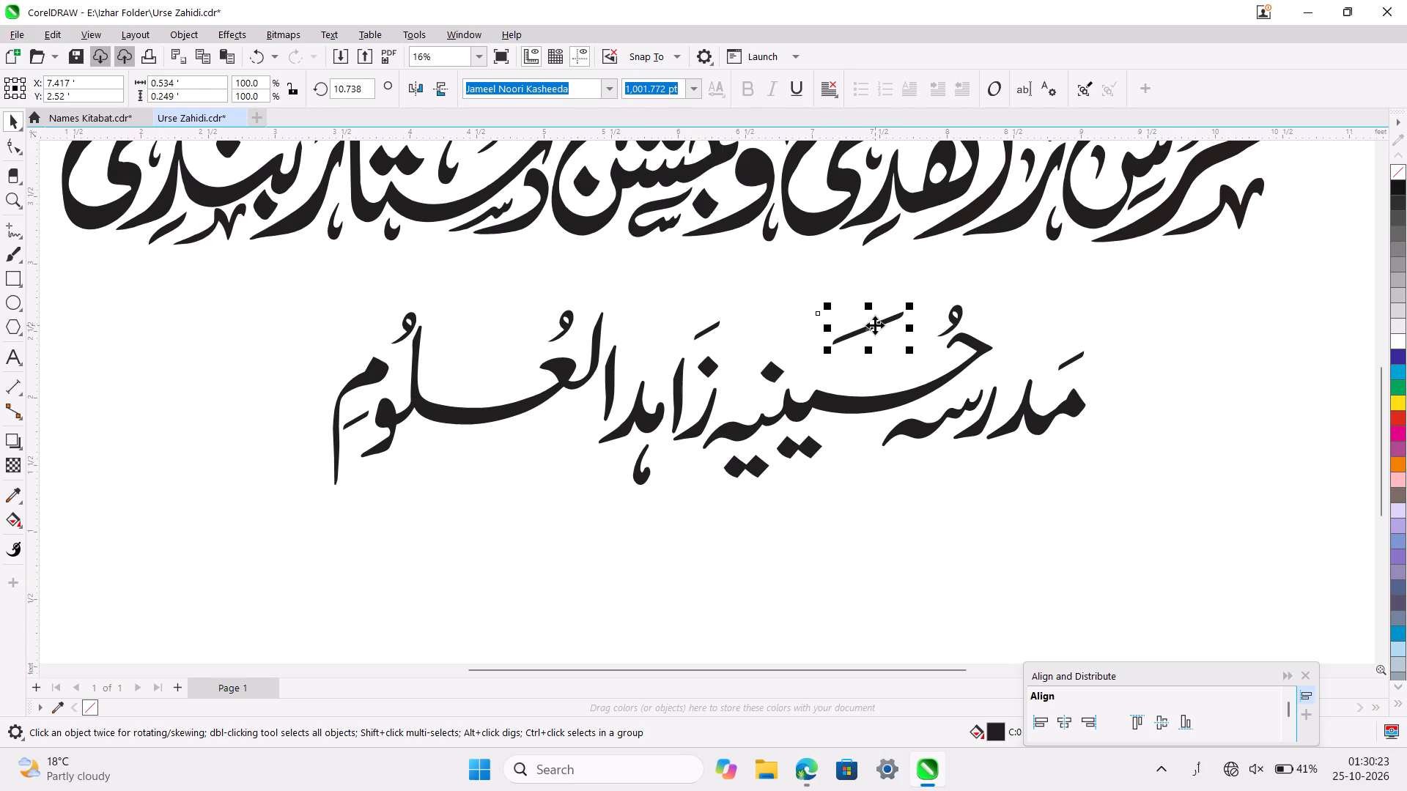
key(Down)
key(Down)
key(Down)
key(Down)
key(Down)
key(Down)
key(Down)
key(Down)
key(Down)
key(Down)
key(Down)
key(Down)
key(Down)
key(Down)
key(Down)
key(Down)
key(Down)
key(Down)
key(Down)
key(Down)
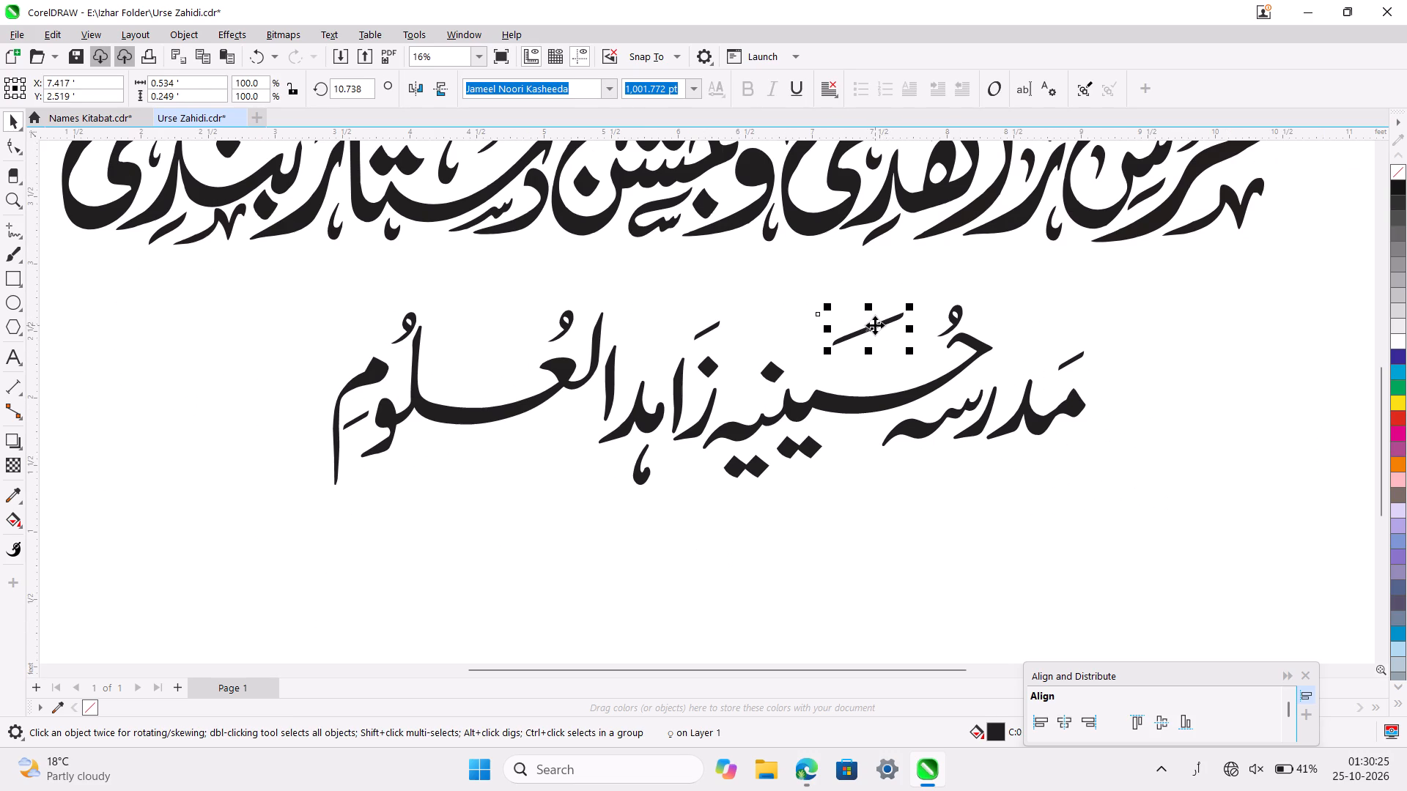
click(875, 325)
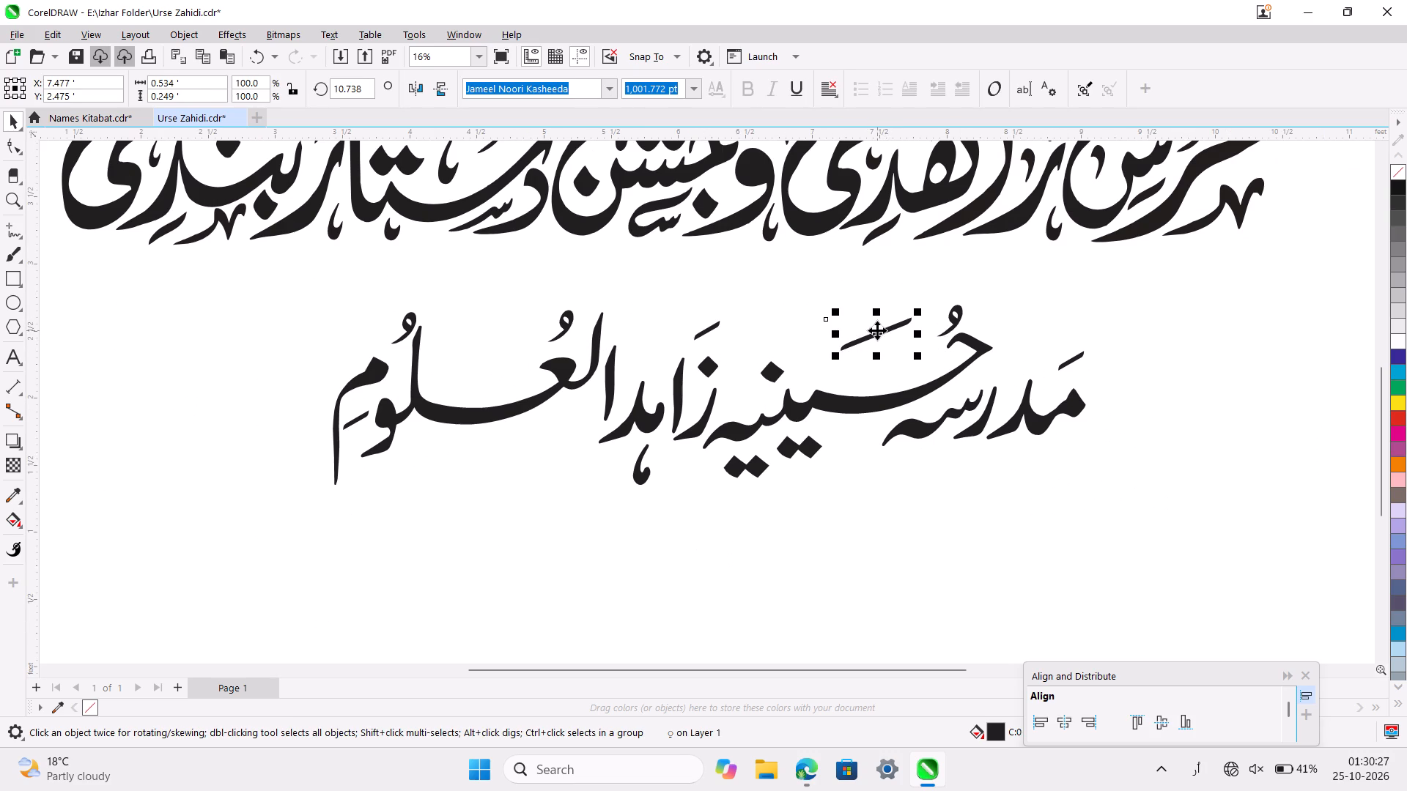
ctrl+scroll(877, 330, up, 3)
click(740, 296)
ctrl+scroll(740, 296, down, 6)
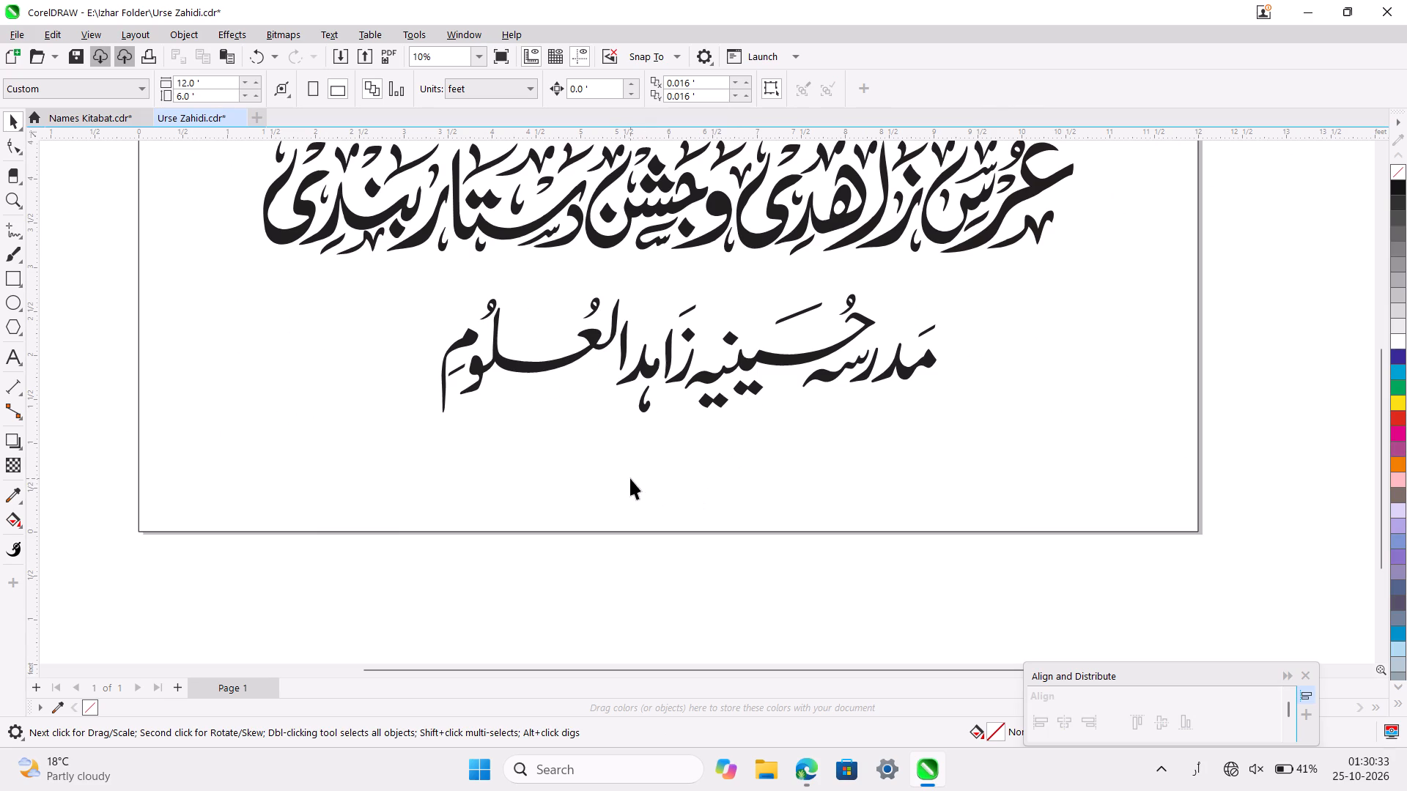
scroll(630, 478, right, 1)
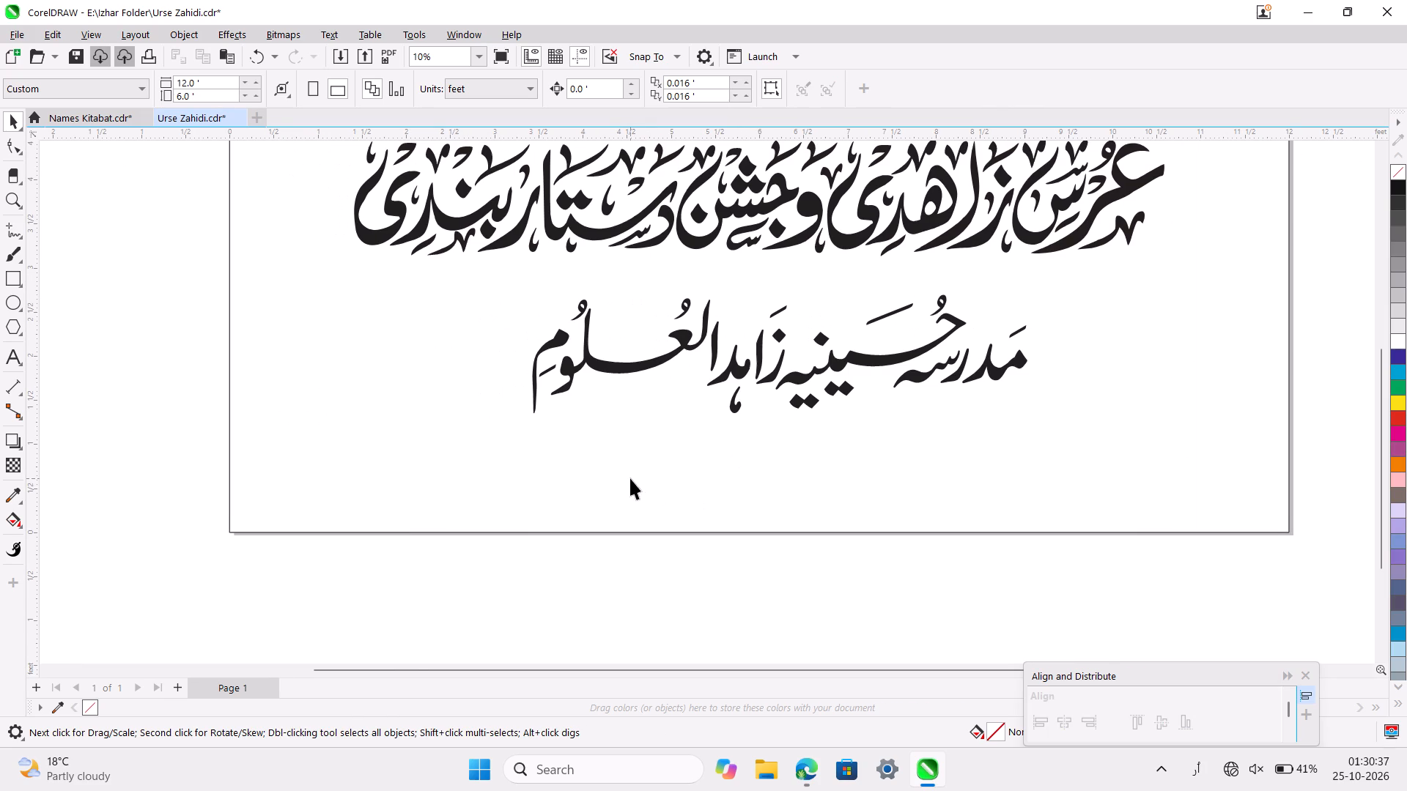
key(ctrl+s)
Group all eight pieces of the madrasa name and centre the group horizontally.
drag(487, 271, 1078, 508)
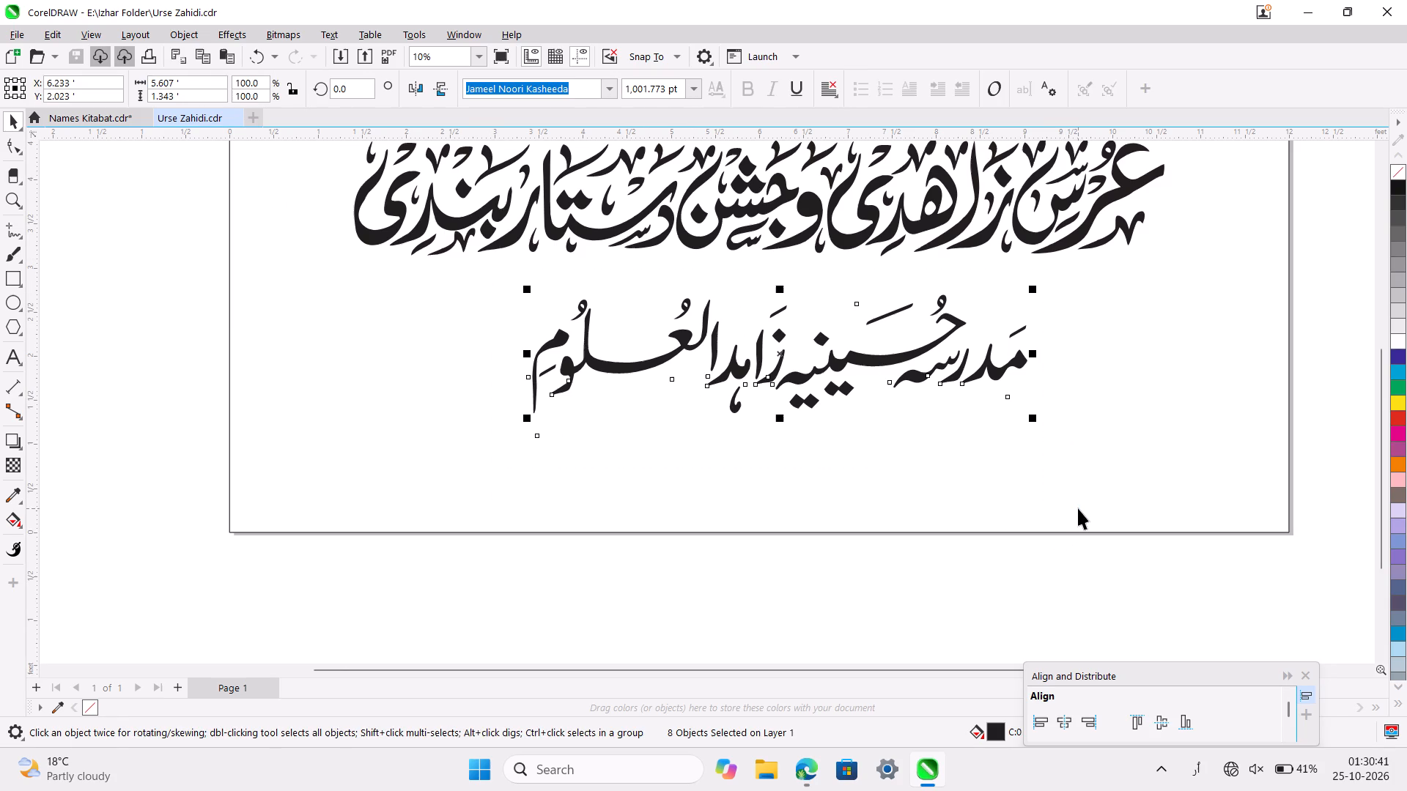
key(ctrl+g)
click(1063, 729)
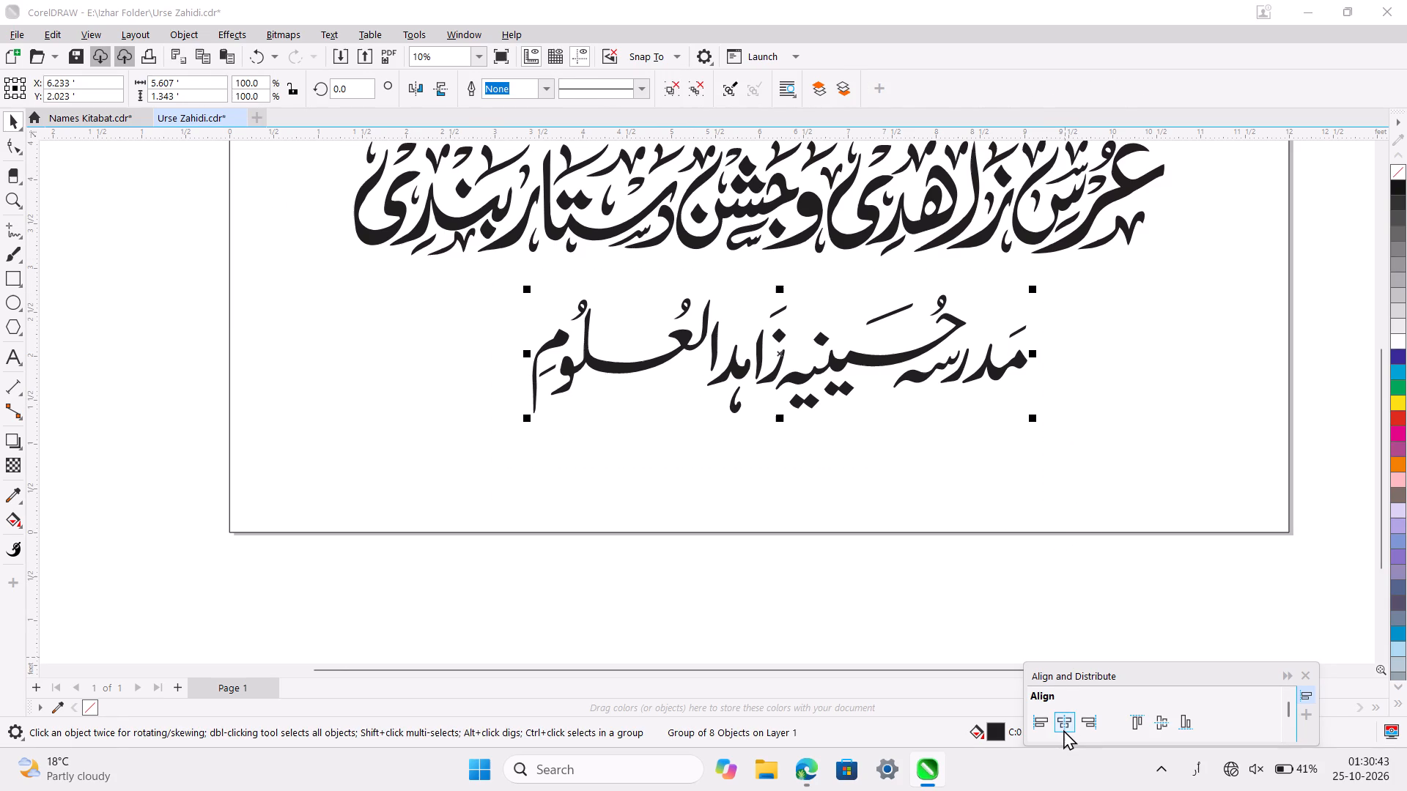
Save the Urse Zahidi document with the grouped and centred madrasa name.
click(1070, 456)
scroll(1070, 456, up, 2)
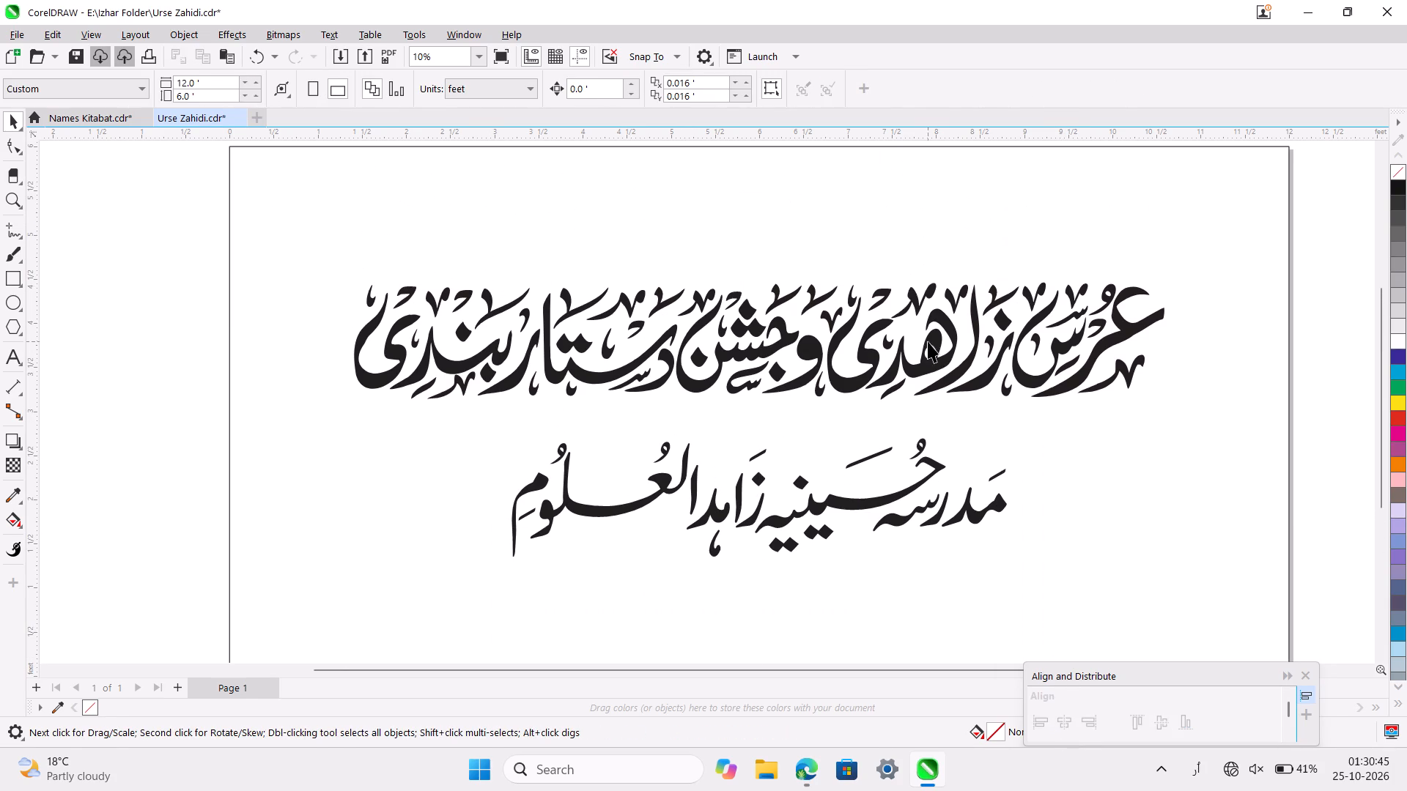
click(791, 226)
key(ctrl+s)
key(ctrl+s)
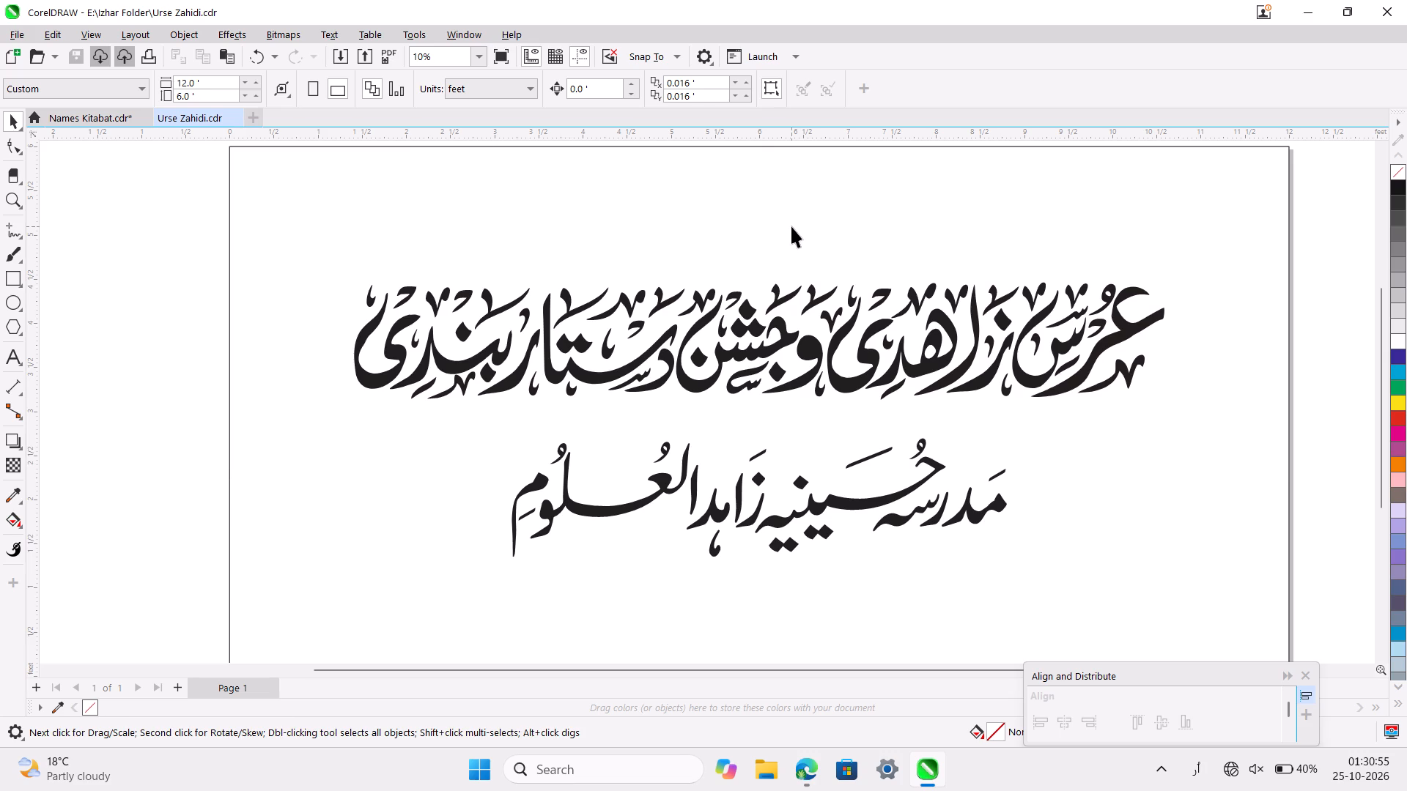
Examine the banner layout, comparing the calligraphy title and the madrasa name as a whole and close up.
ctrl+scroll(791, 226, down, 6)
click(394, 317)
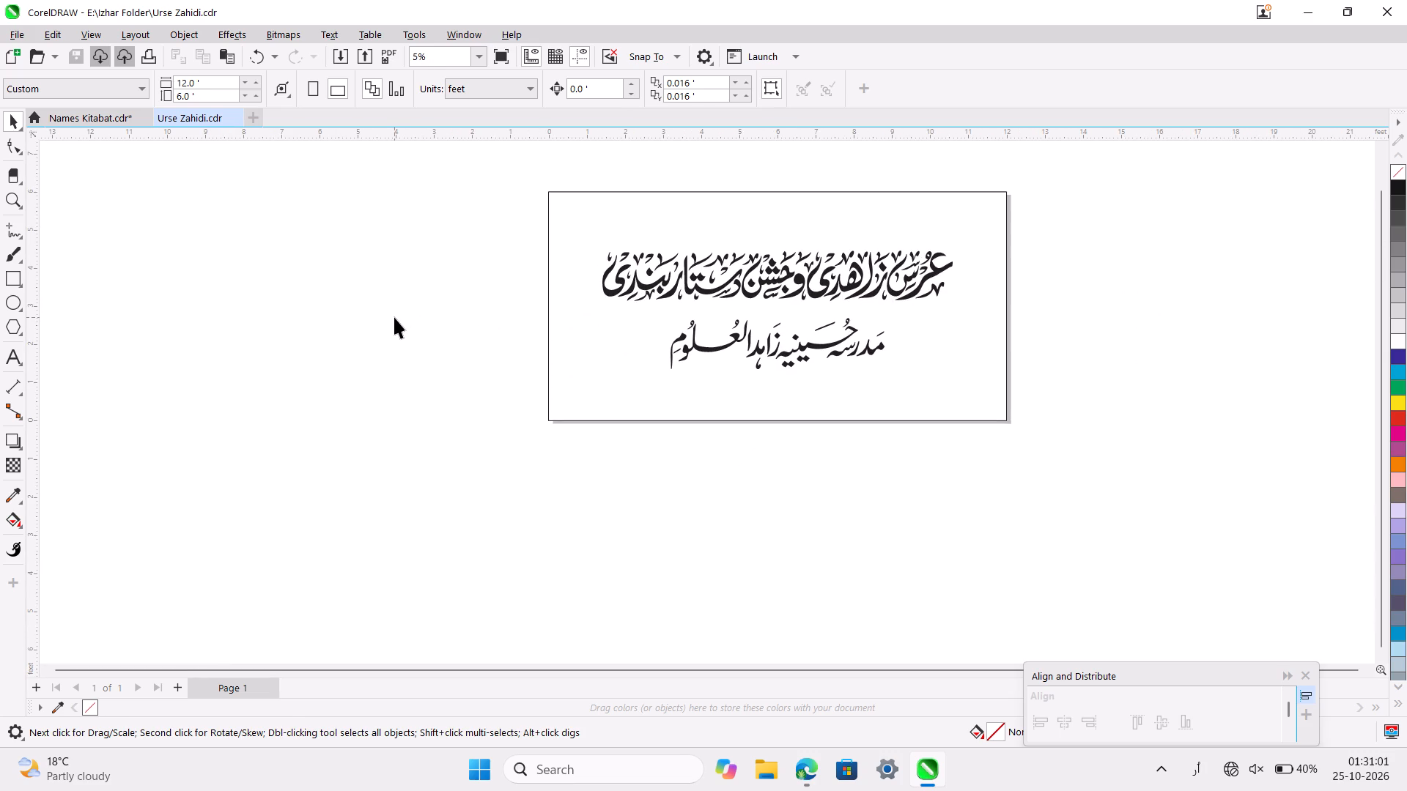
ctrl+scroll(394, 317, up, 2)
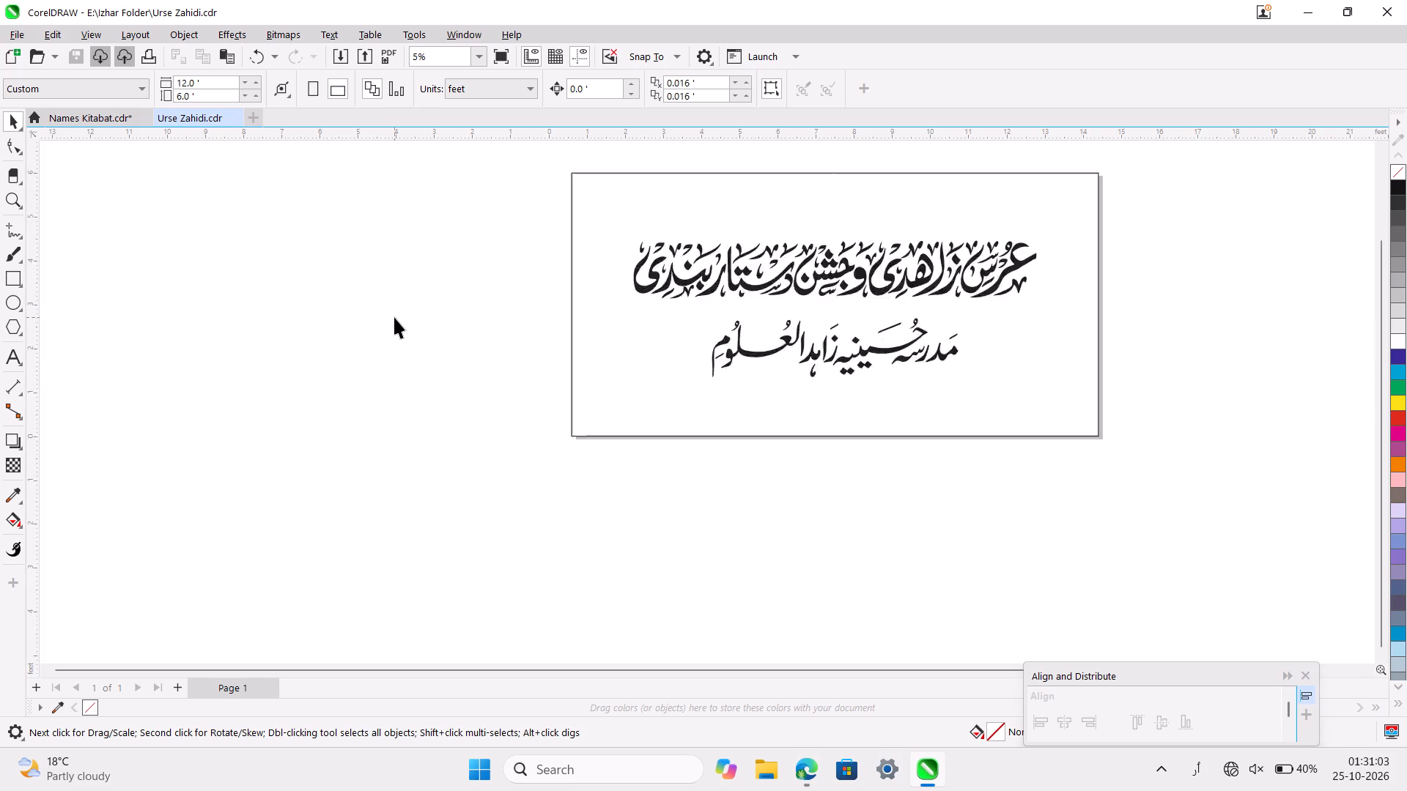
ctrl+scroll(394, 317, up, 1)
scroll(631, 368, up, 1)
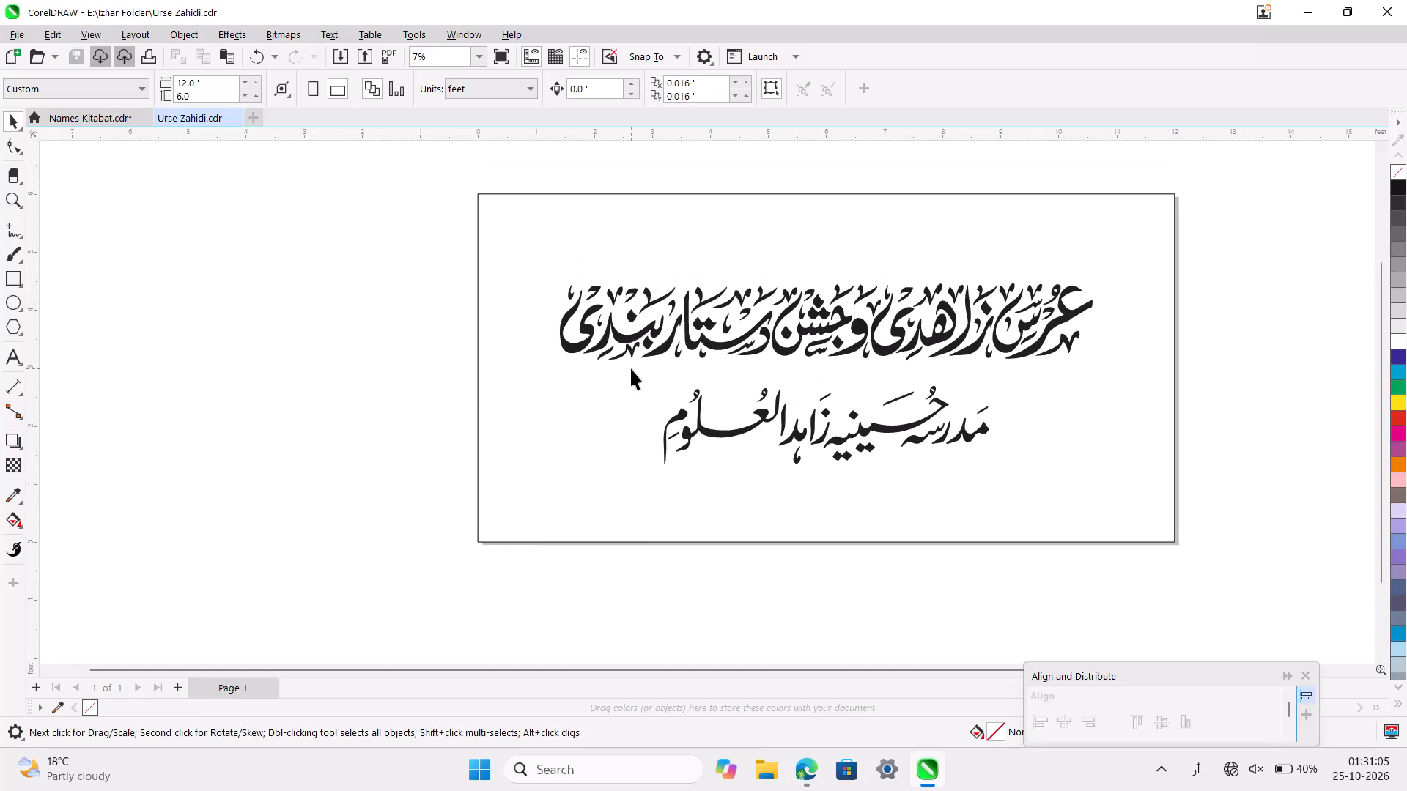
ctrl+scroll(631, 368, up, 1)
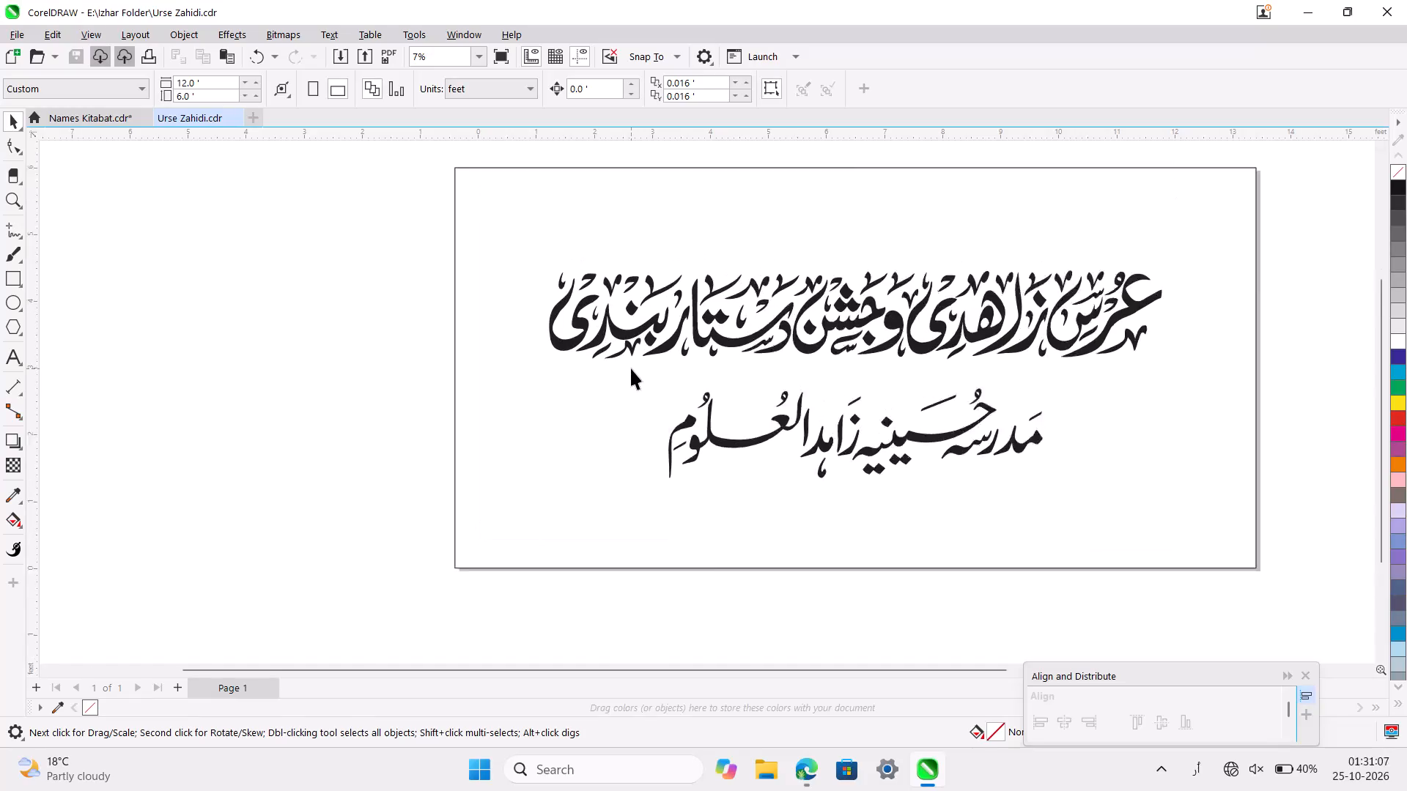
ctrl+scroll(631, 368, up, 3)
scroll(734, 350, left, 1)
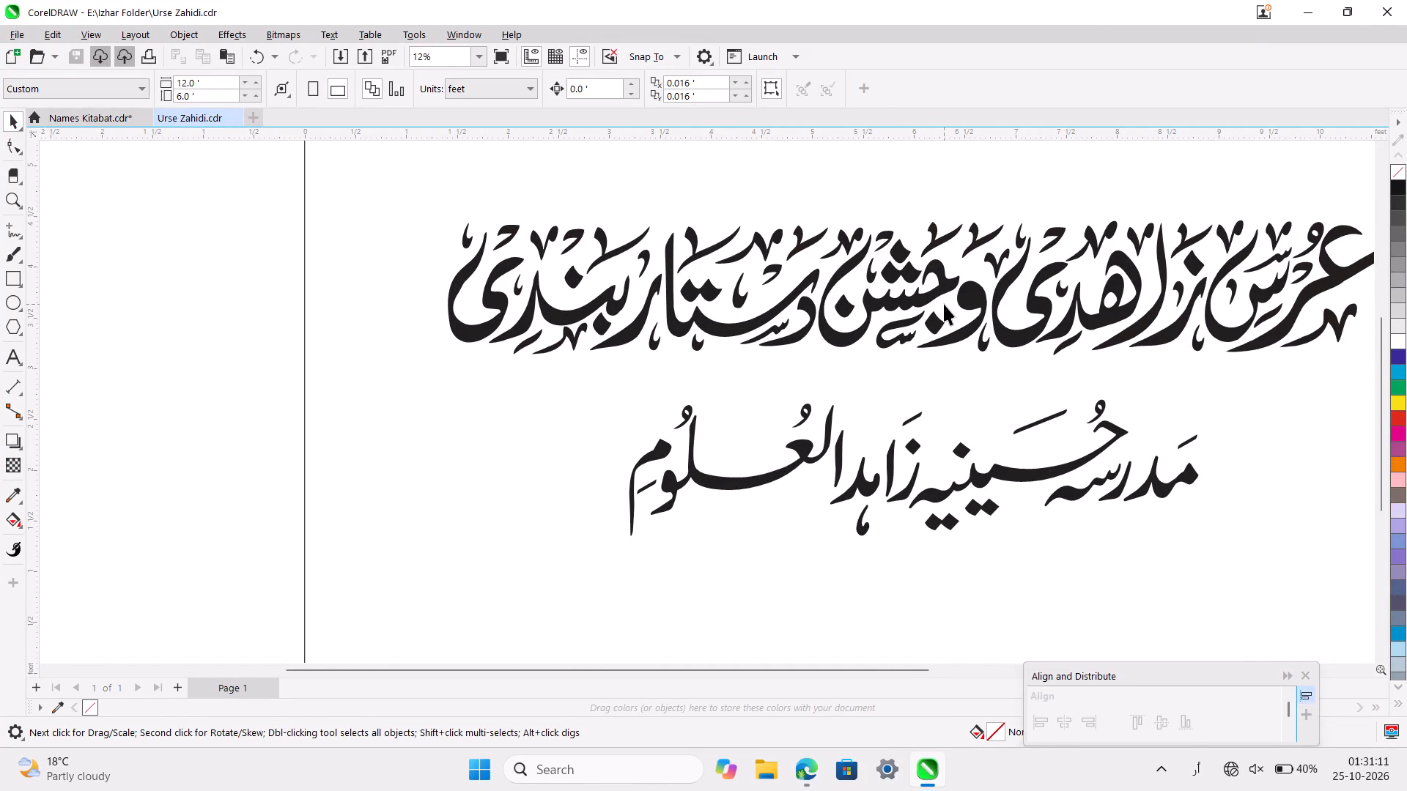
ctrl+scroll(944, 304, down, 4)
scroll(944, 304, up, 1)
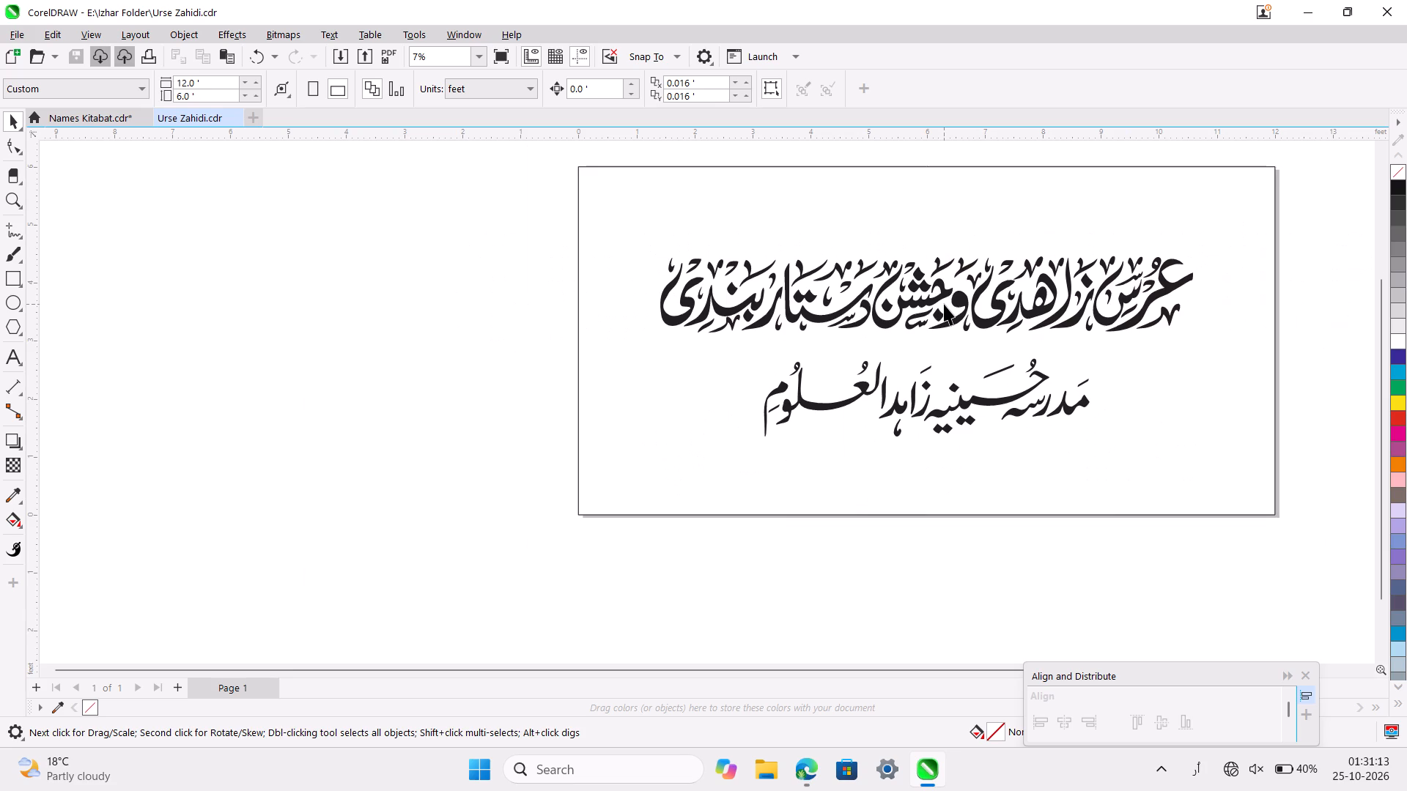
scroll(944, 304, up, 1)
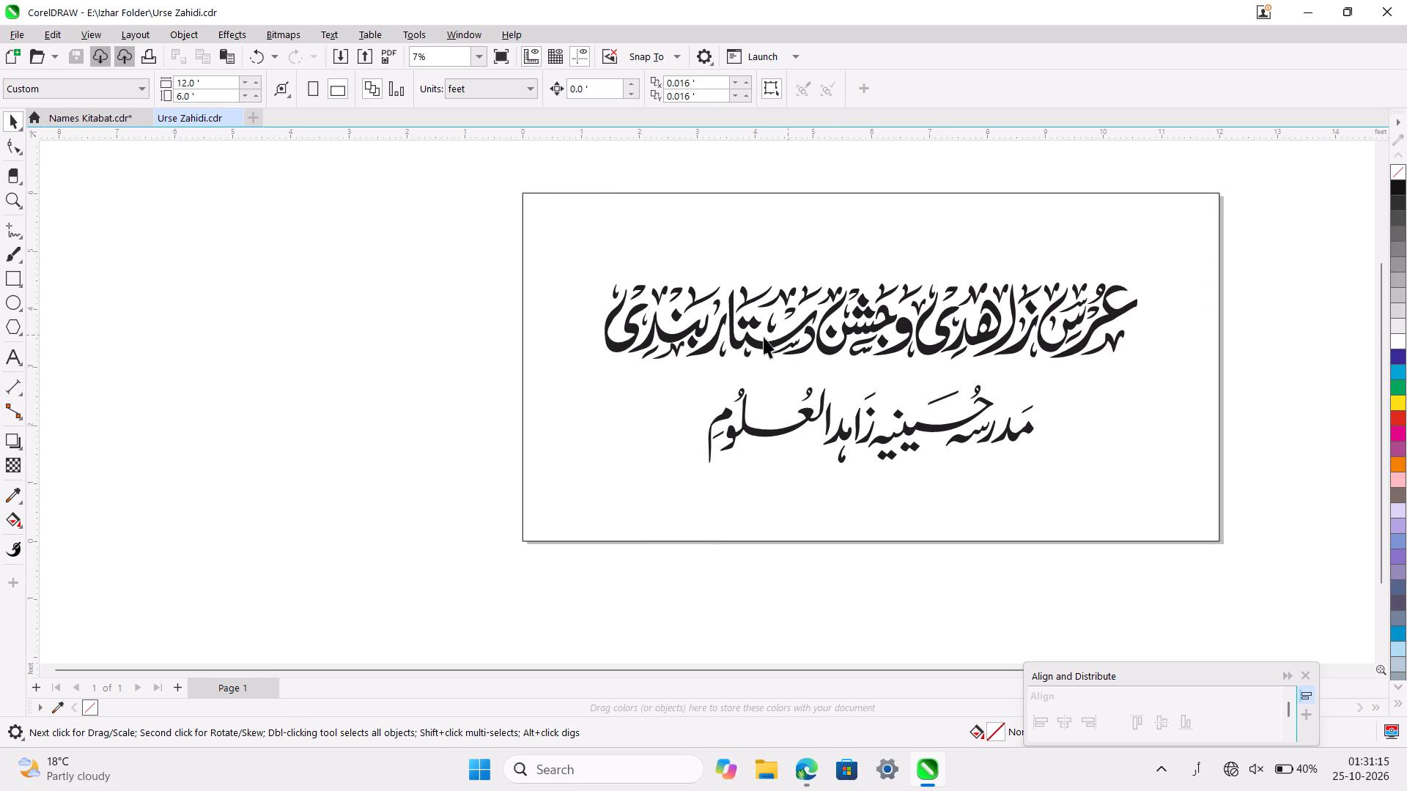
ctrl+scroll(722, 355, up, 3)
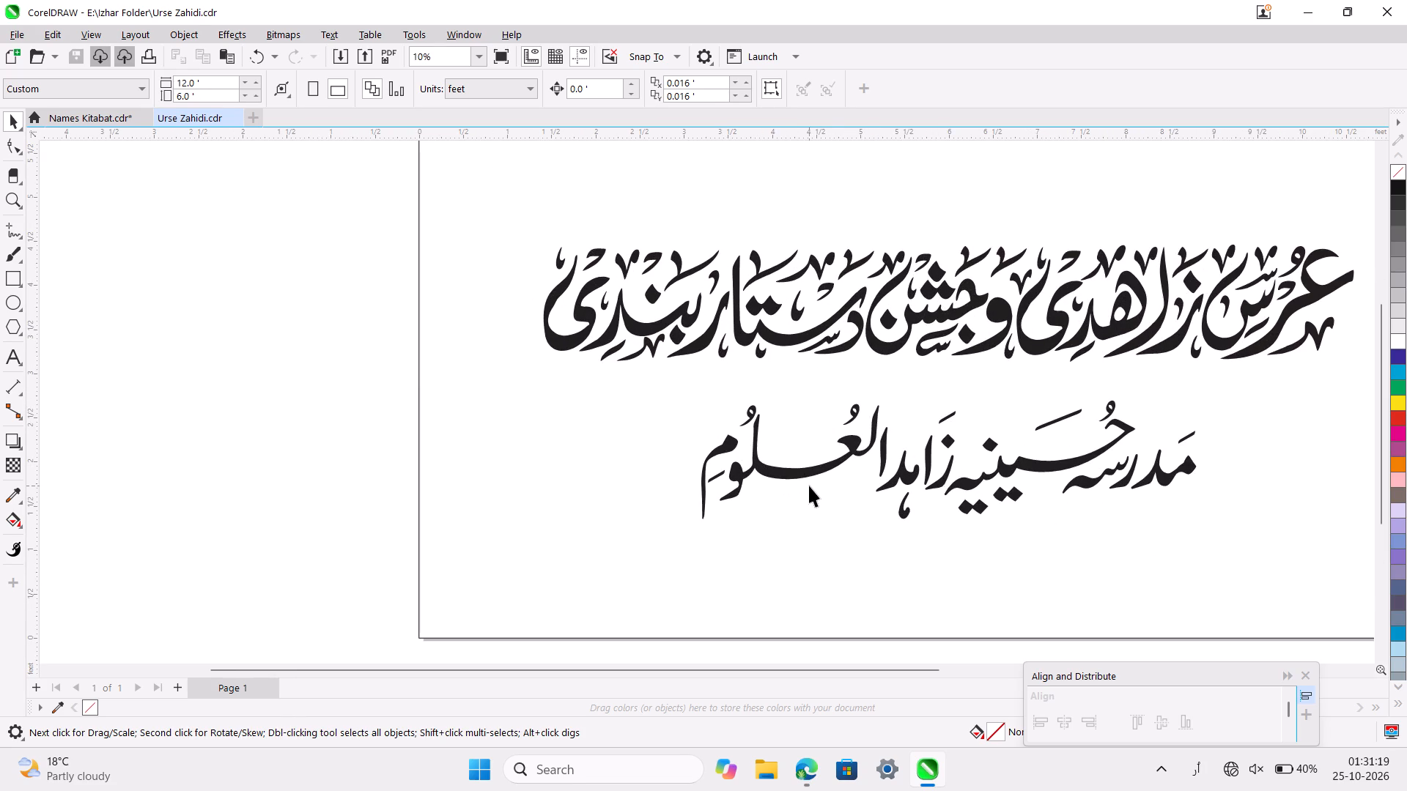
scroll(809, 486, left, 2)
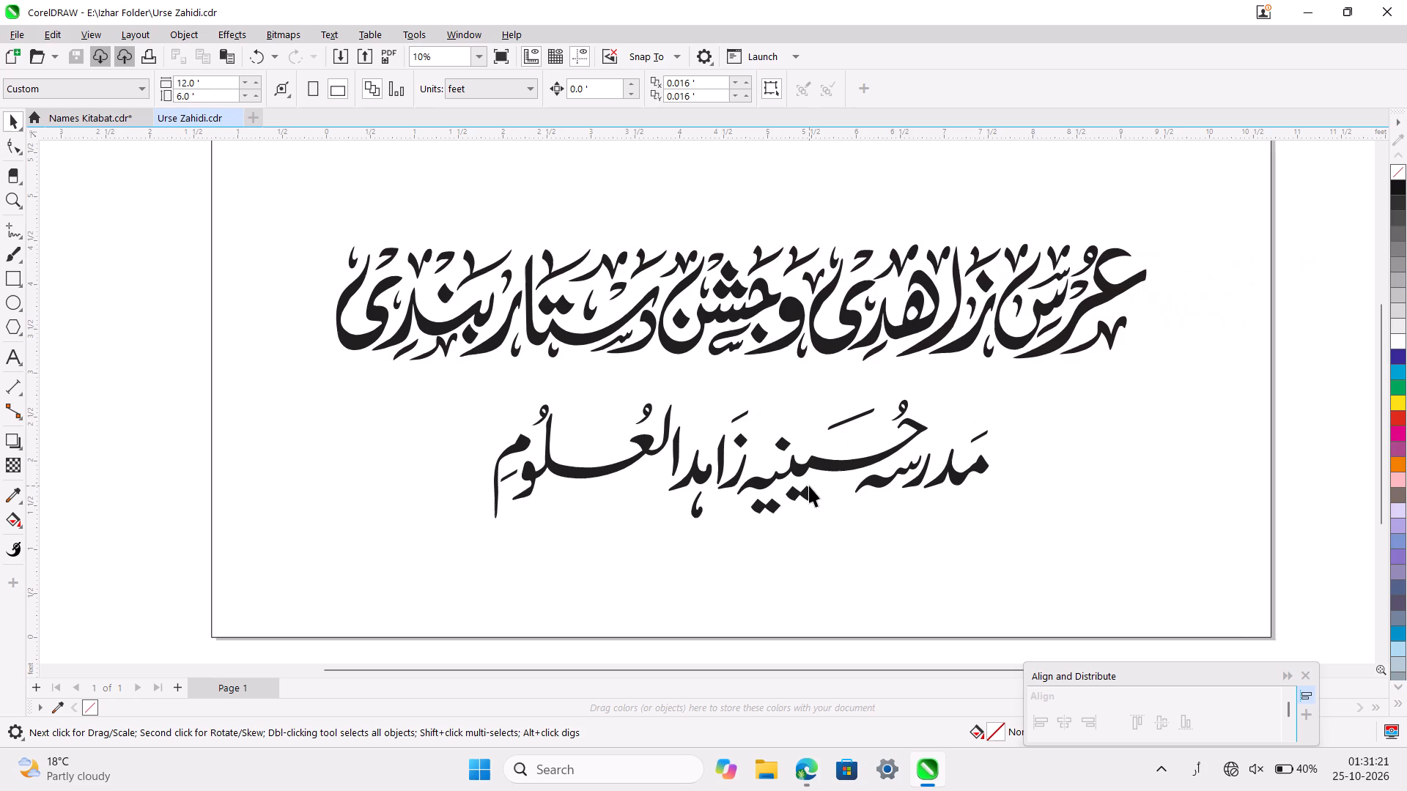
scroll(809, 486, left, 1)
scroll(809, 486, up, 1)
scroll(809, 486, down, 1)
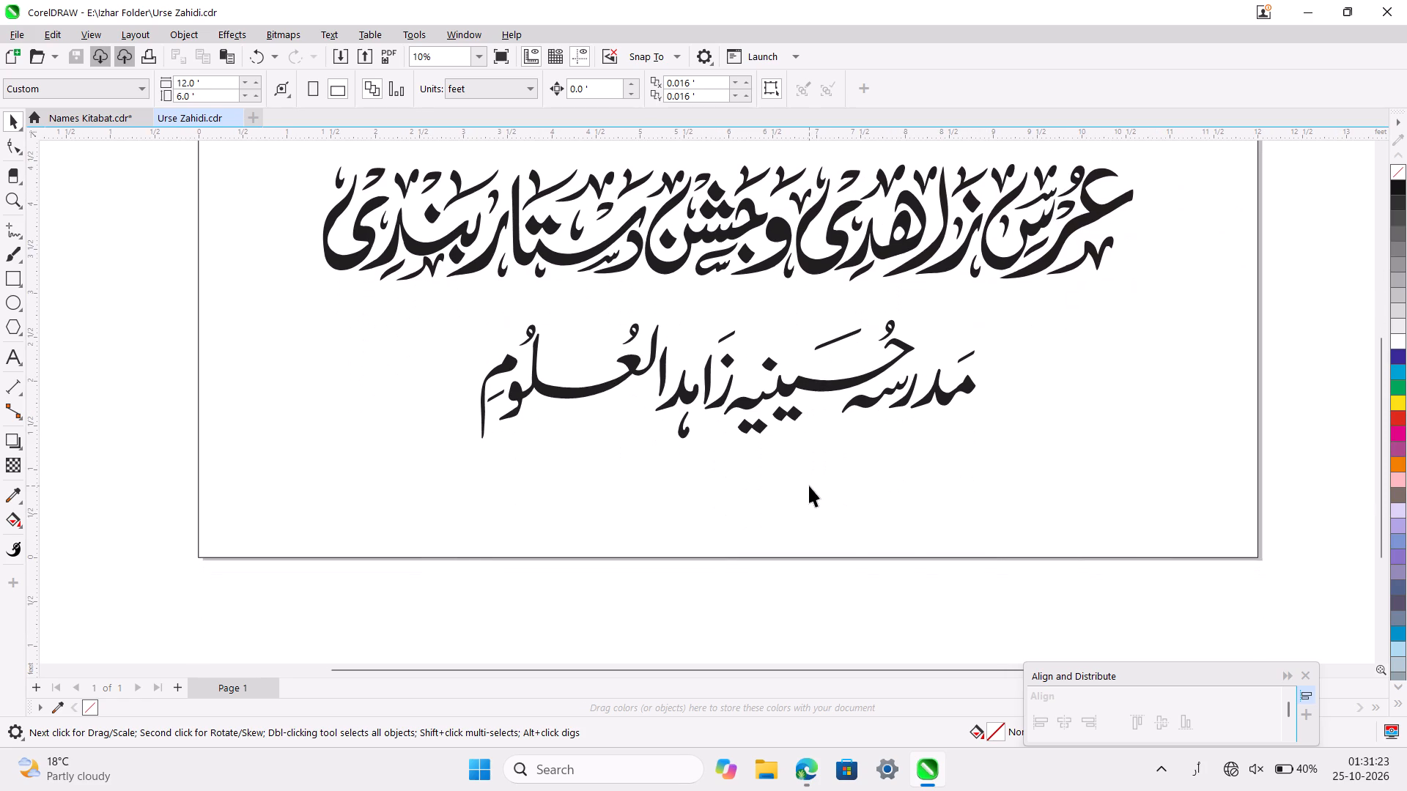
scroll(809, 486, up, 1)
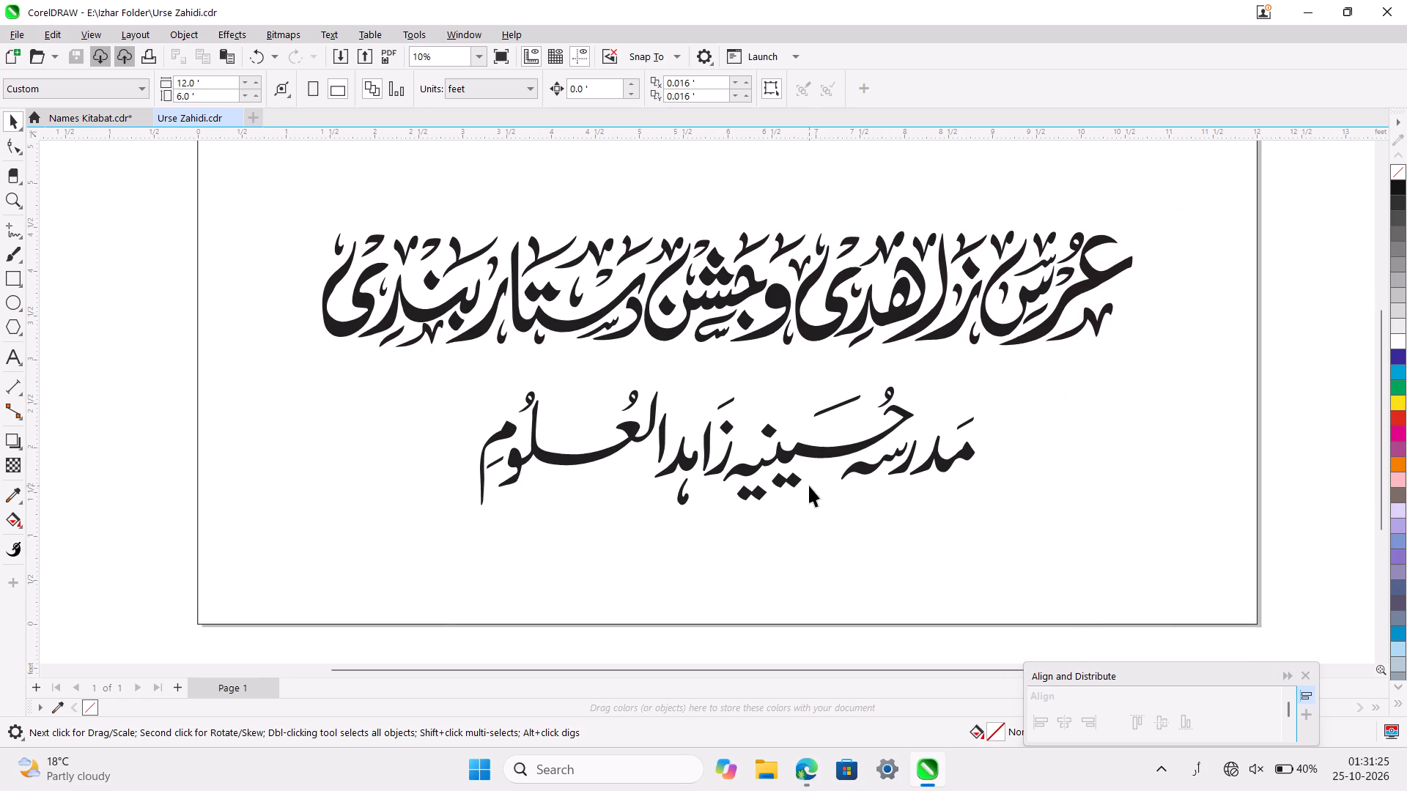
scroll(809, 486, up, 1)
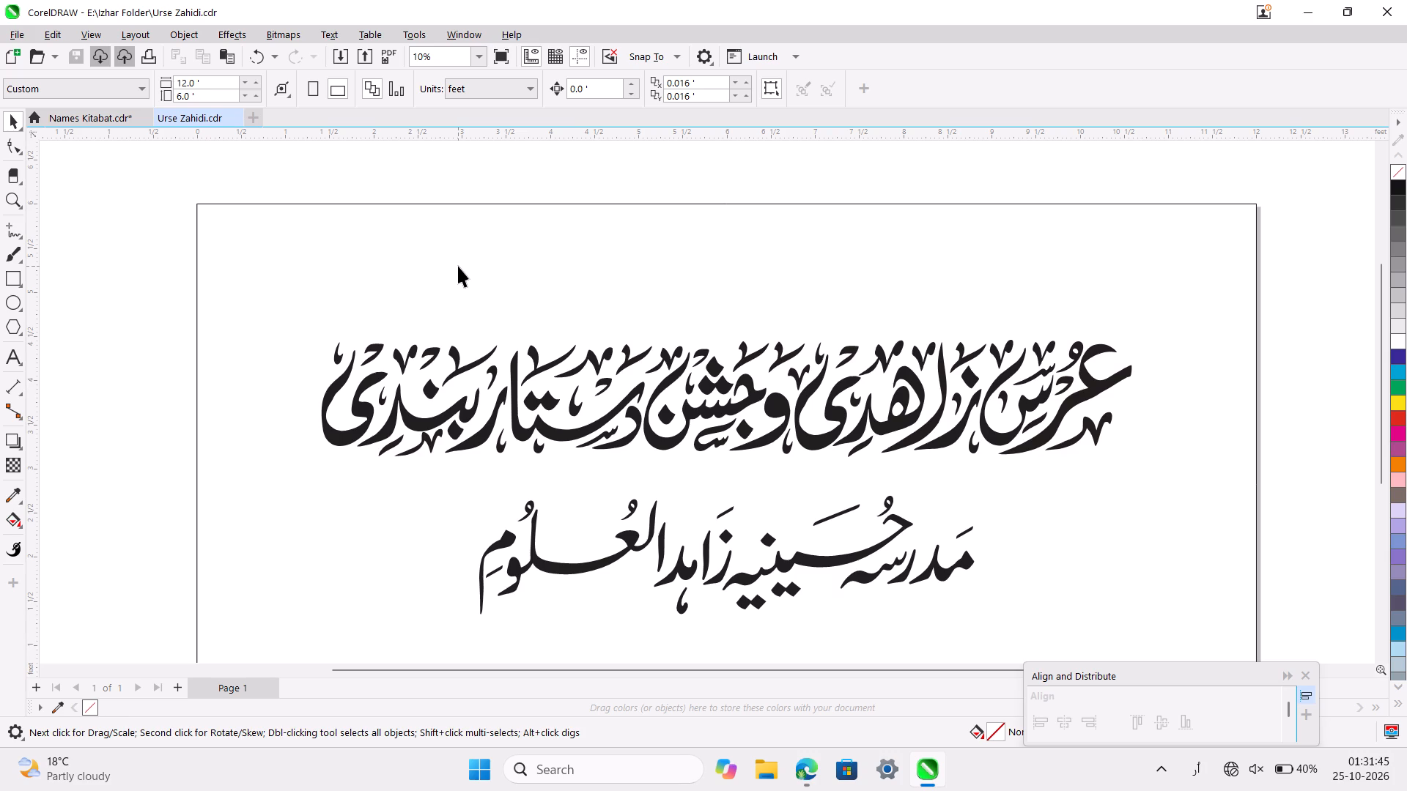
Unlock the 12 by 6 foot background rectangle behind the calligraphy.
click(281, 297)
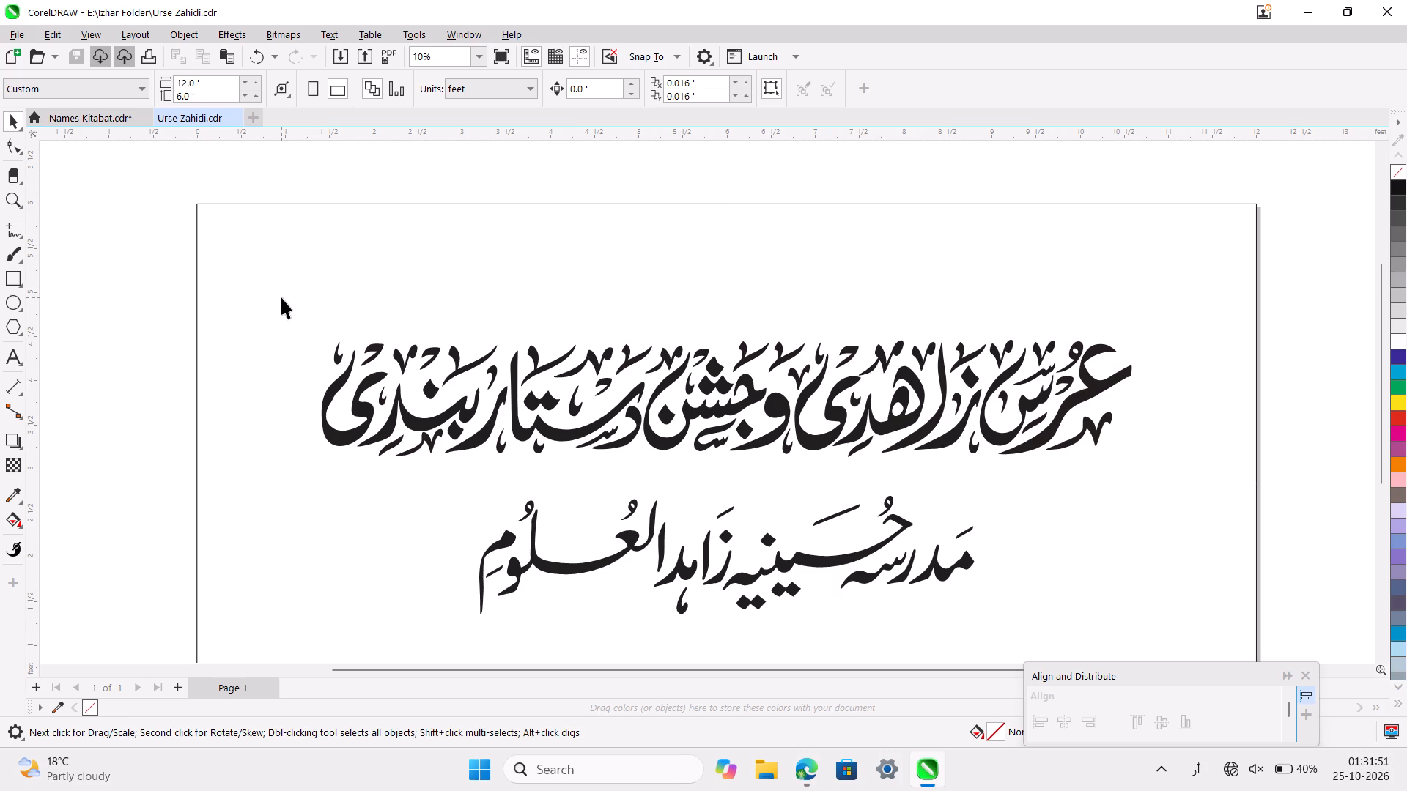
right_click(281, 297)
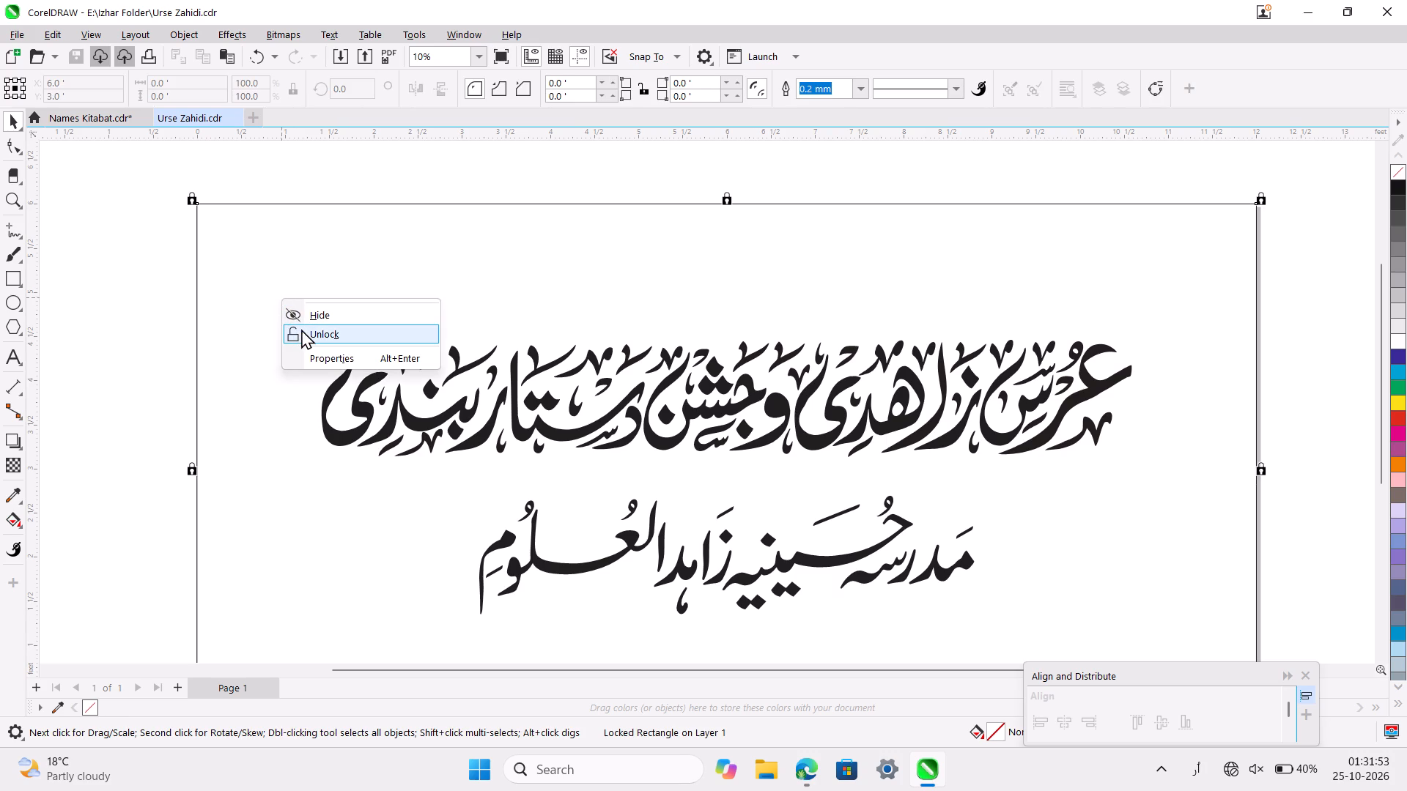
click(301, 329)
click(156, 297)
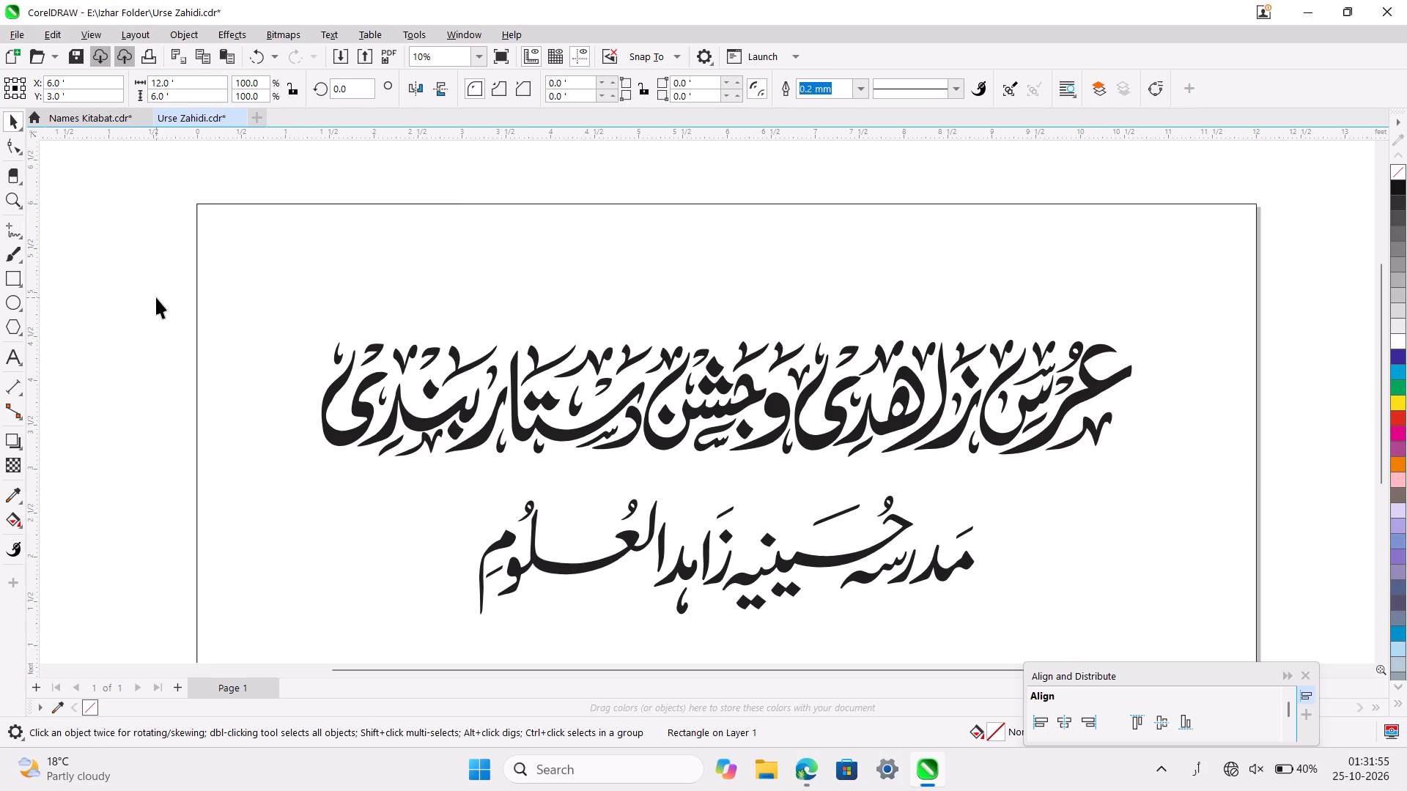
Give the background rectangle a fountain fill in the Edit Fill settings.
click(284, 303)
ctrl+scroll(284, 303, down, 7)
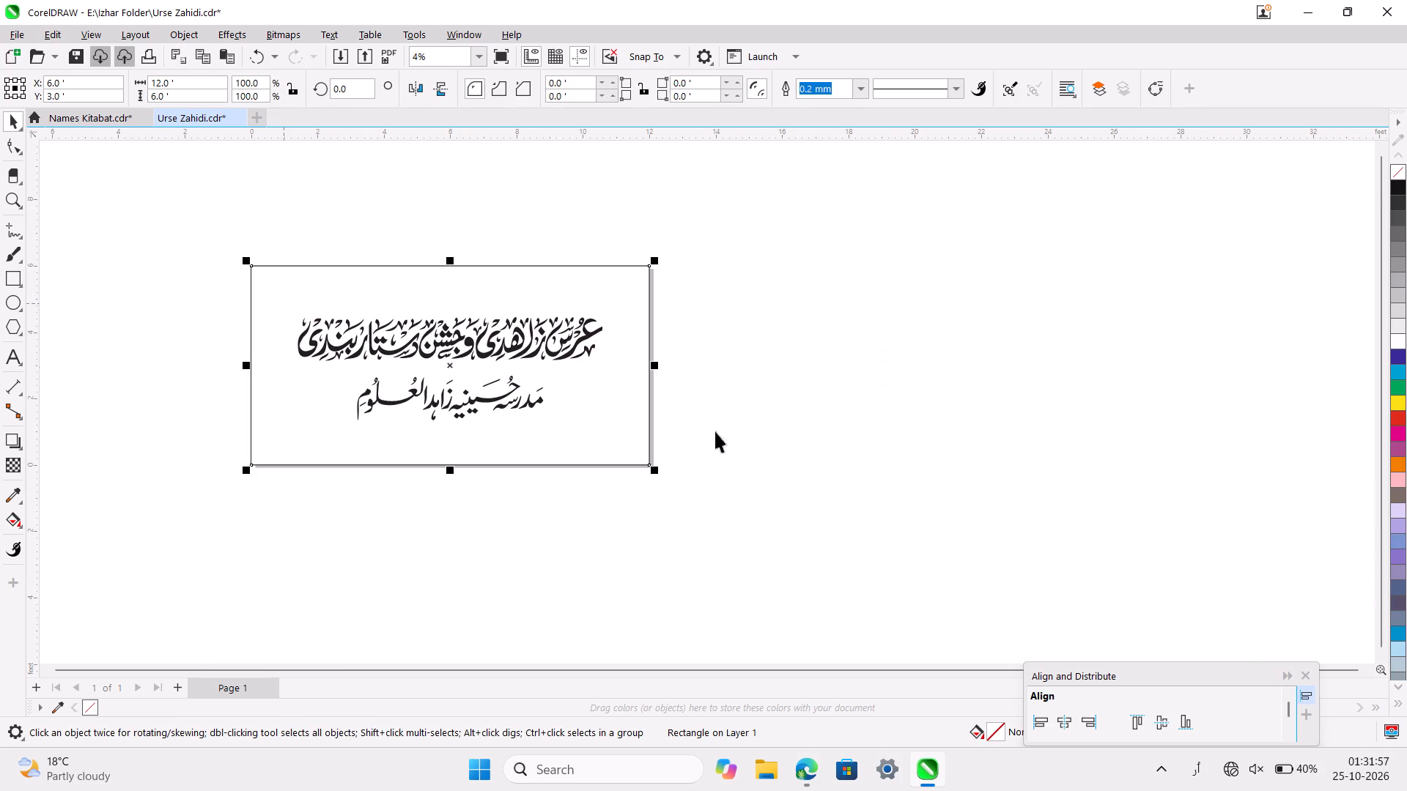
double_click(1002, 731)
click(501, 158)
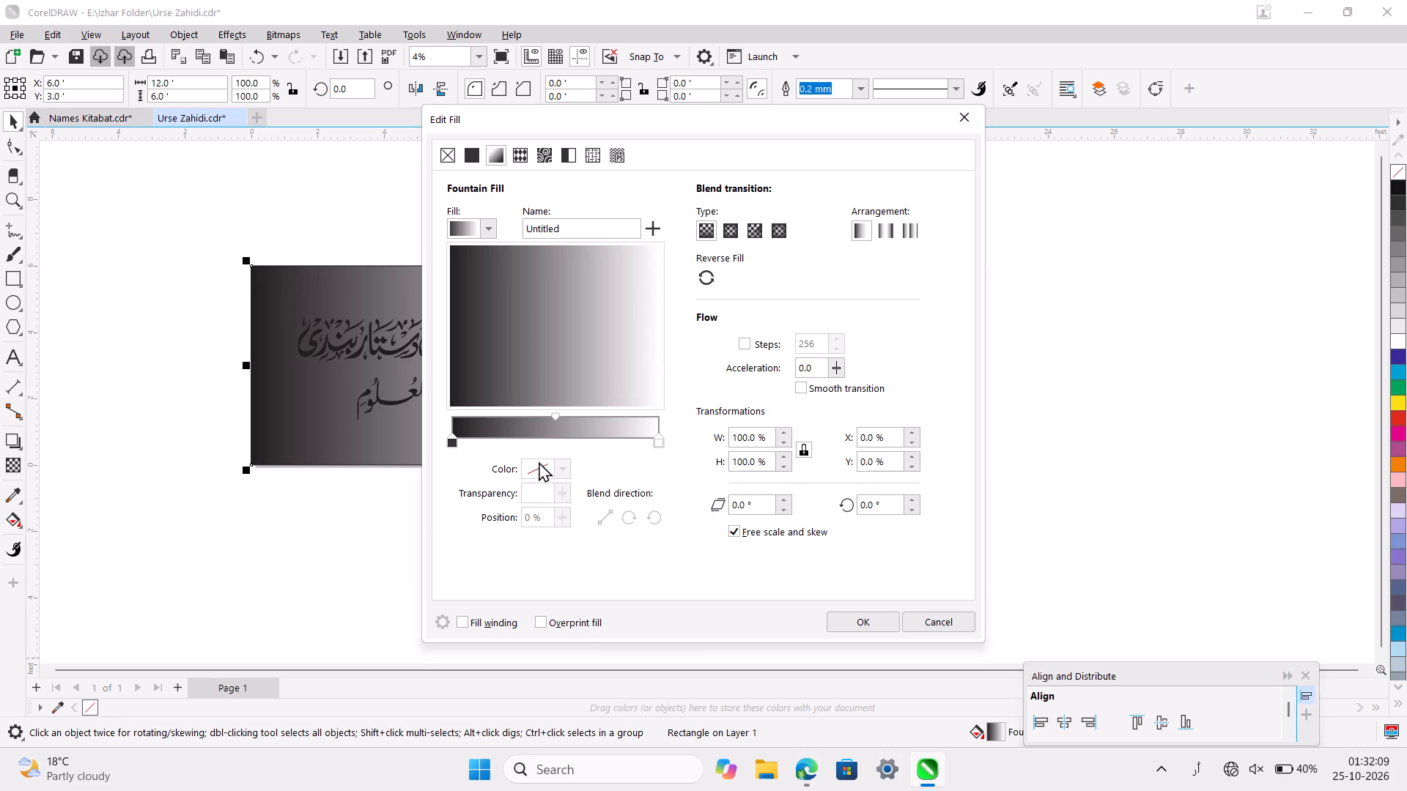
Set the fountain fill's starting colour to light aqua, C35 M0 Y13 K0.
click(452, 442)
click(542, 466)
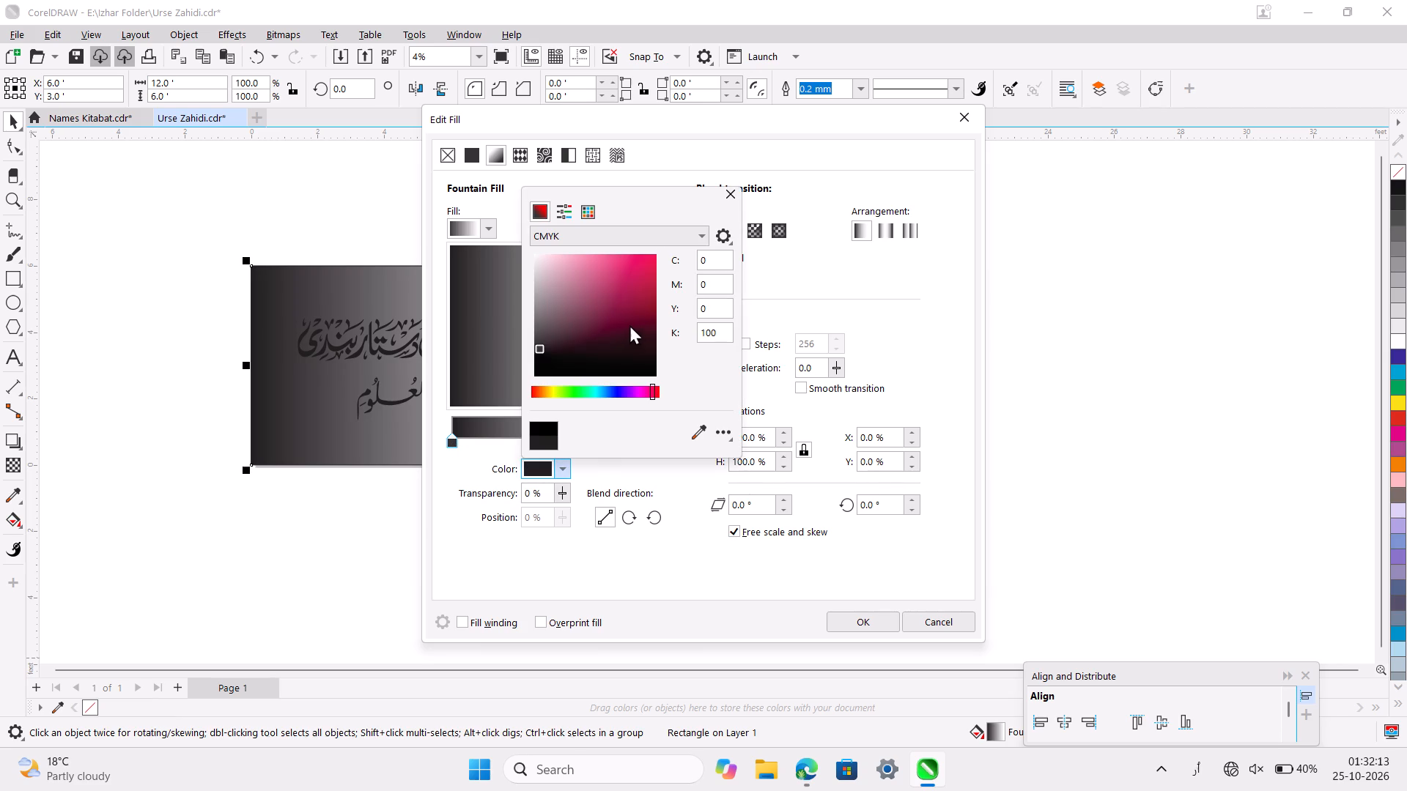
click(552, 292)
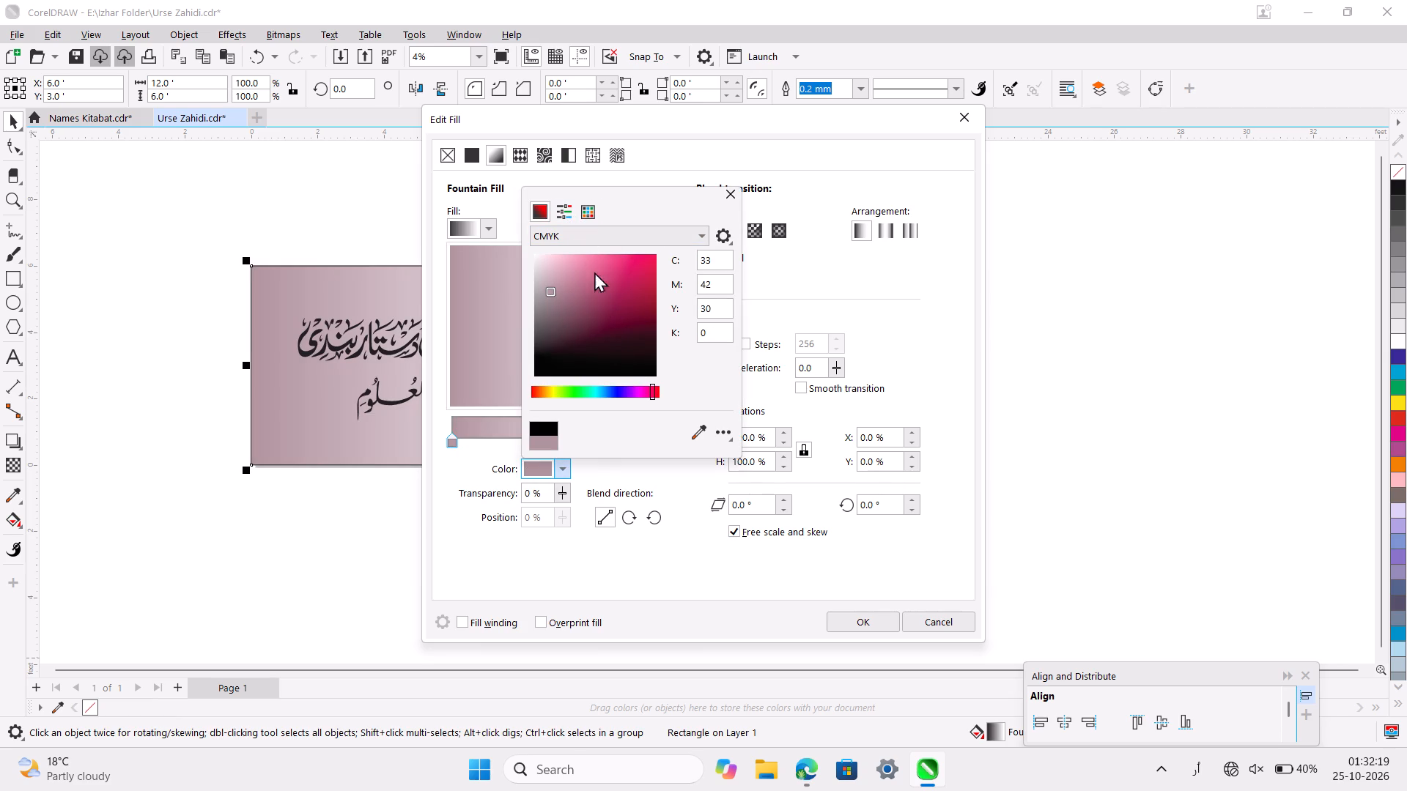
click(544, 212)
click(606, 393)
click(597, 393)
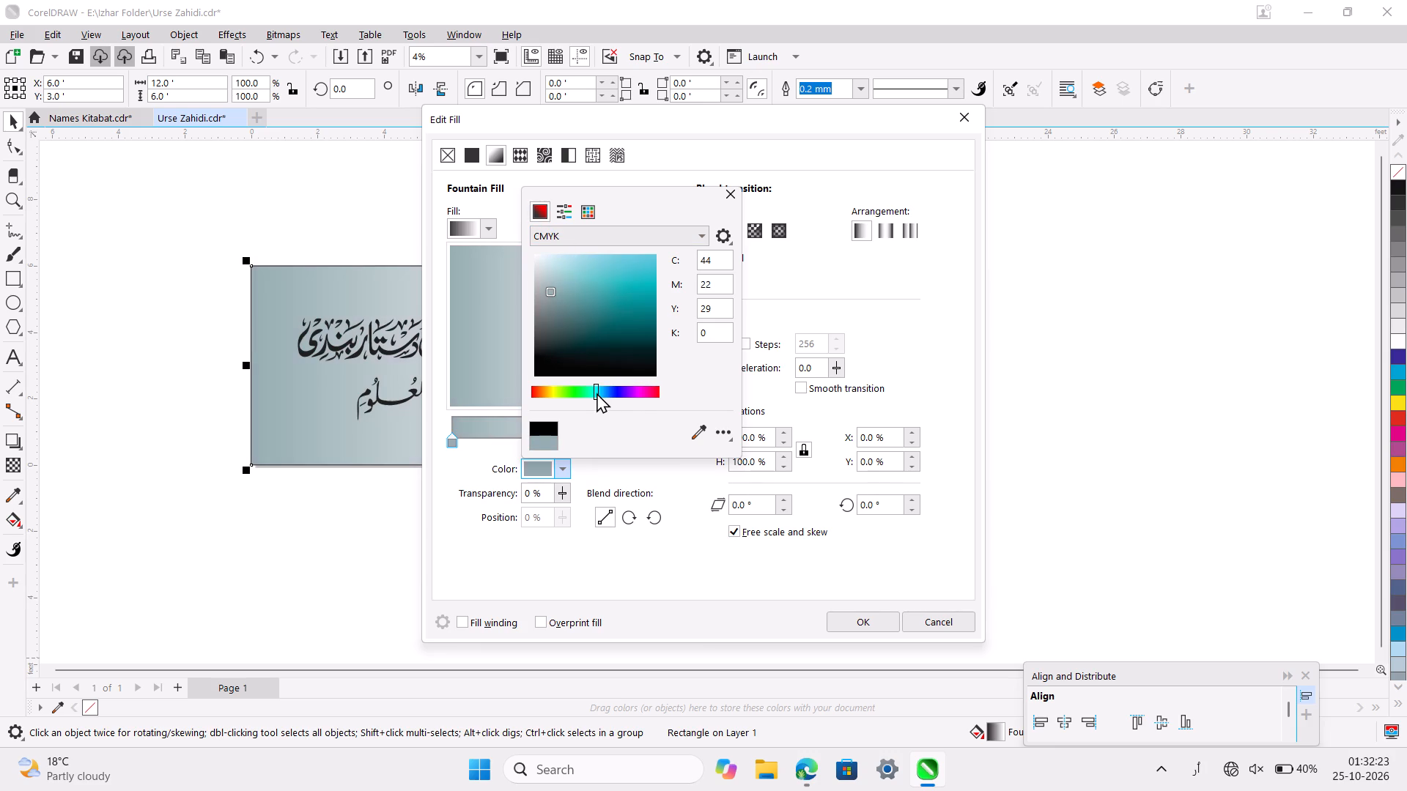
click(597, 277)
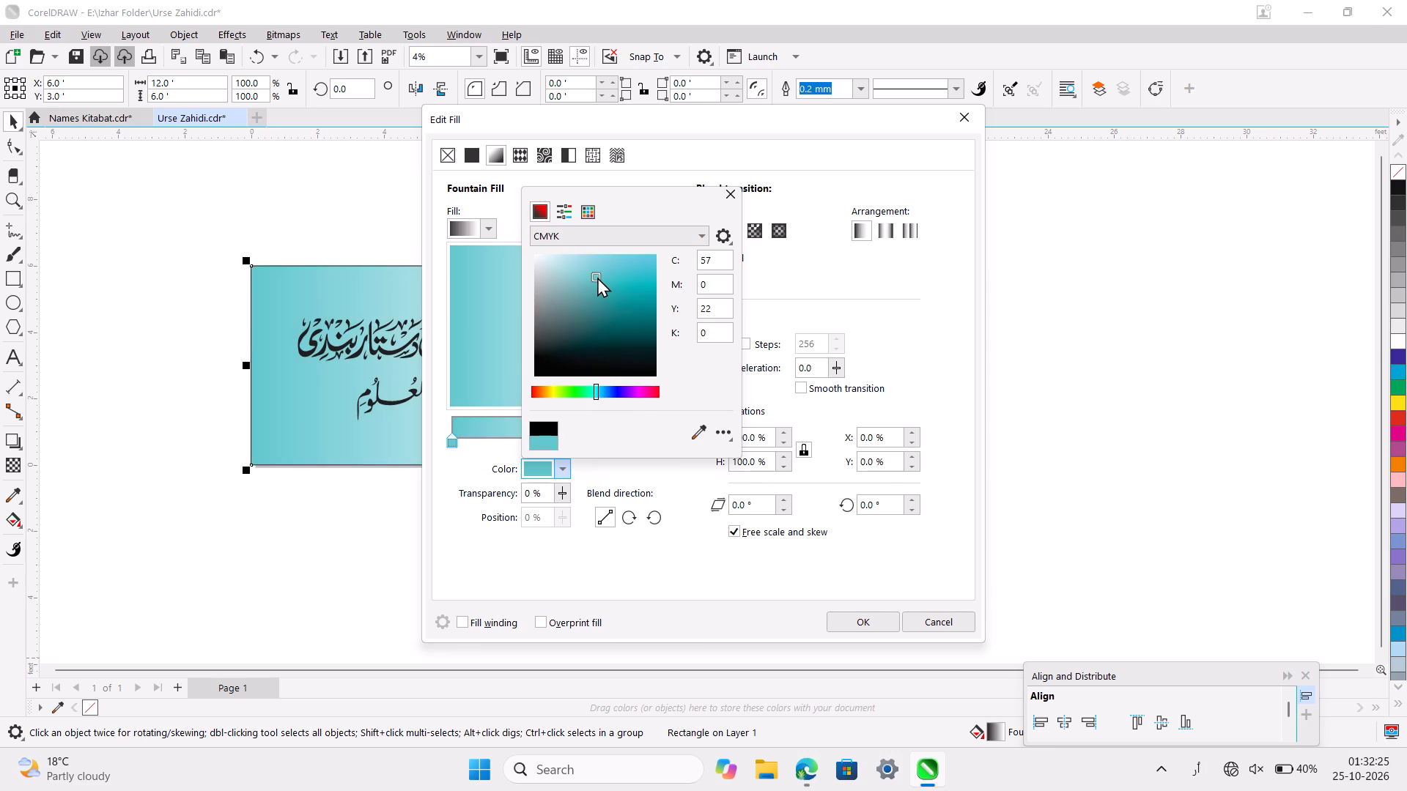
click(599, 272)
click(587, 268)
click(561, 260)
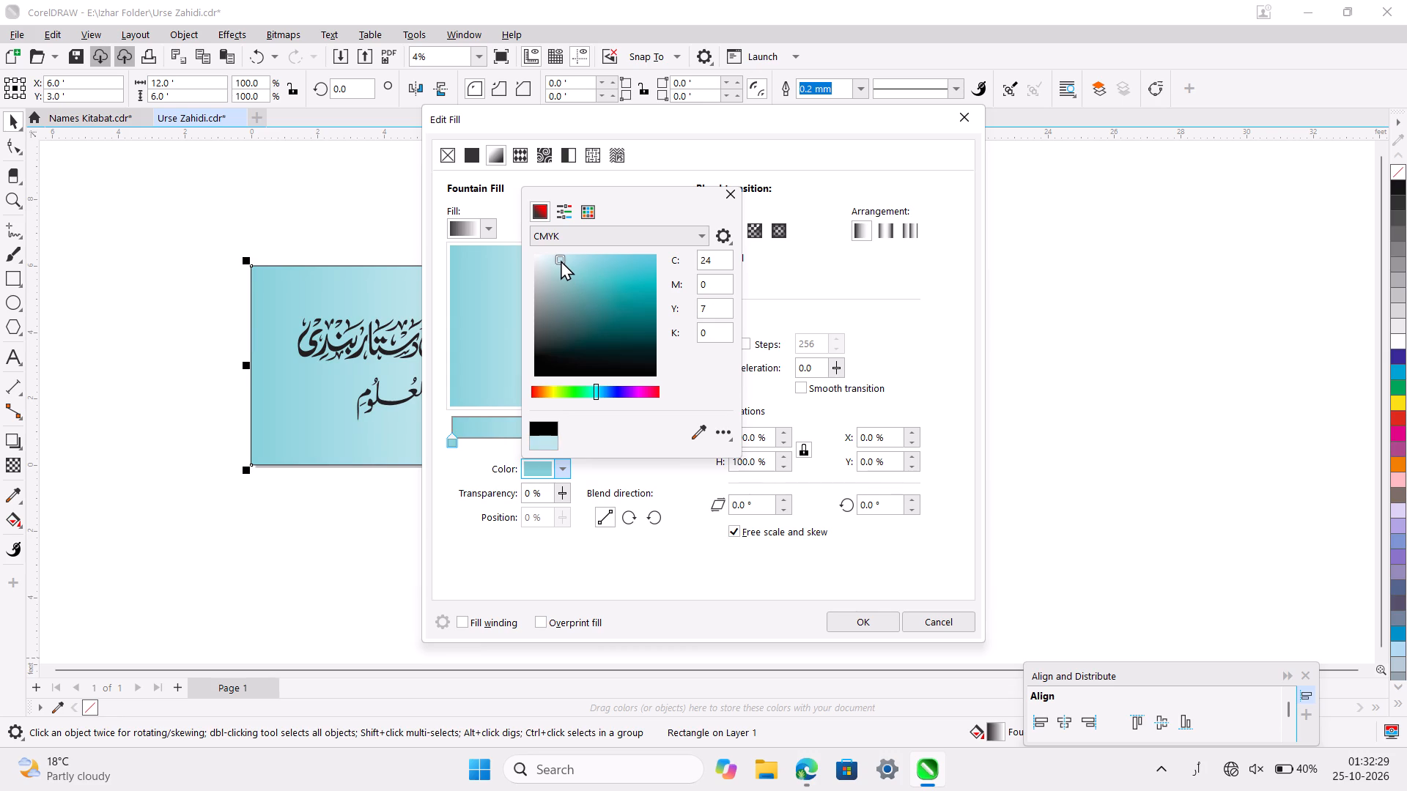
click(572, 267)
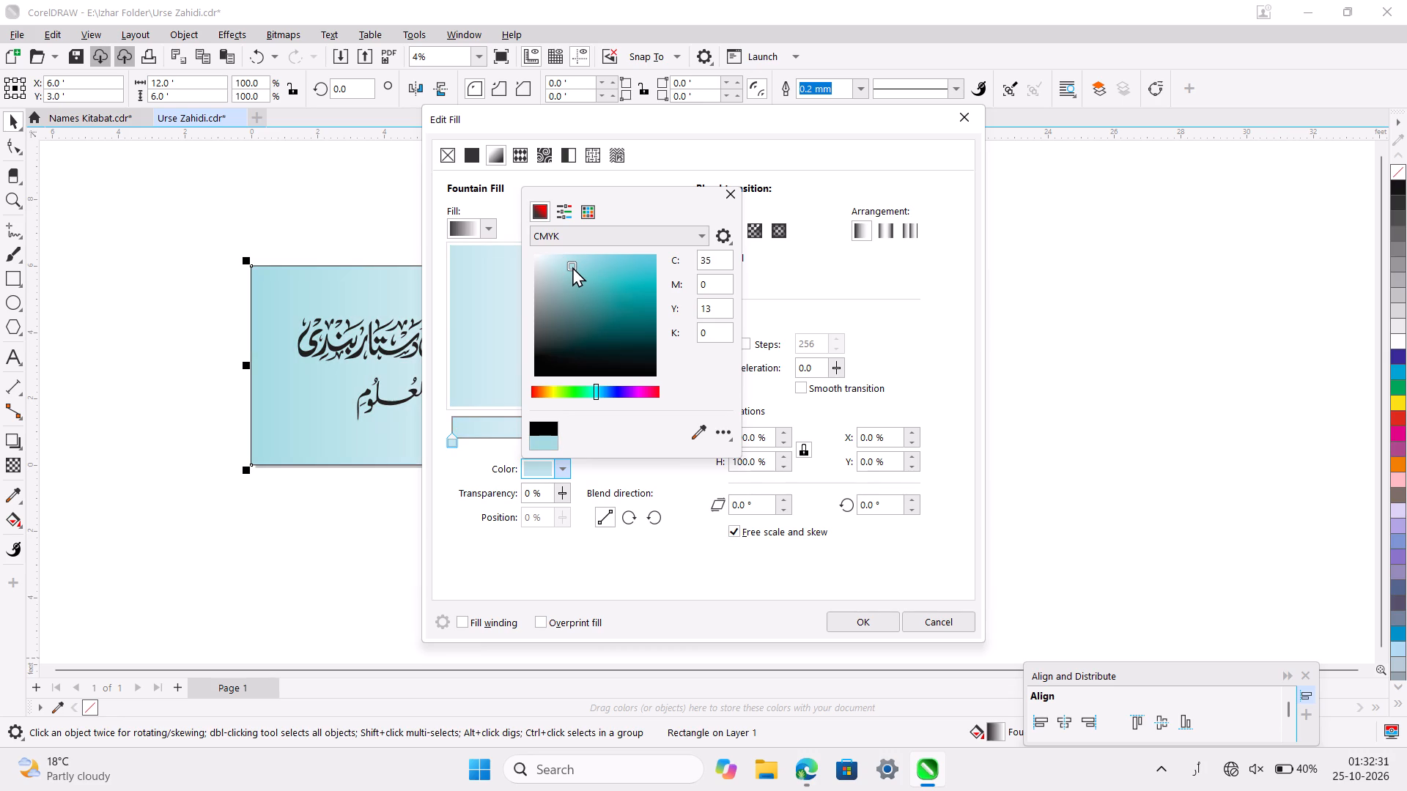
click(728, 190)
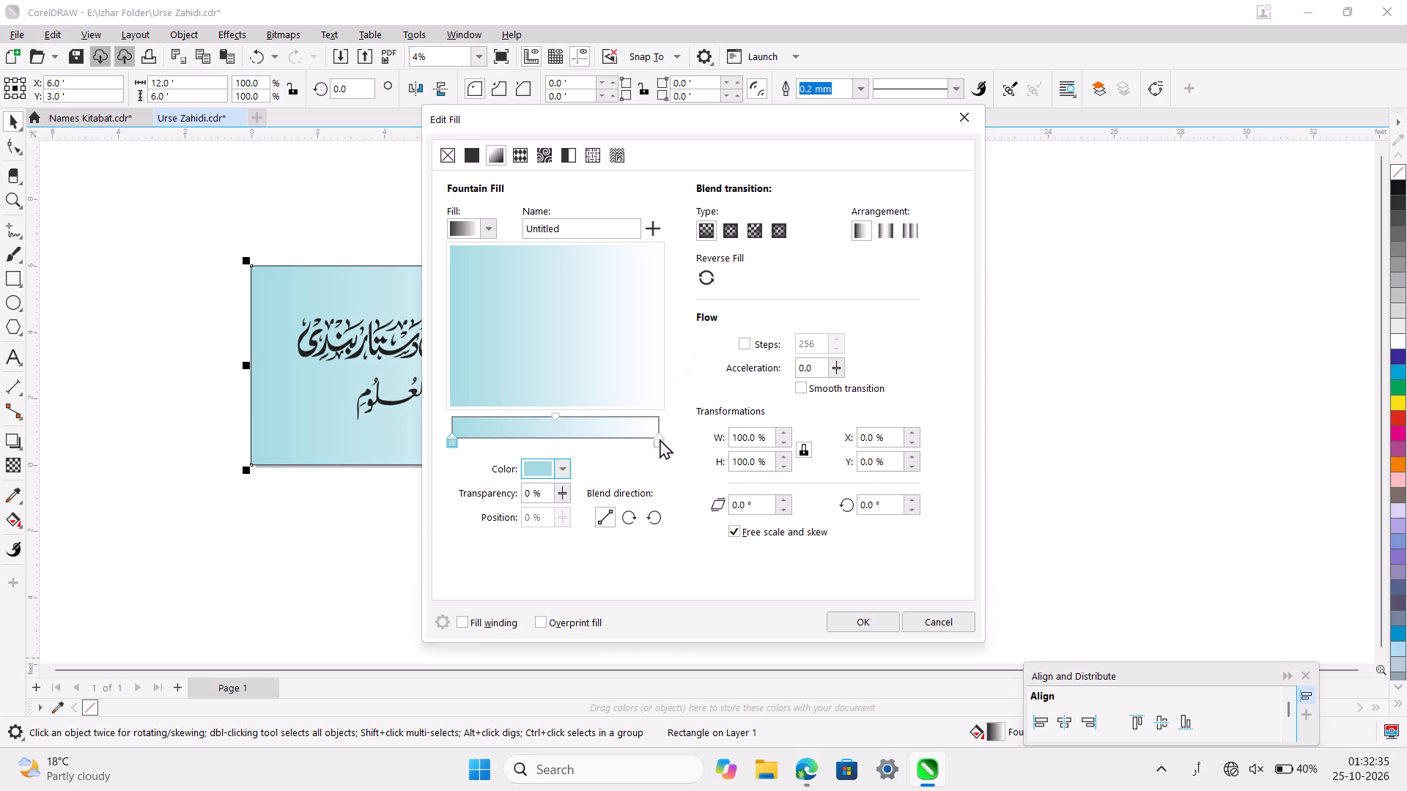
Set the fountain fill's end colour to a very pale aqua, C5 M0 Y3 K0.
click(660, 439)
click(542, 473)
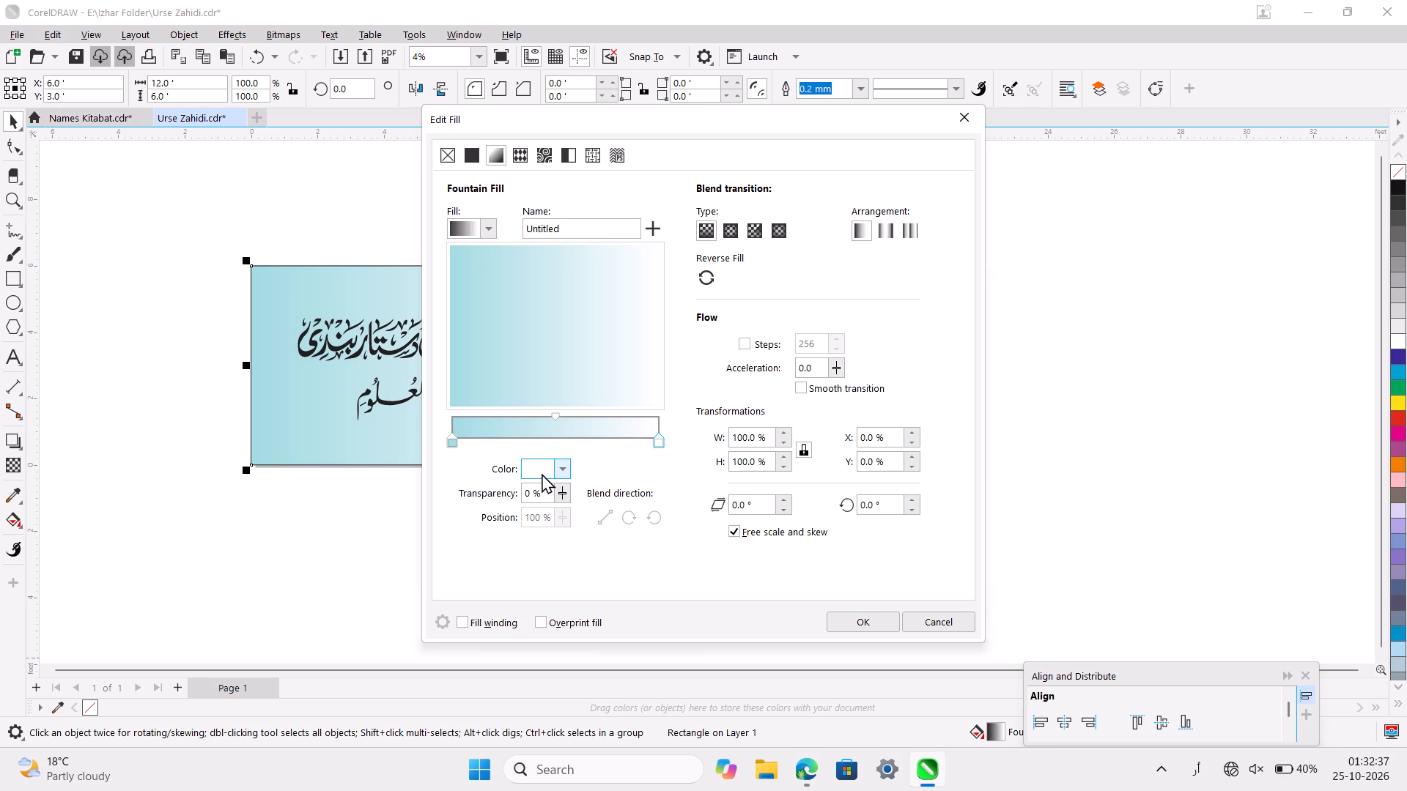
click(564, 469)
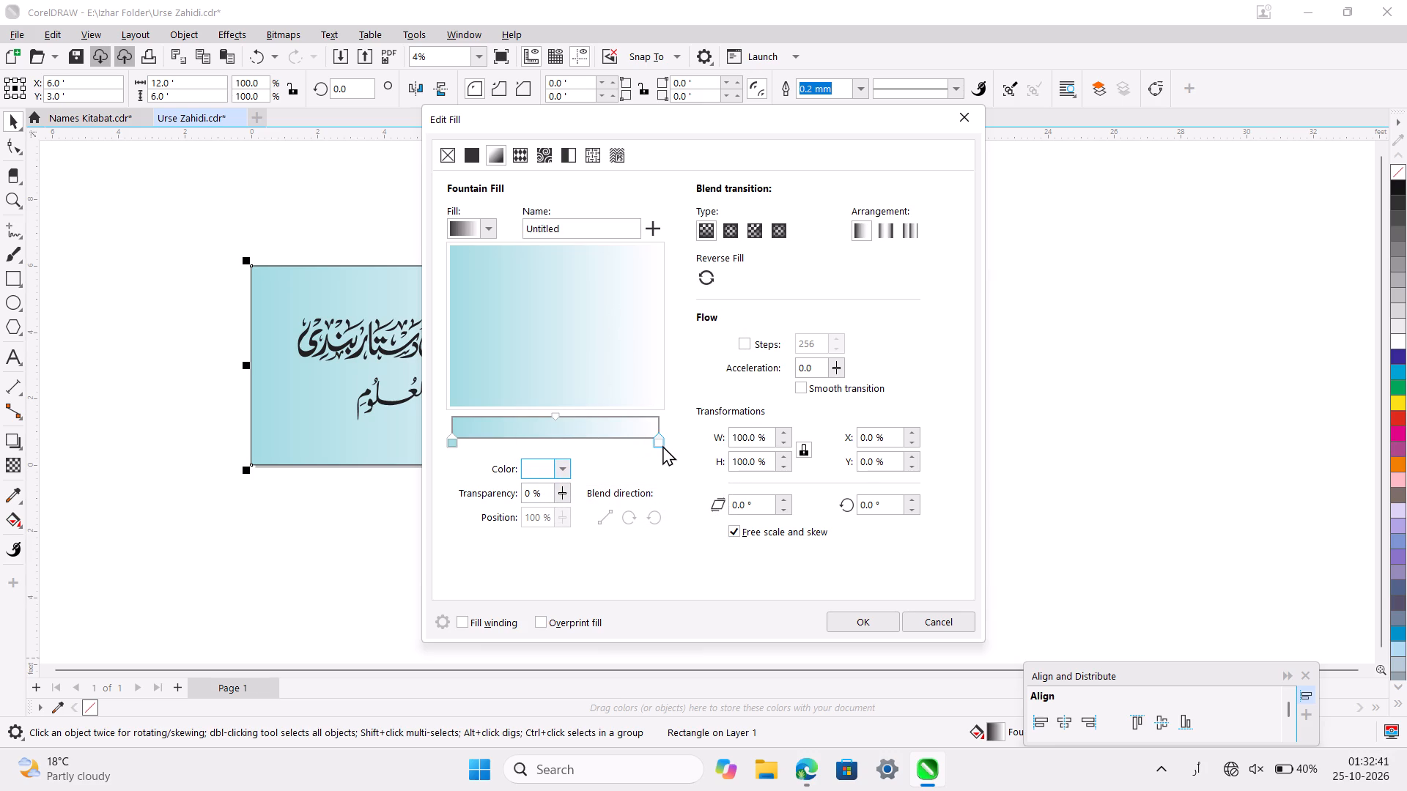
click(662, 445)
click(534, 467)
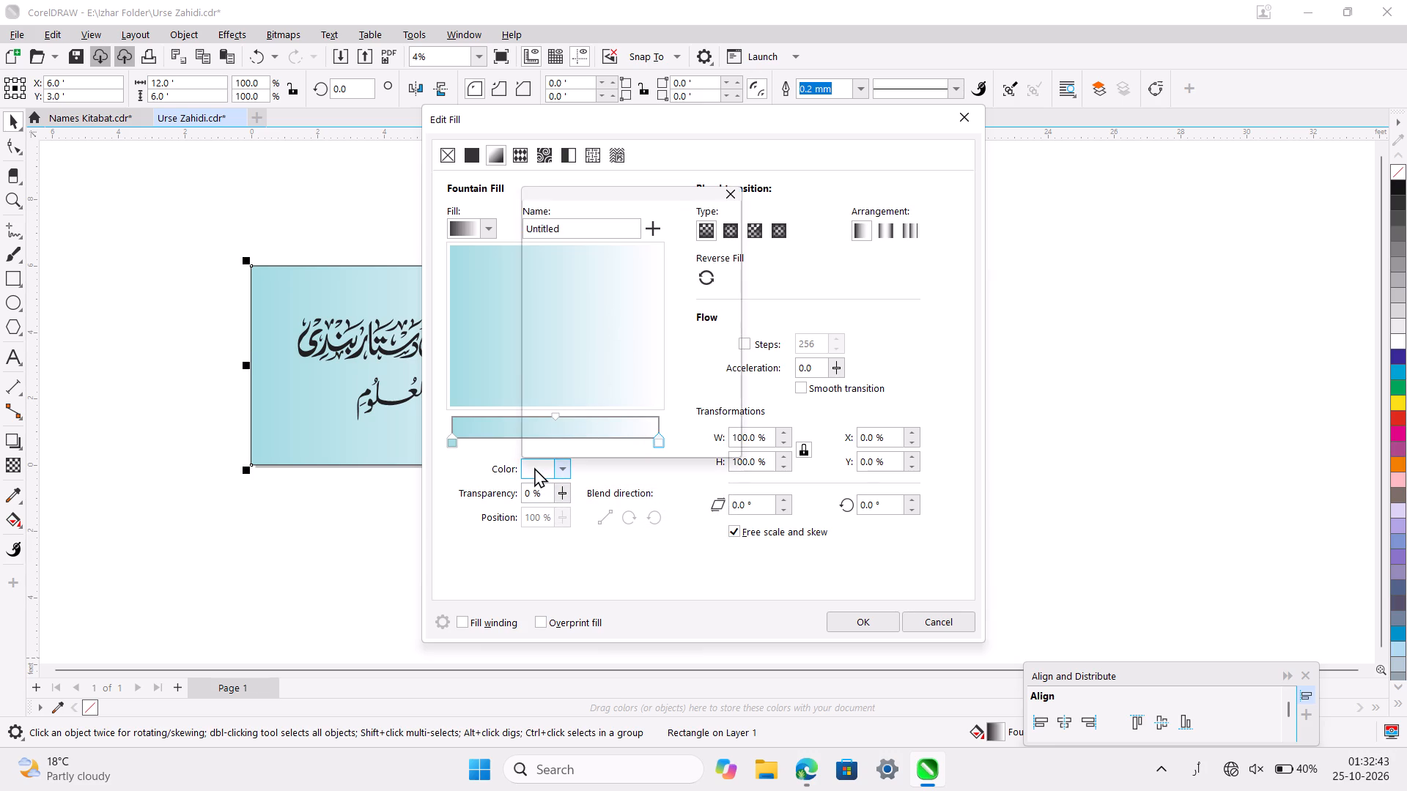
click(593, 387)
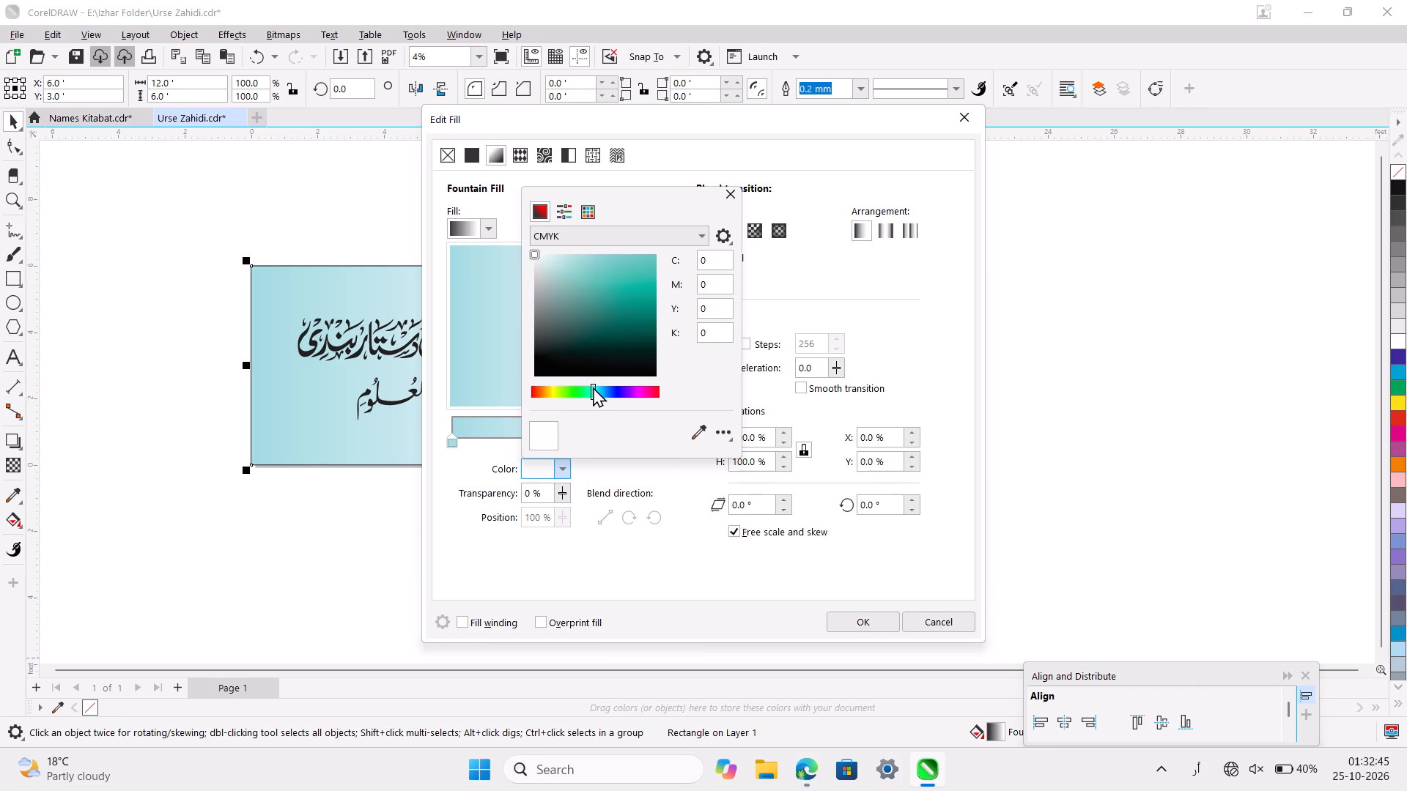
click(606, 269)
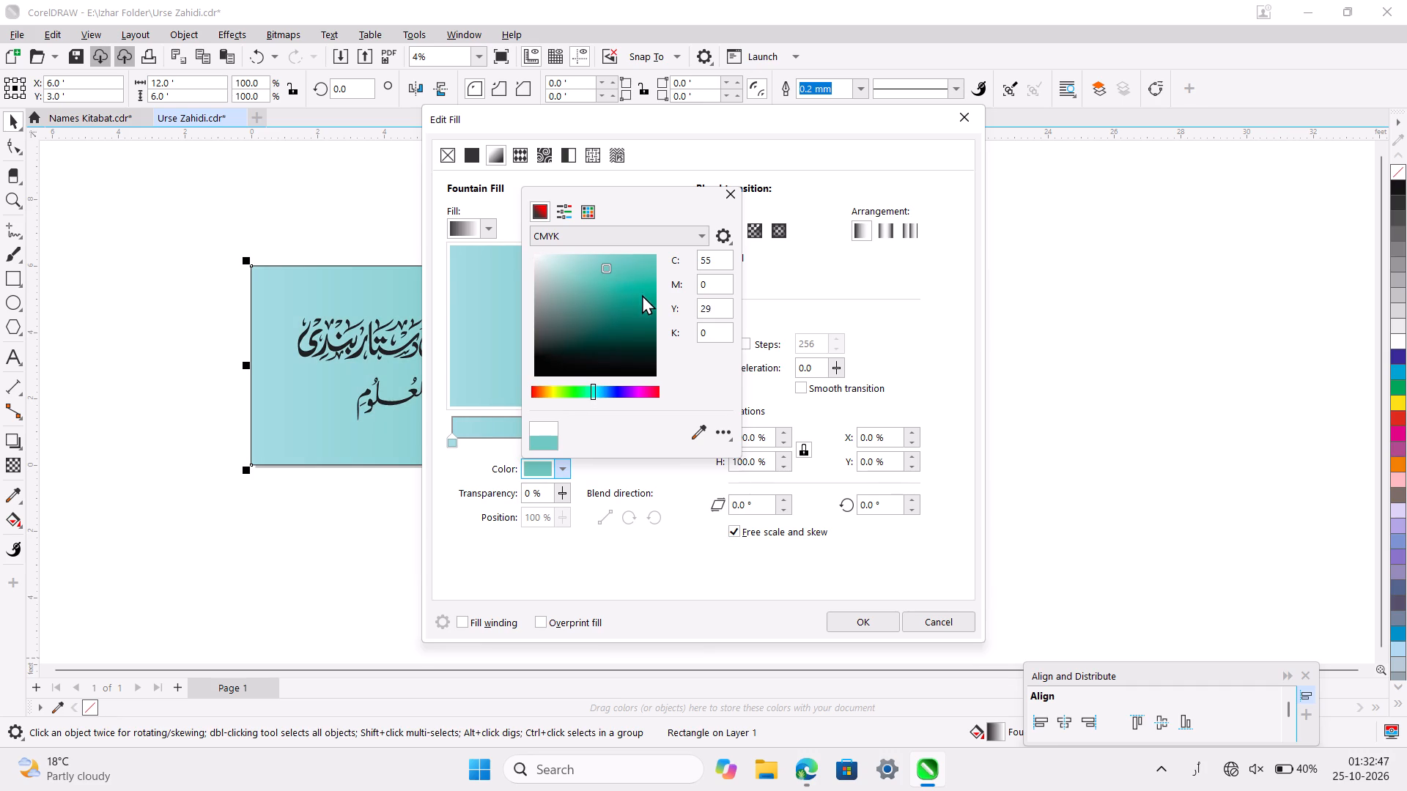
click(646, 312)
click(569, 256)
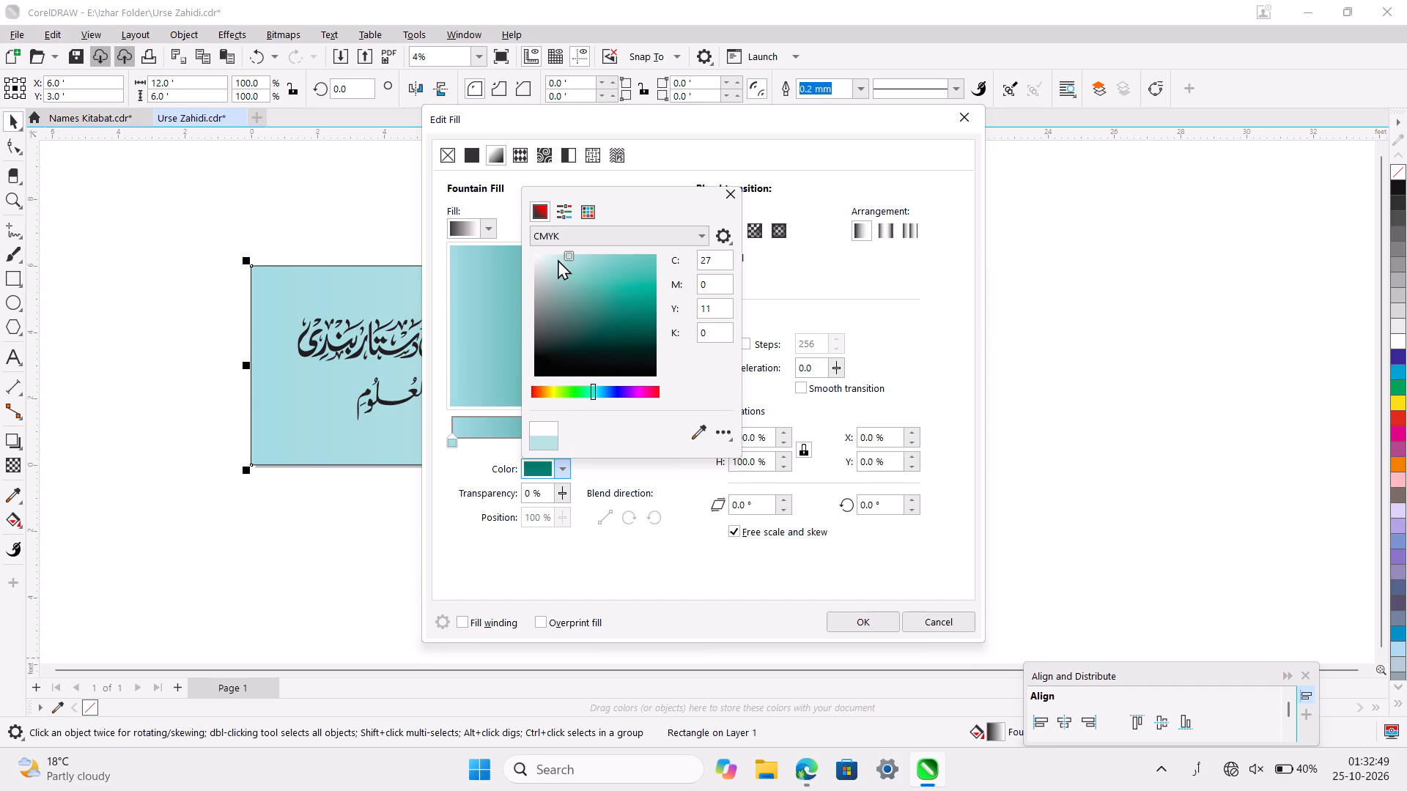
click(558, 257)
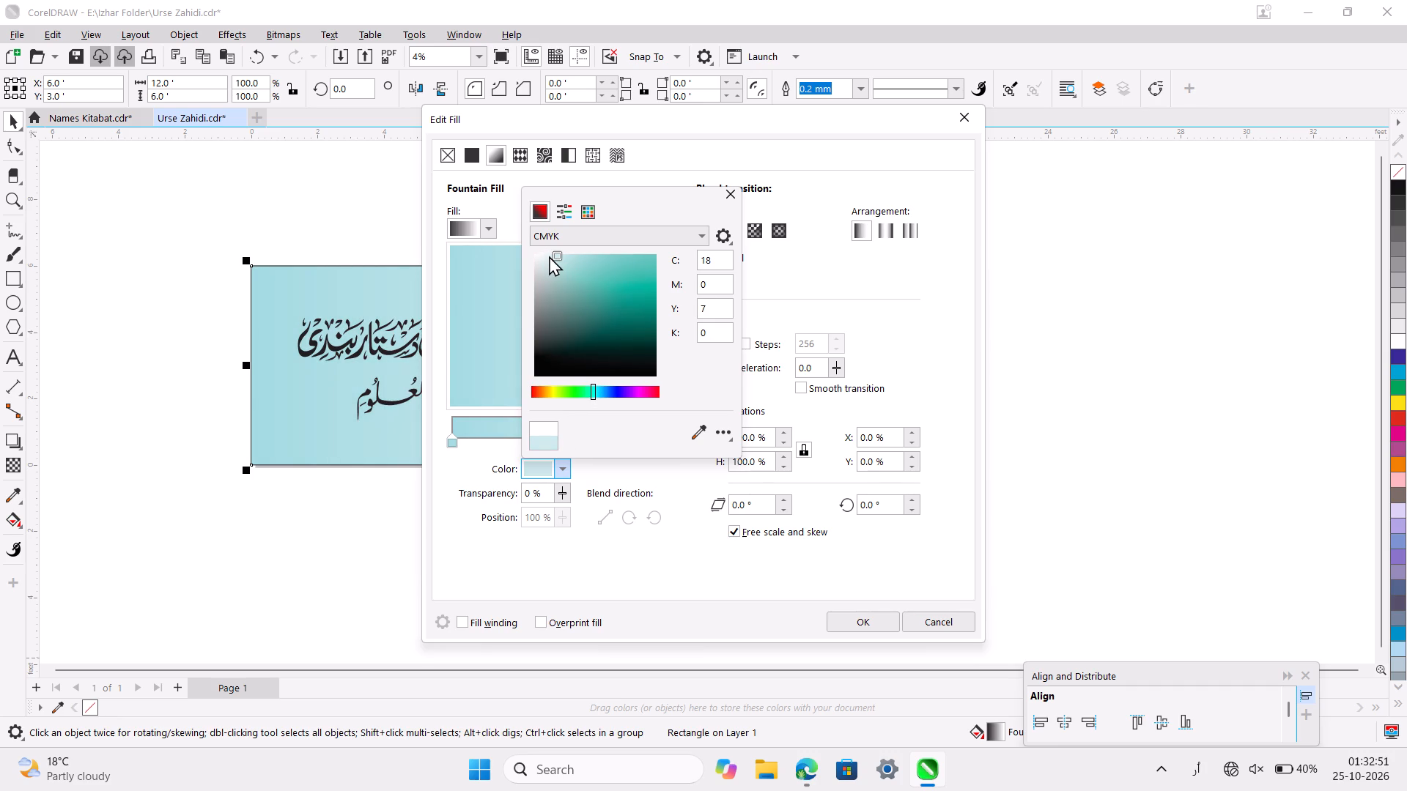
click(549, 256)
click(538, 259)
click(726, 193)
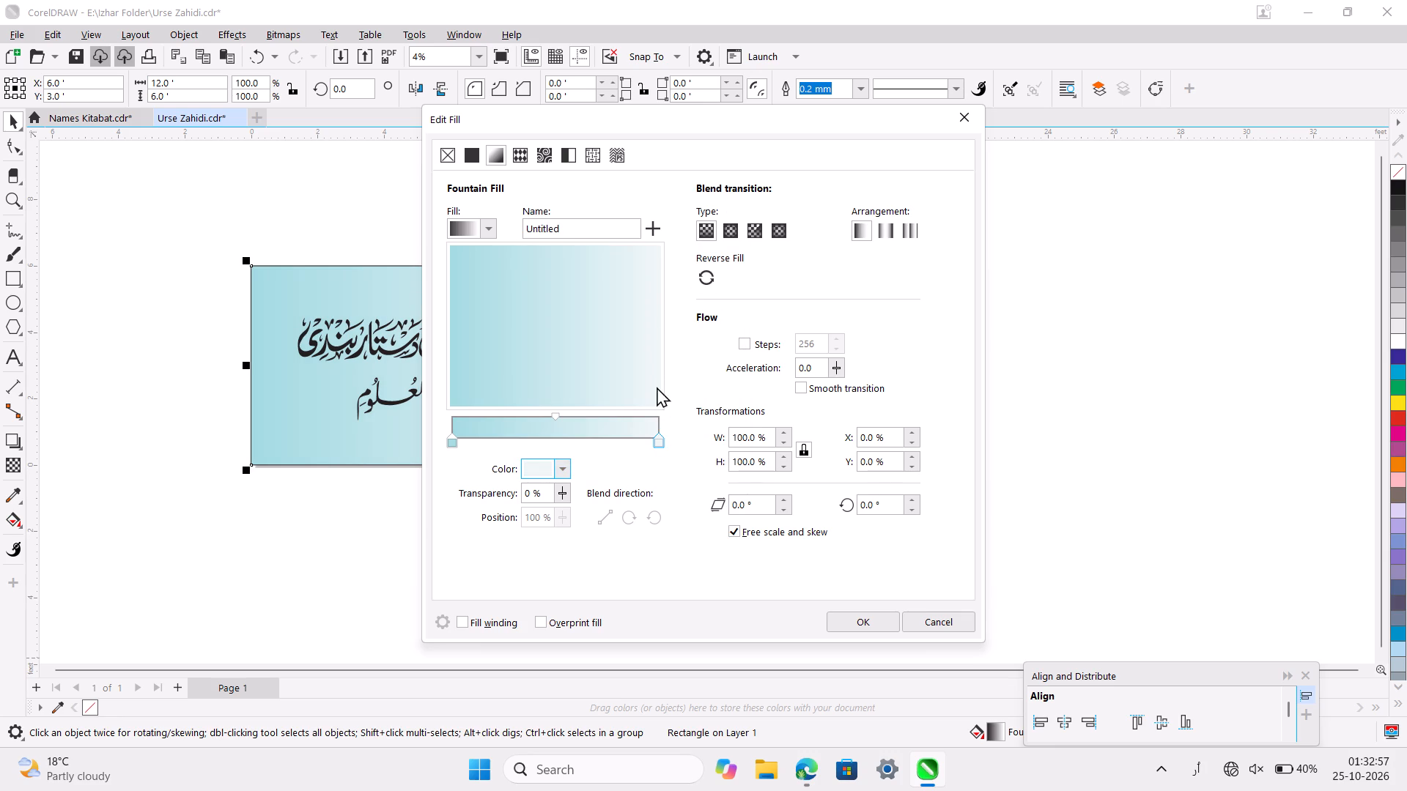
Rotate the background's fountain fill to about 56.4° and apply it to the rectangle.
drag(655, 288, 624, 247)
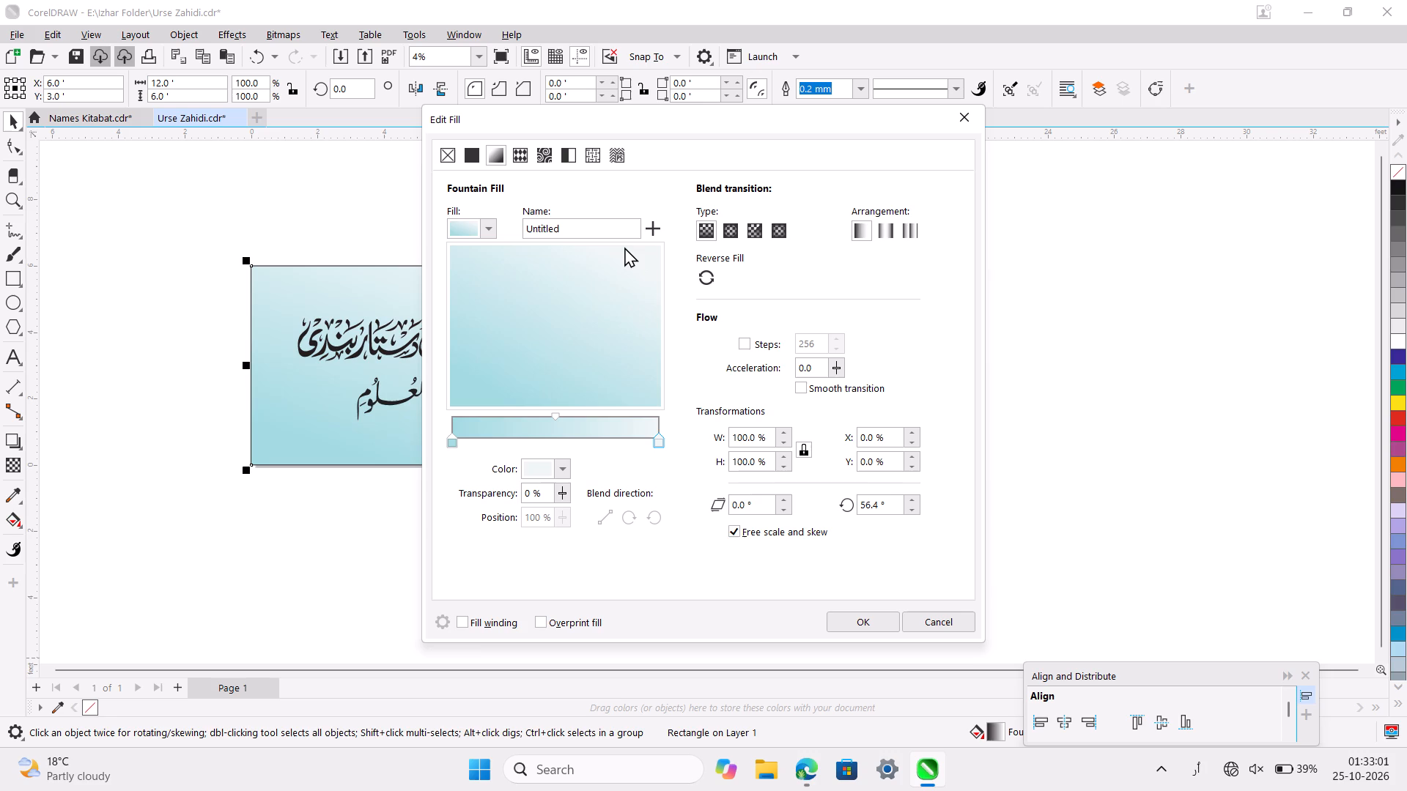
click(852, 622)
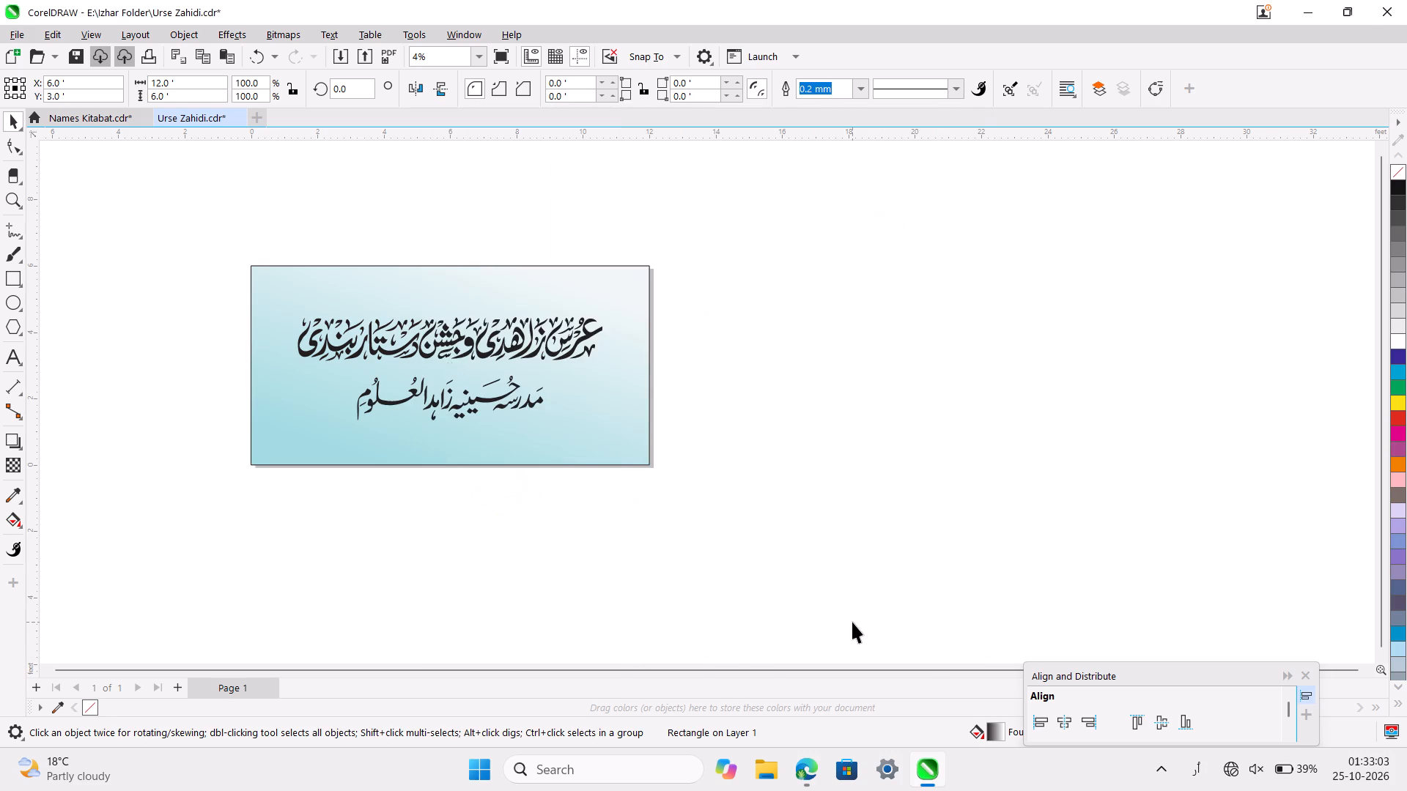
Re-edit the background rectangle's fountain fill, rotating the gradient to a steeper angle of about 77.2°, and apply it.
ctrl+scroll(429, 485, up, 5)
scroll(429, 485, right, 3)
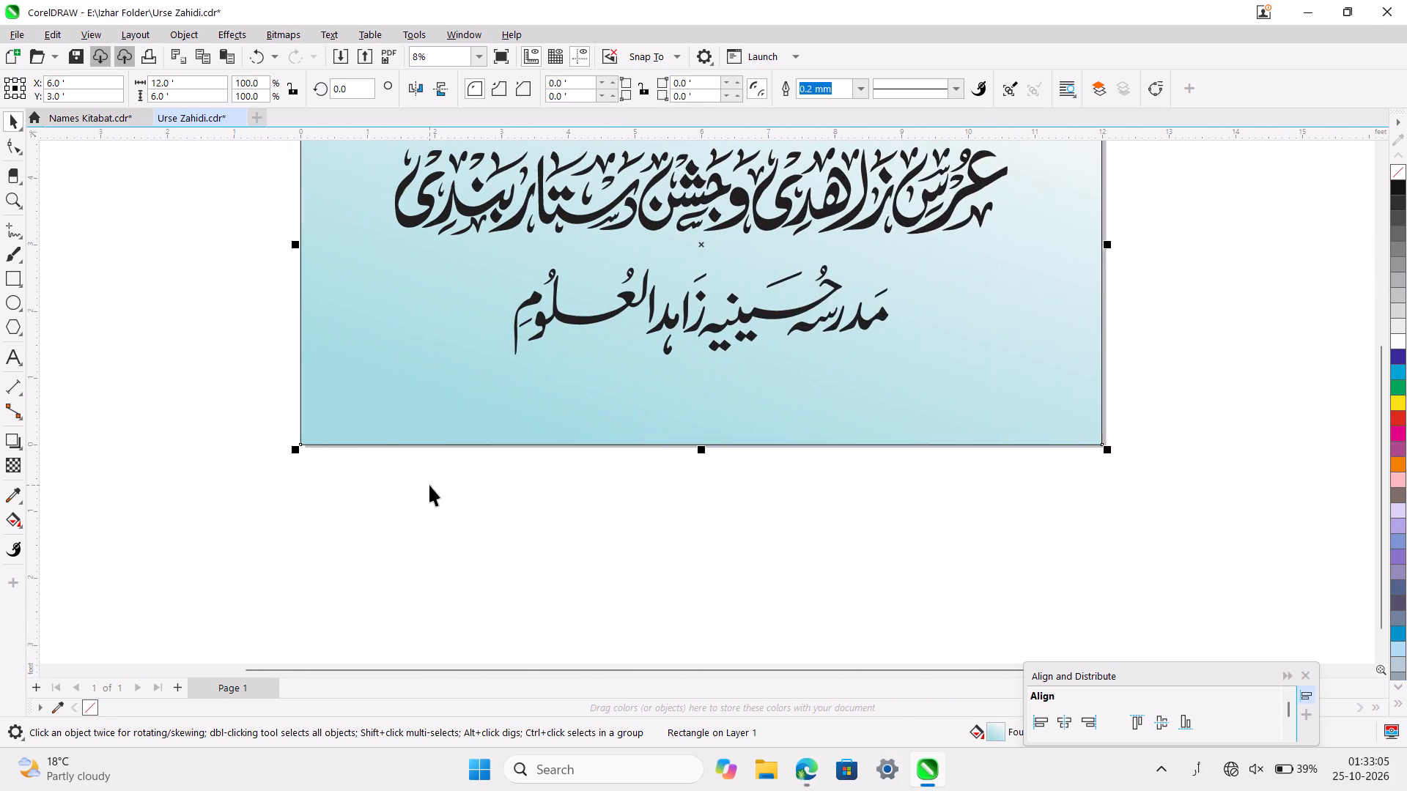
scroll(429, 485, up, 1)
click(130, 341)
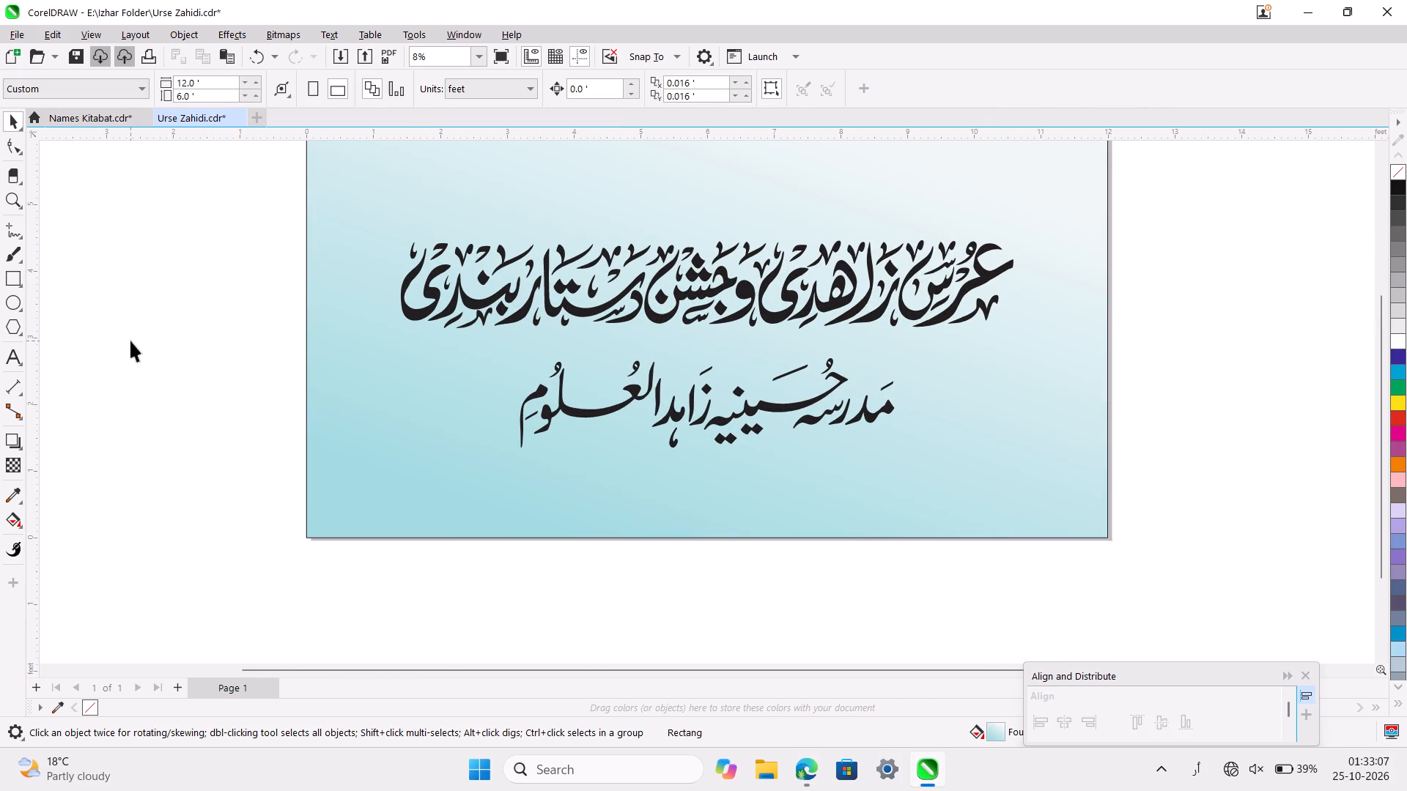
ctrl+scroll(130, 341, down, 5)
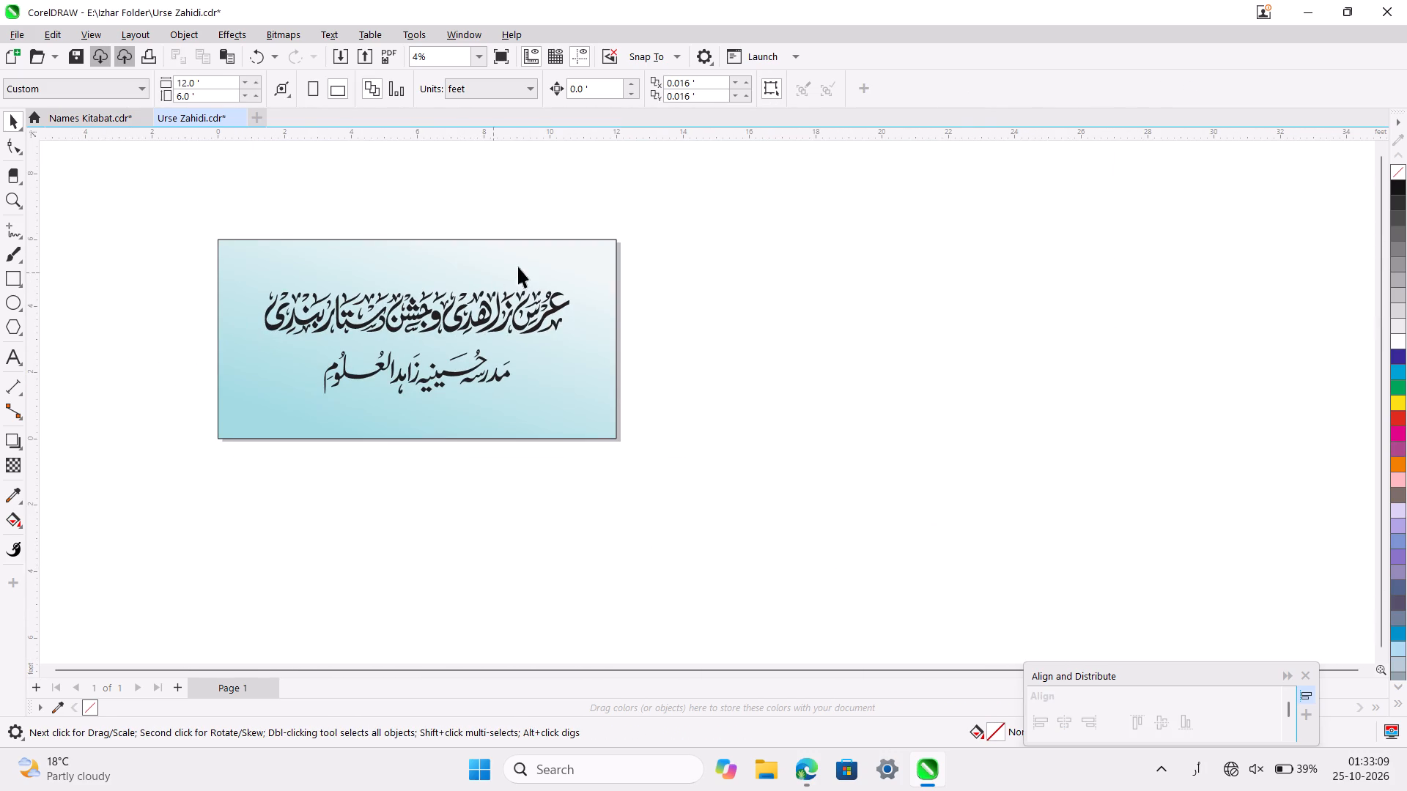
click(547, 256)
scroll(547, 256, right, 2)
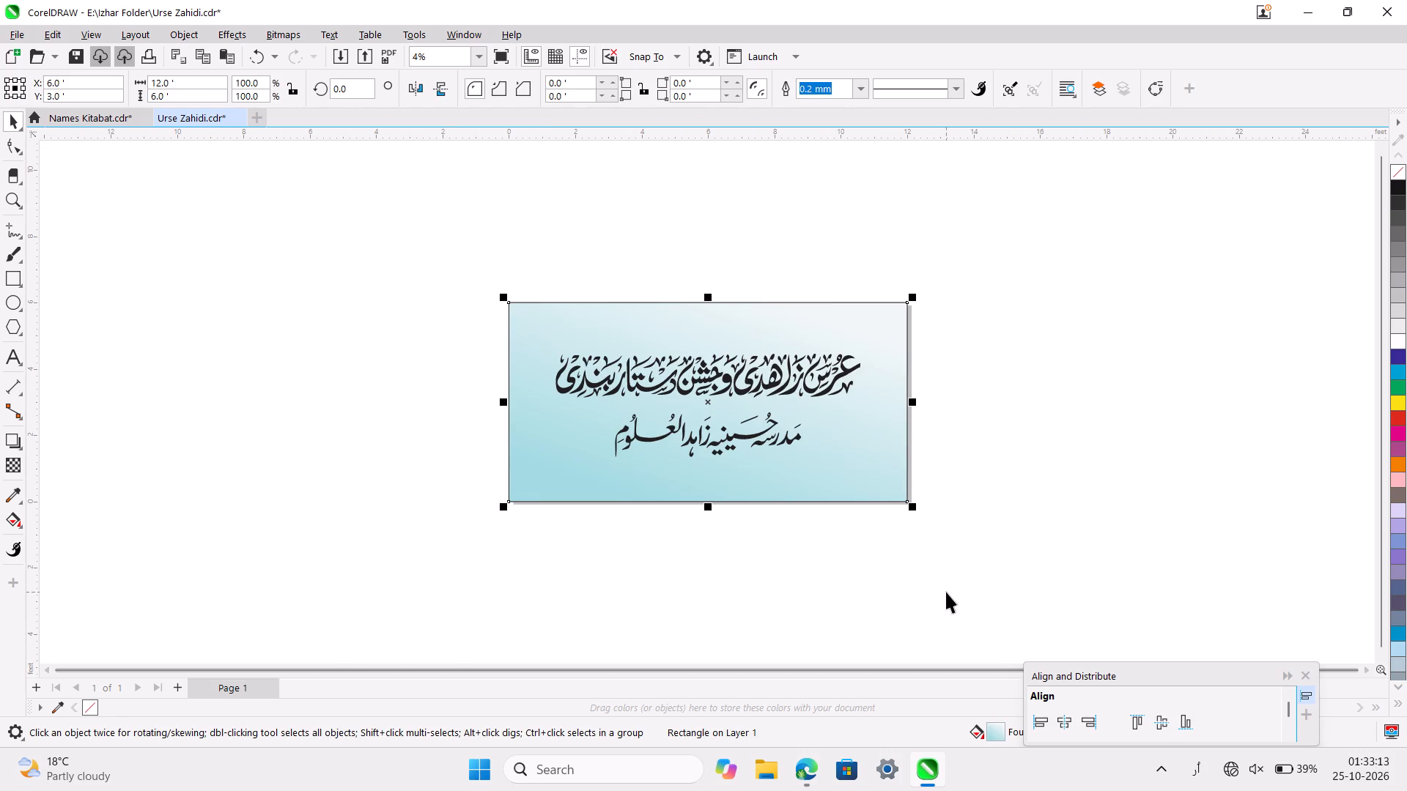
double_click(997, 729)
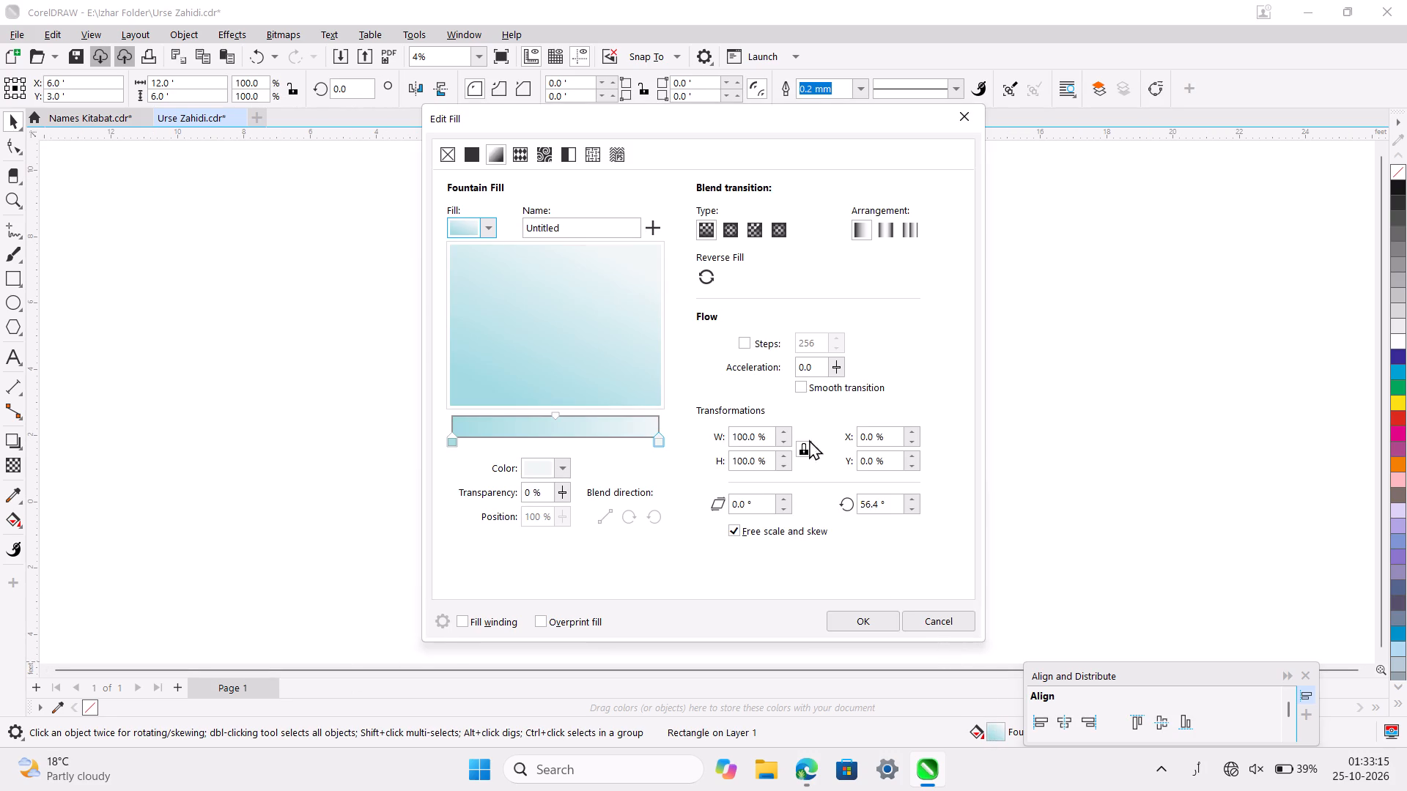
drag(644, 281, 582, 245)
drag(582, 245, 575, 244)
drag(575, 244, 580, 244)
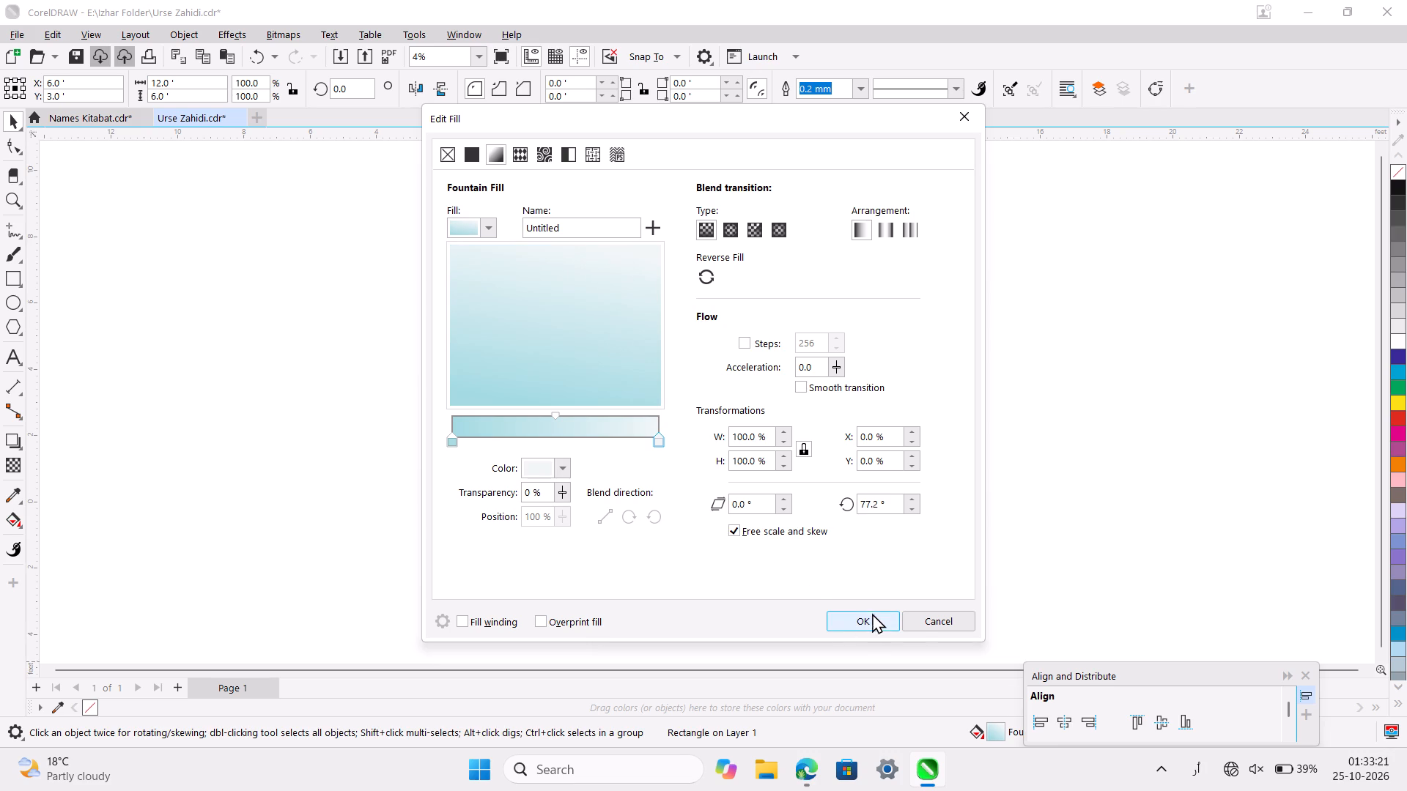
click(871, 609)
click(855, 612)
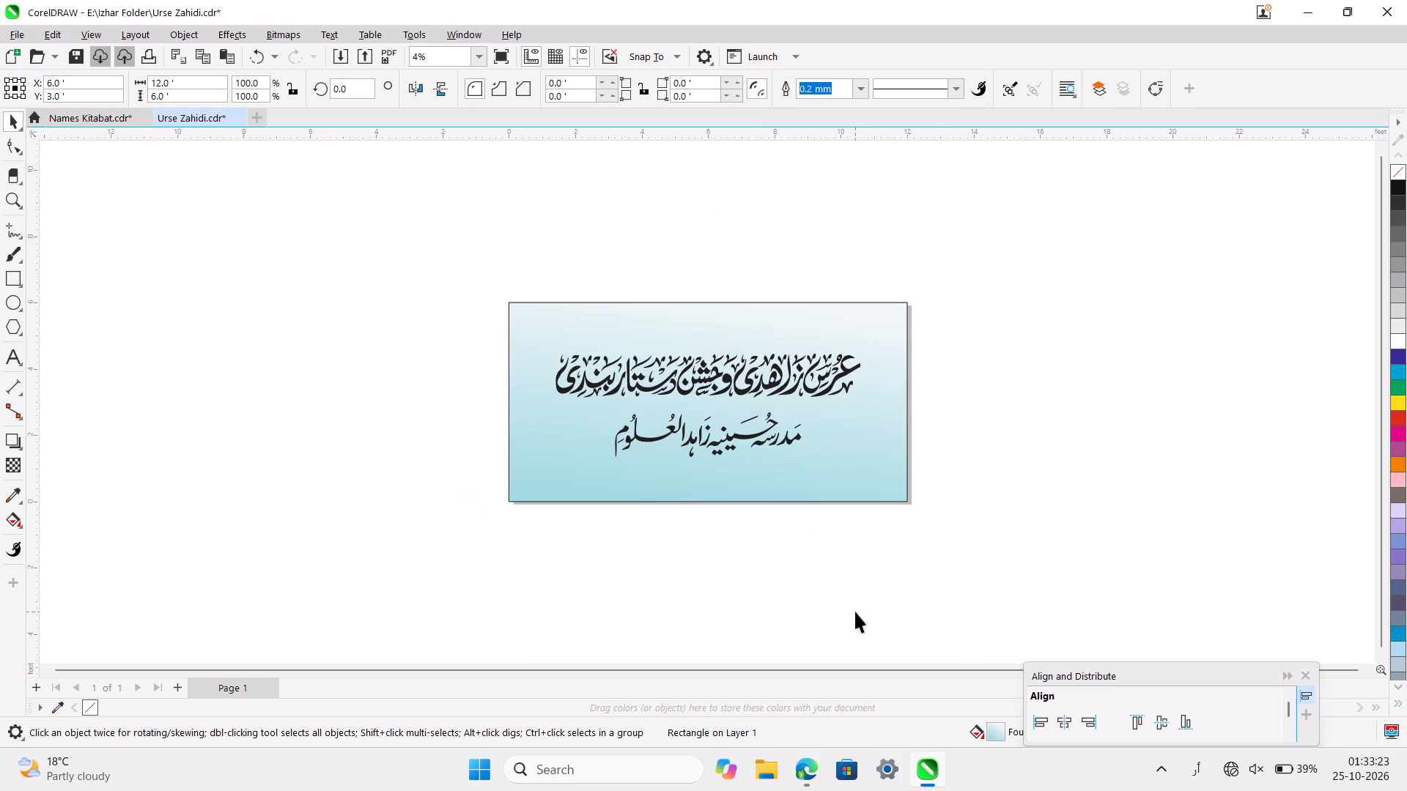
click(937, 445)
Fill the Urdu calligraphy title group with red.
ctrl+scroll(717, 461, up, 4)
scroll(717, 461, right, 1)
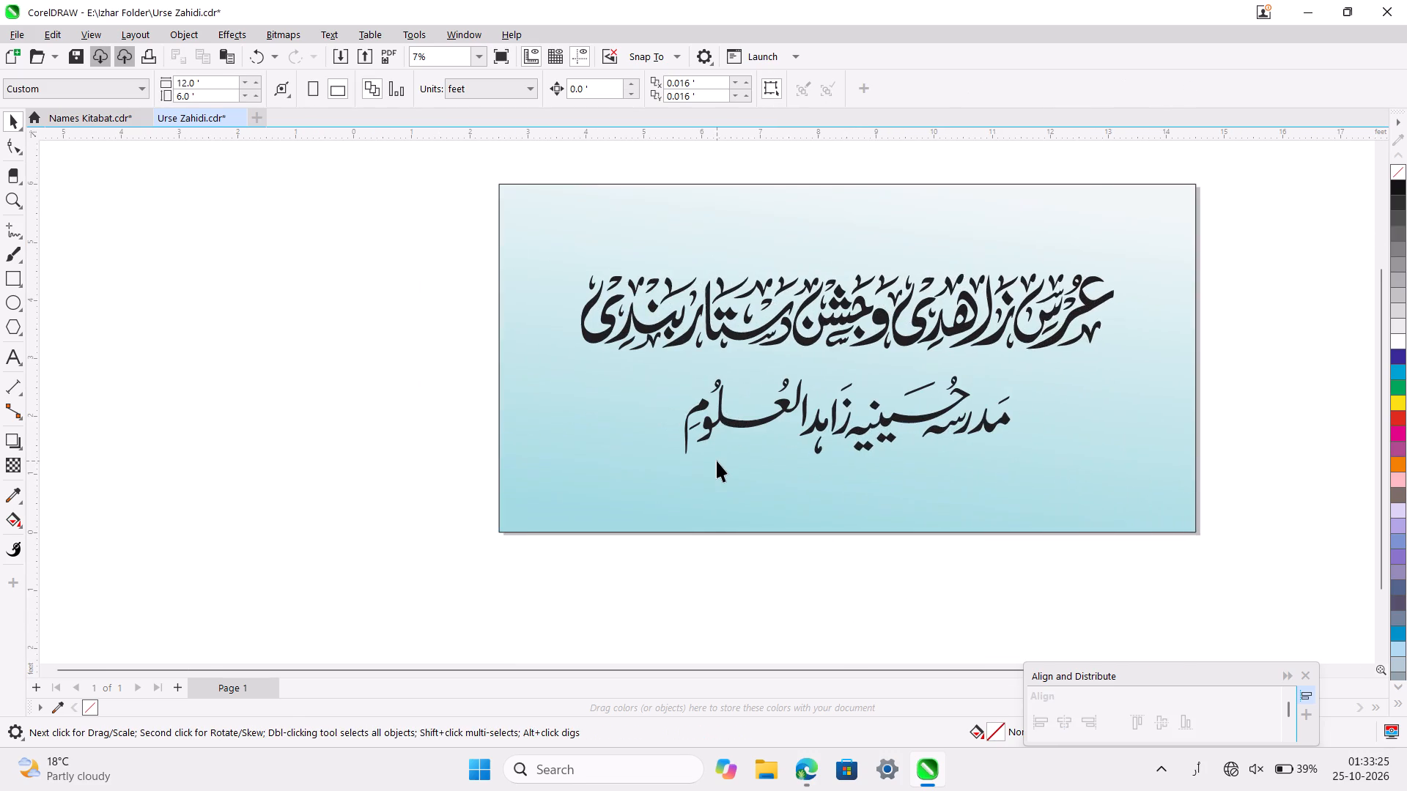
scroll(717, 461, right, 1)
click(760, 335)
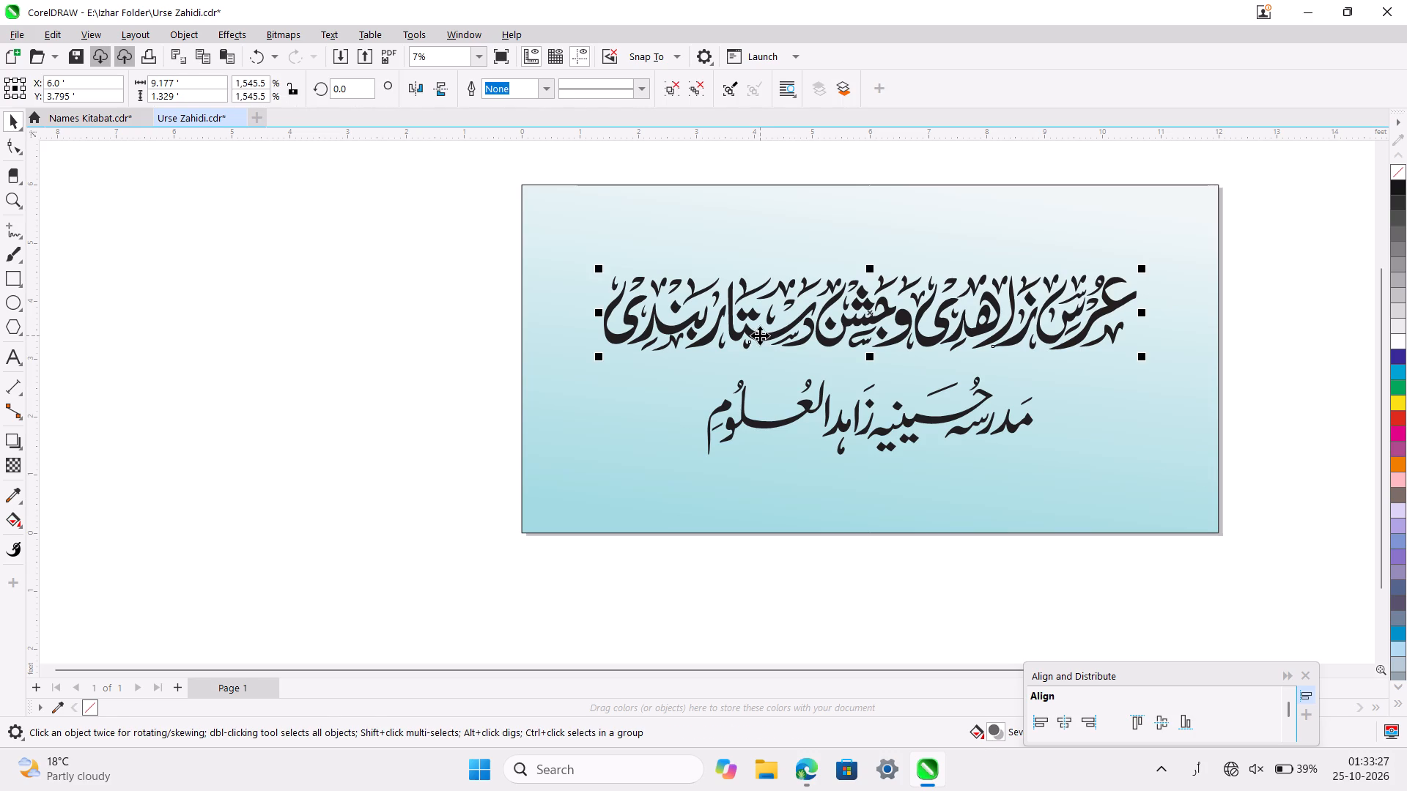
click(1403, 419)
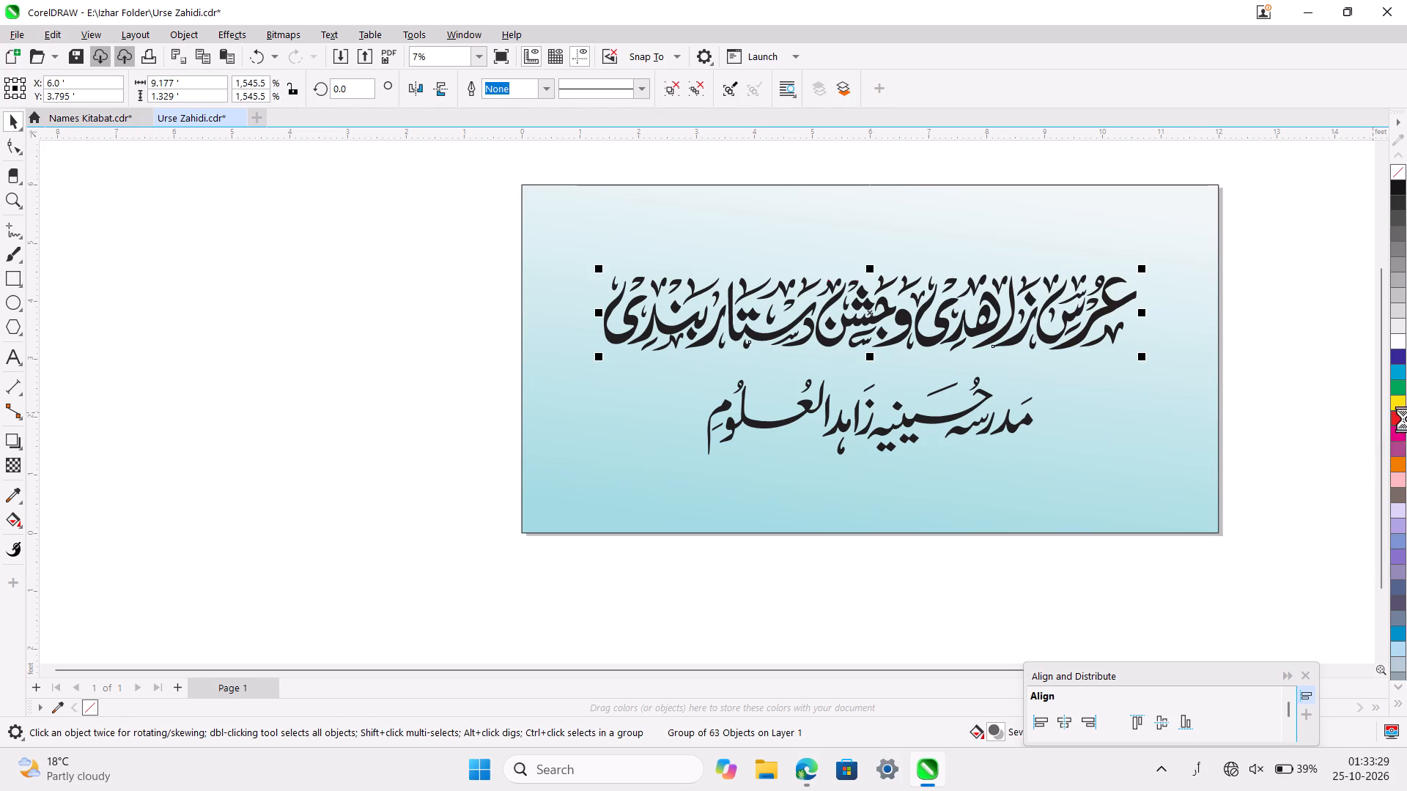
click(937, 582)
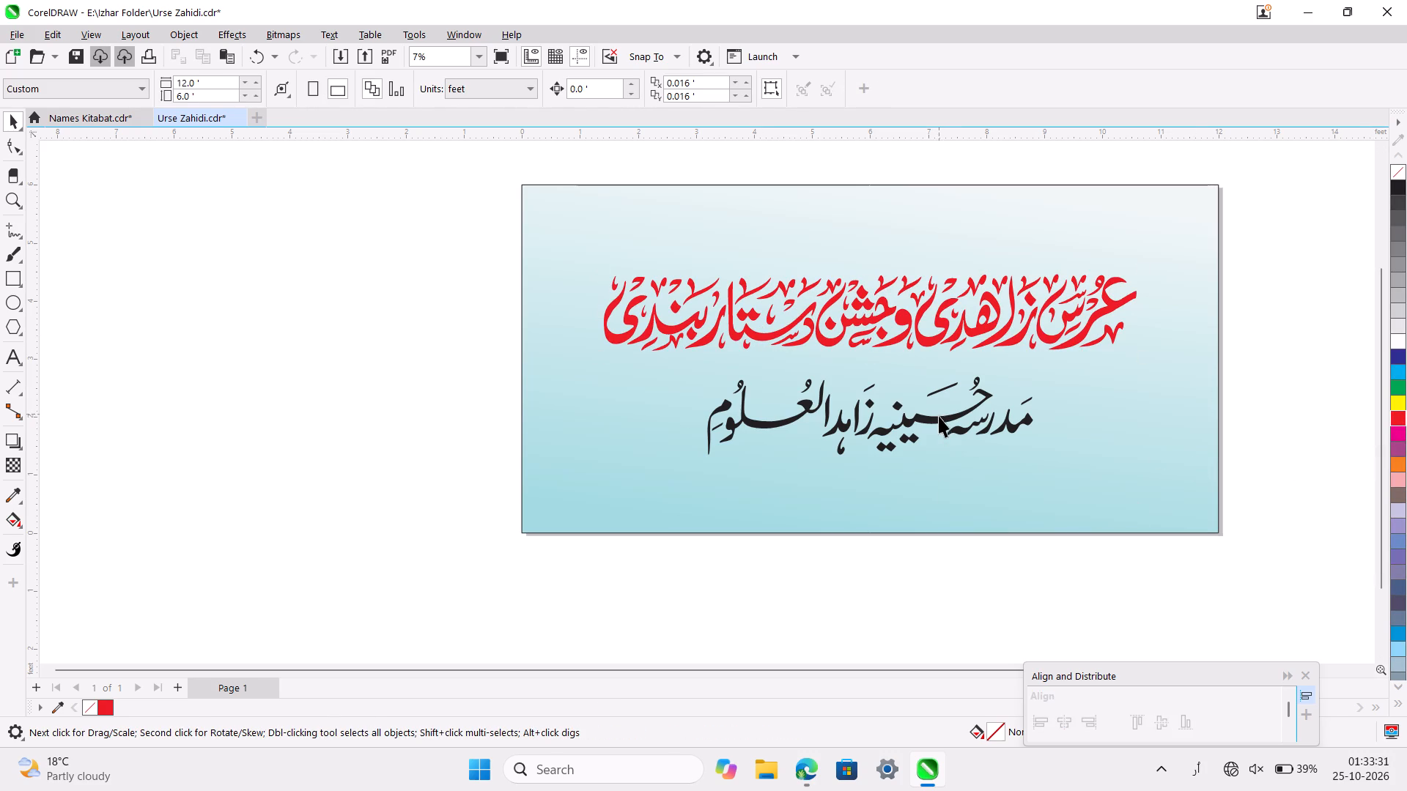
Fill the madrasa name group below the title with green.
click(937, 423)
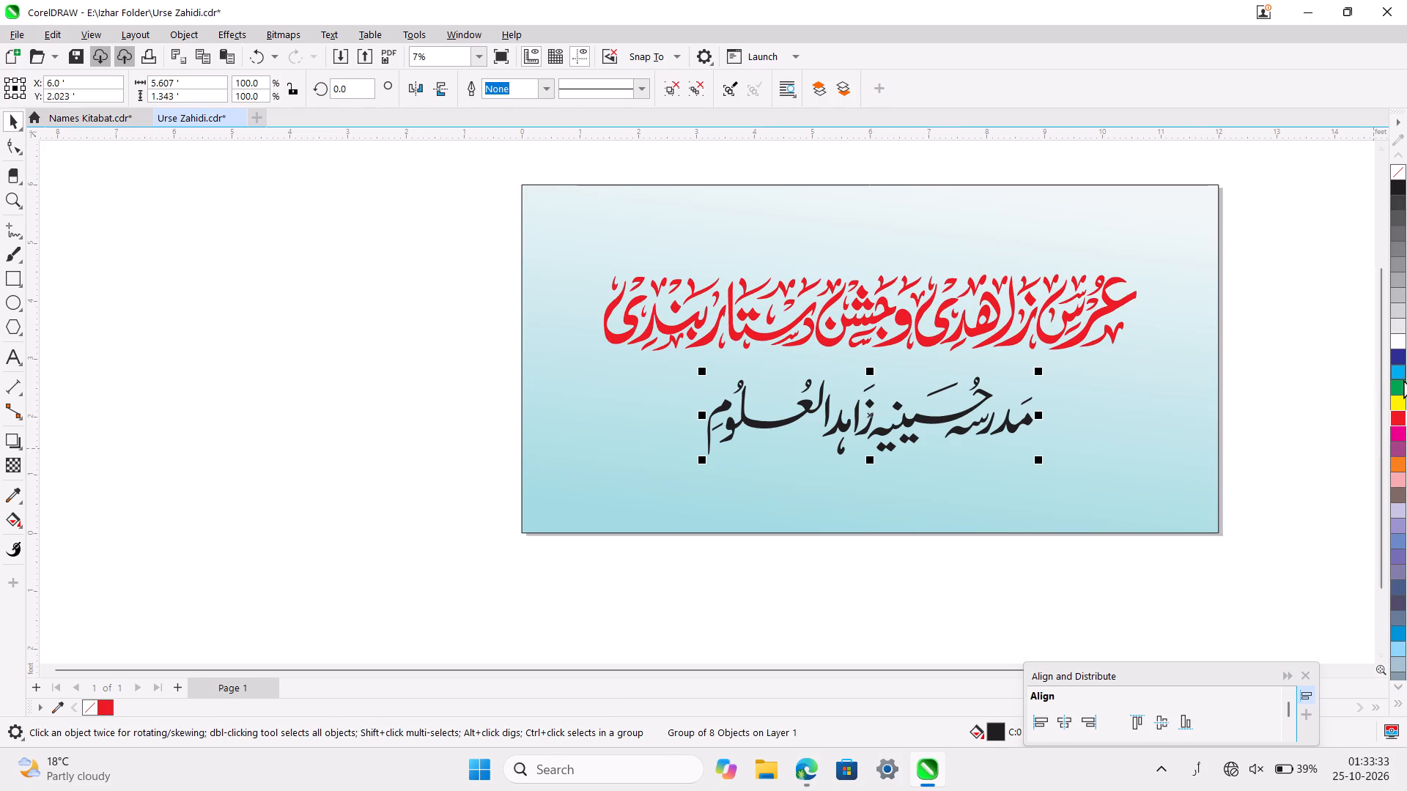
click(1401, 382)
click(1301, 346)
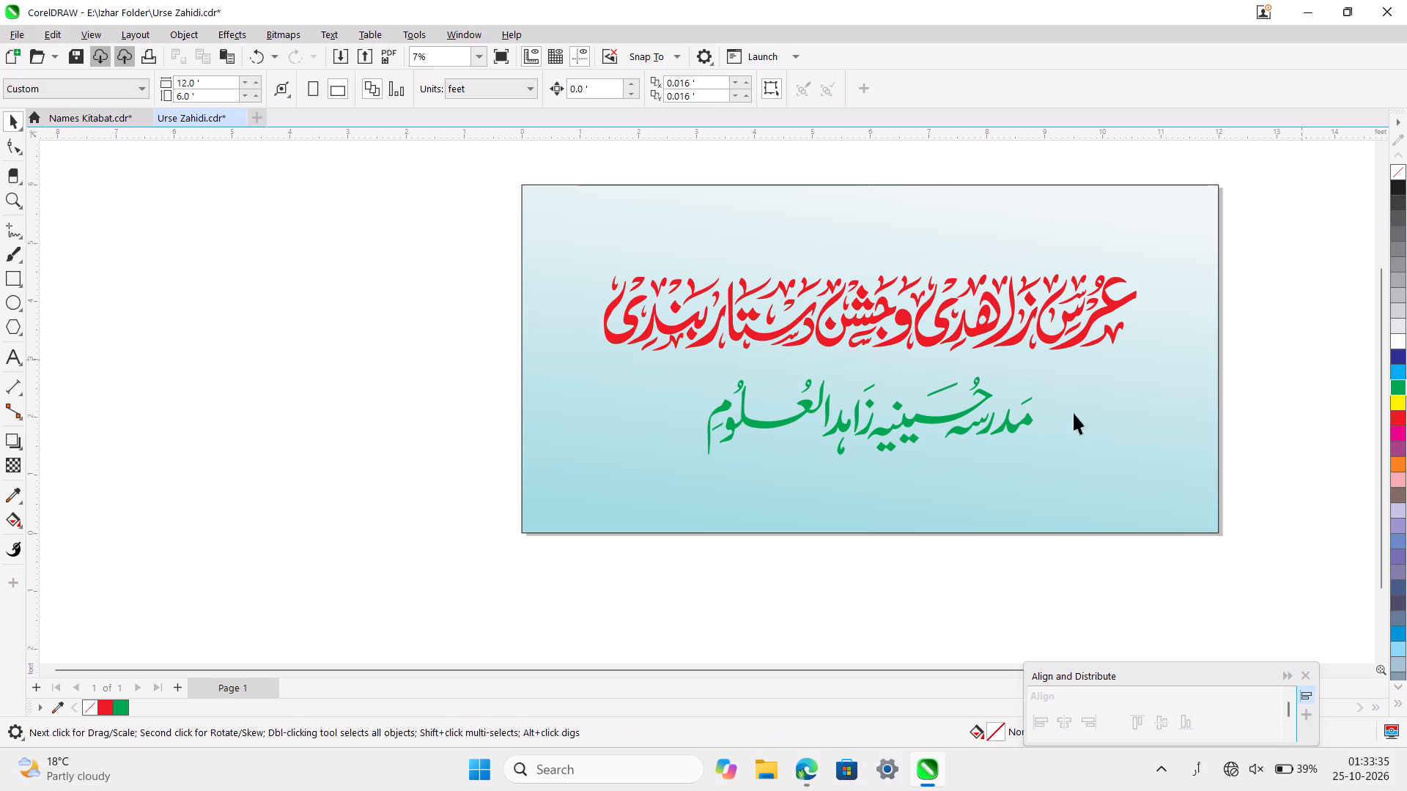
click(372, 515)
Save the Urse Zahidi banner document.
key(ctrl+s)
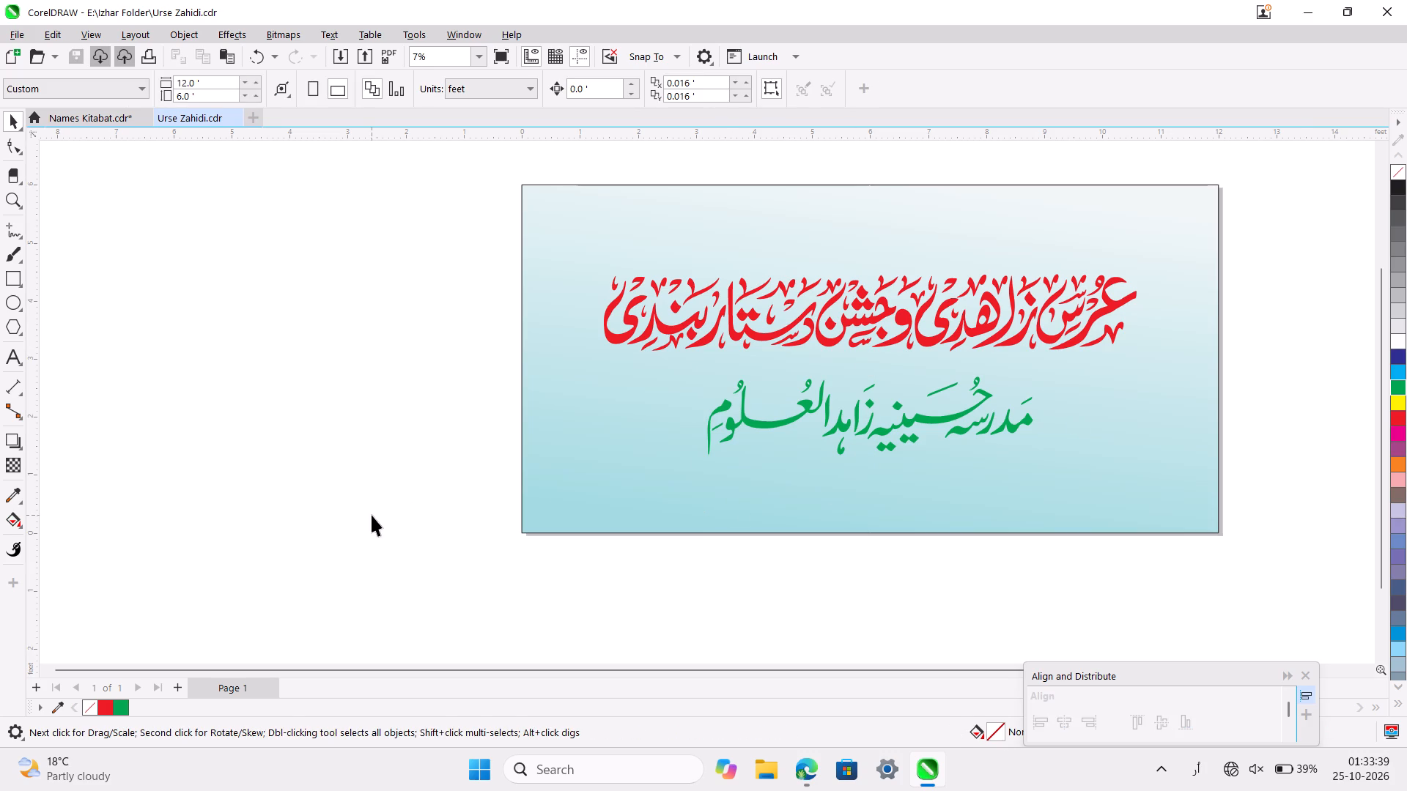